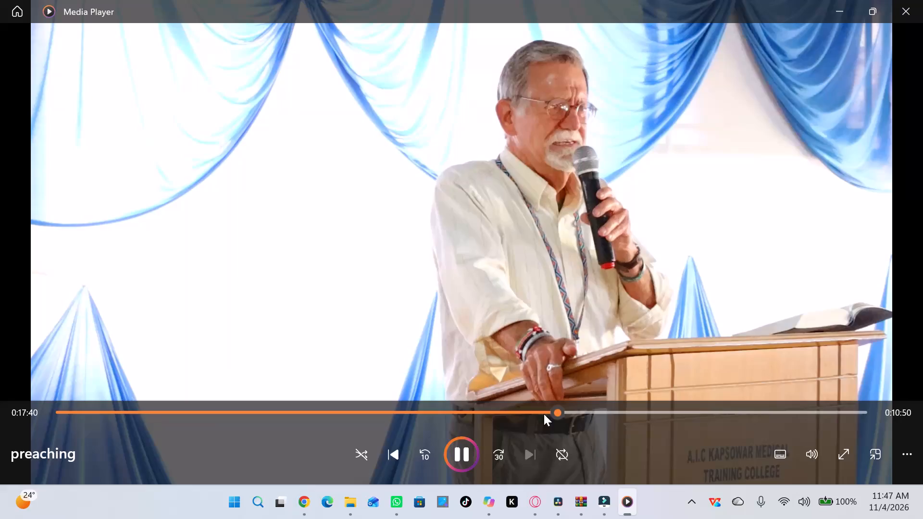
Skim the later part of the preaching video at several points up to its last seconds.
left_click(600, 409)
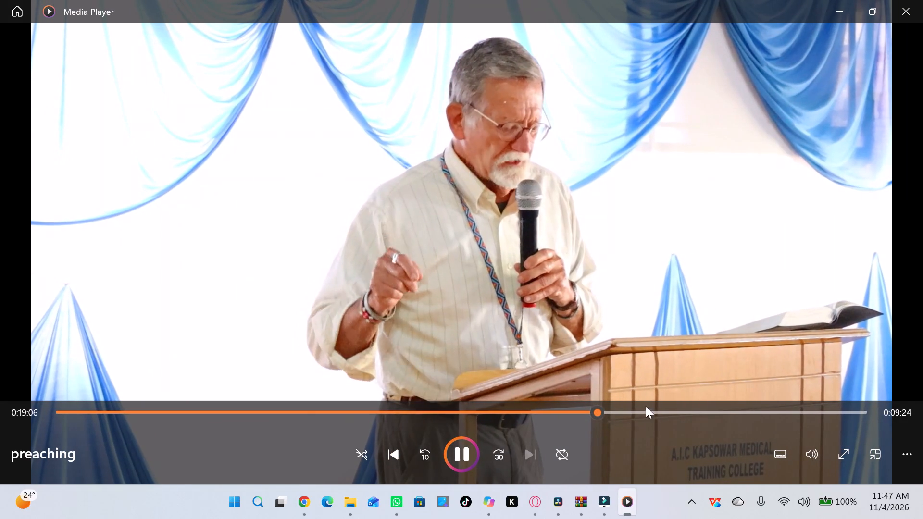
left_click(661, 406)
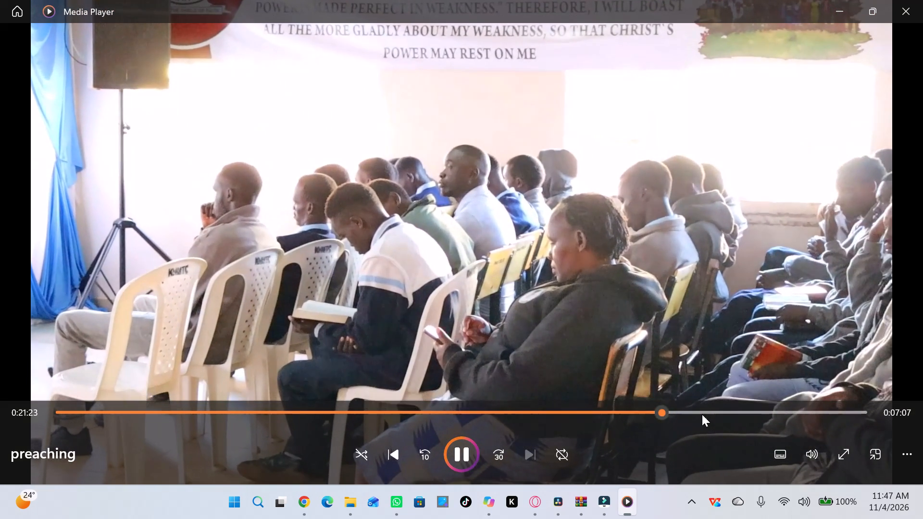
left_click(706, 415)
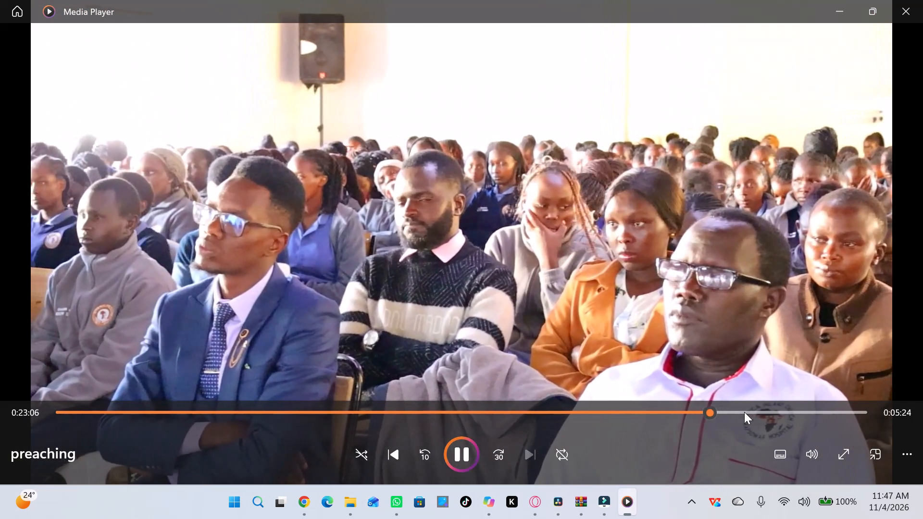
left_click(744, 412)
left_click(773, 410)
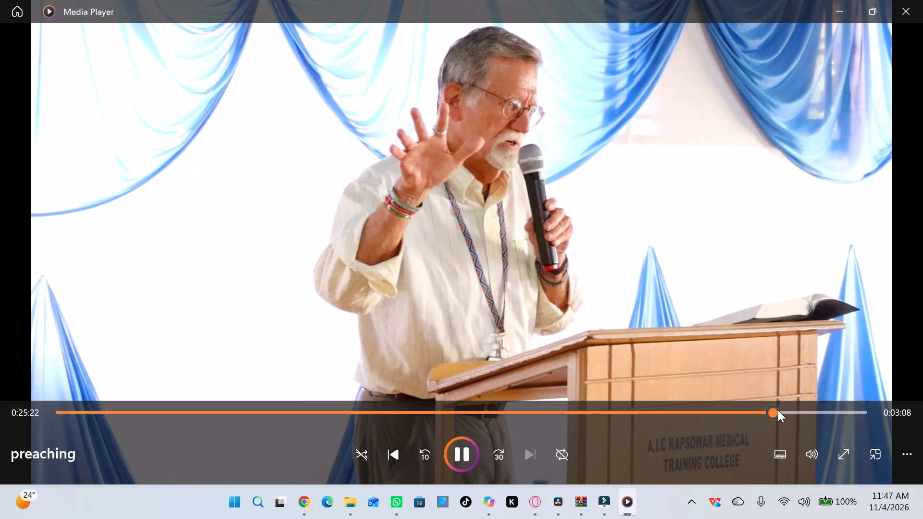
left_click(809, 413)
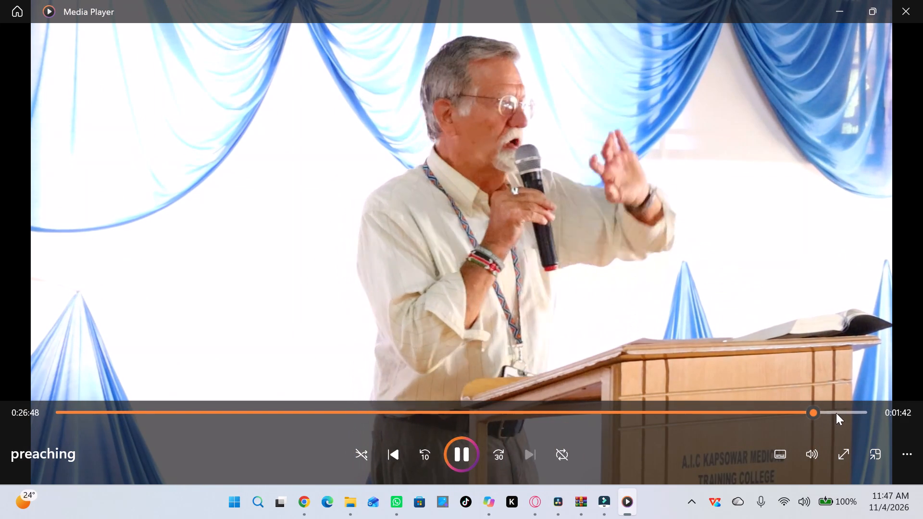
left_click(837, 413)
left_click(848, 410)
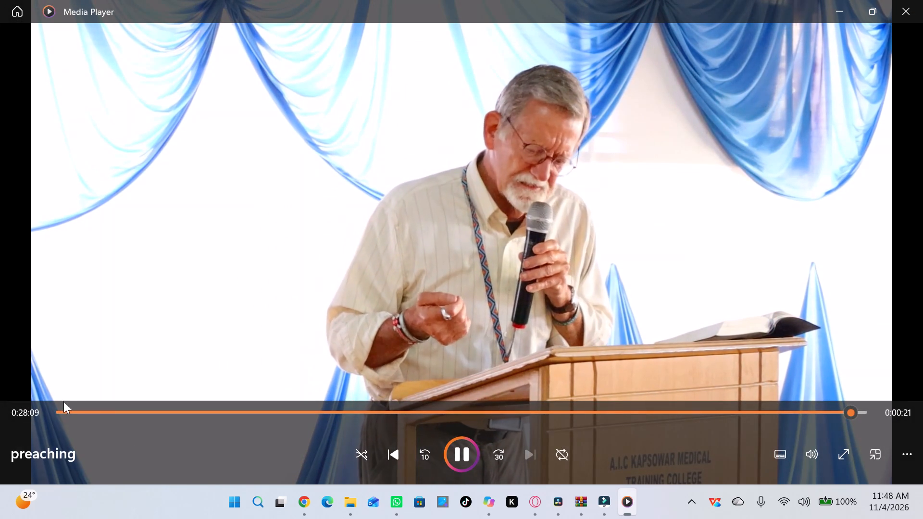
Return to the start of the preaching video, check points within its first minute, and close the player.
left_click(64, 410)
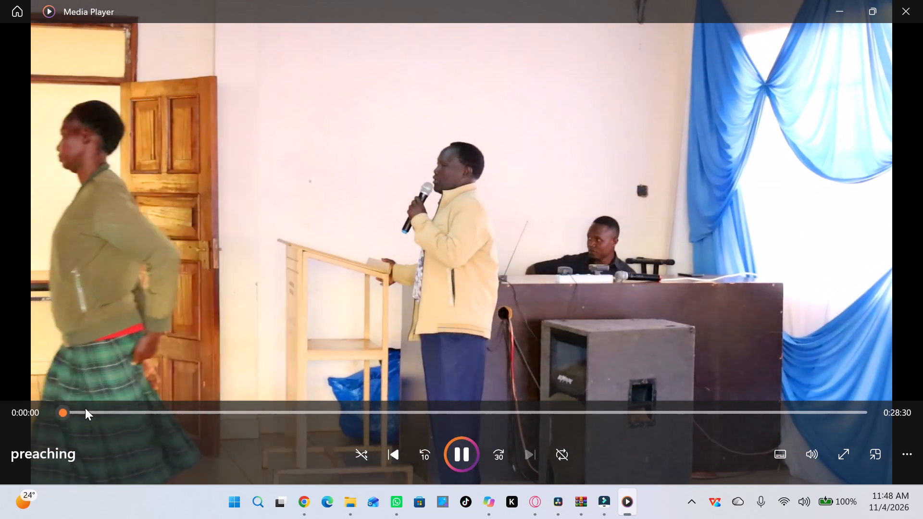
left_click(86, 408)
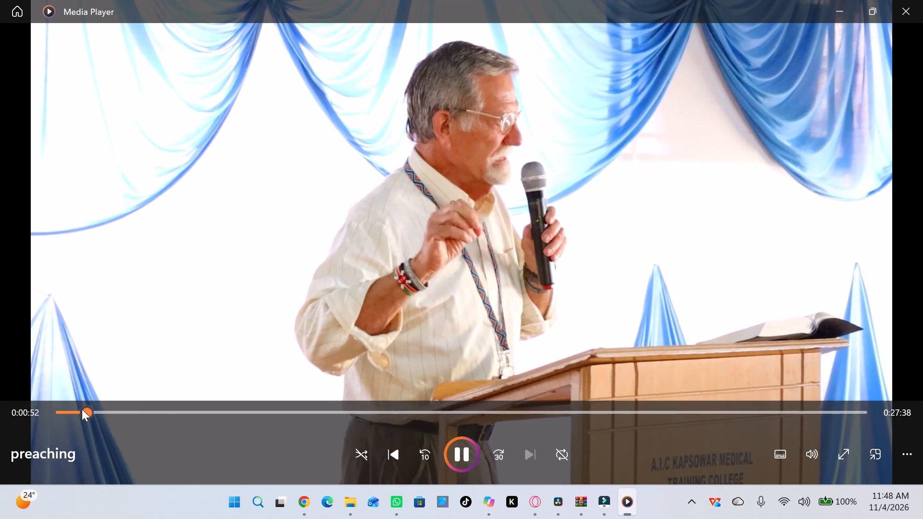
left_click(78, 411)
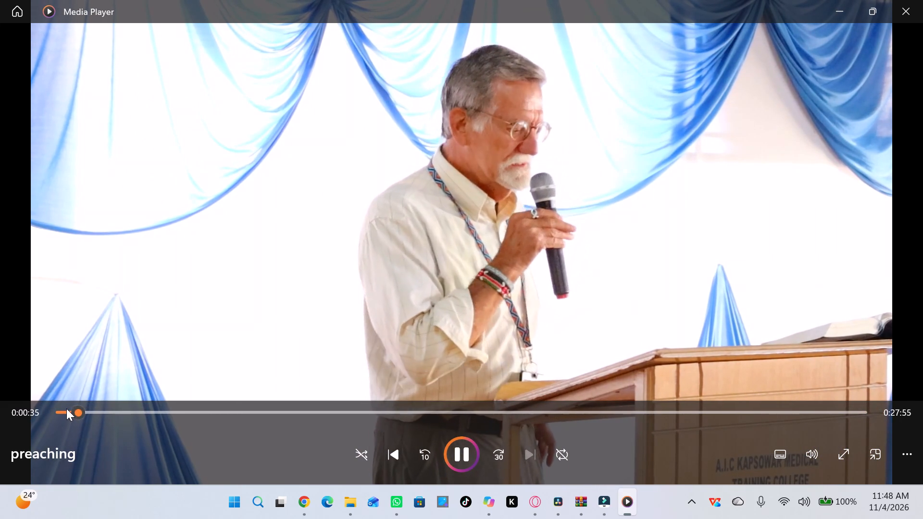
left_click(66, 408)
left_click(66, 408)
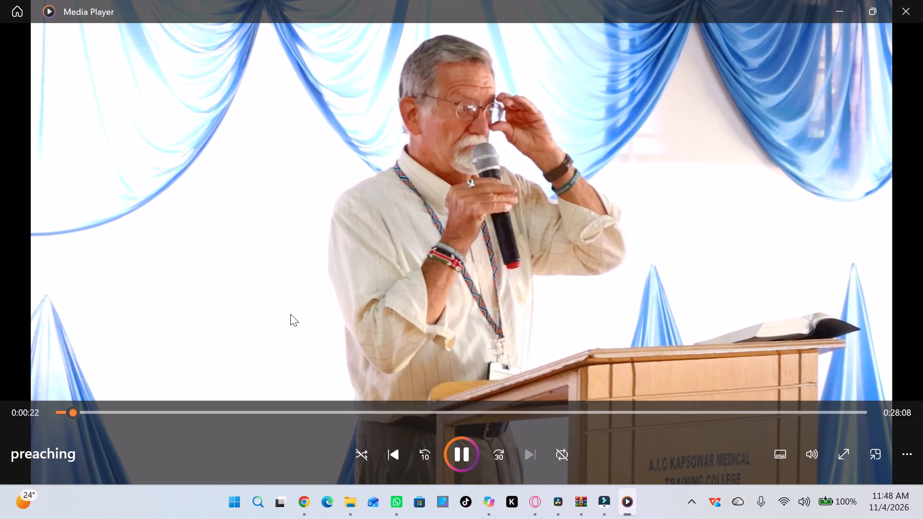
left_click(901, 18)
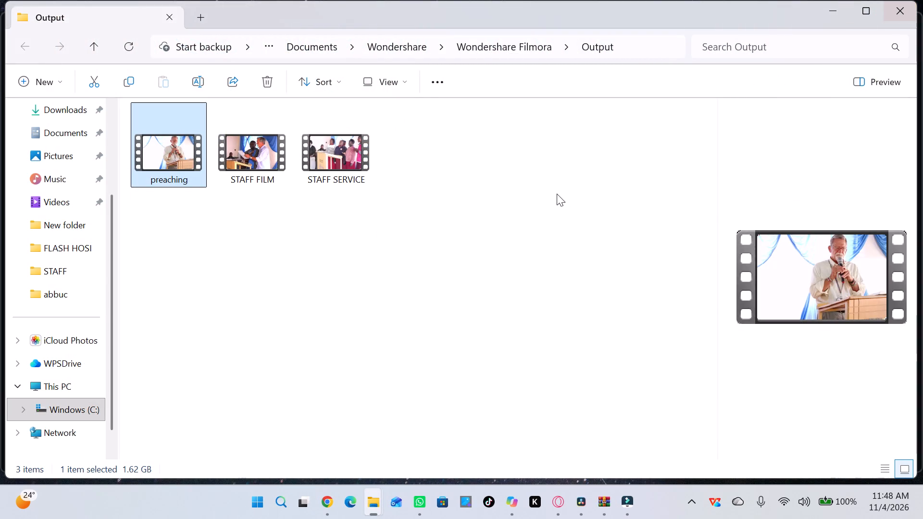
Switch to Wondershare Filmora and delete all the selectable video clips from the timeline.
left_click(557, 194)
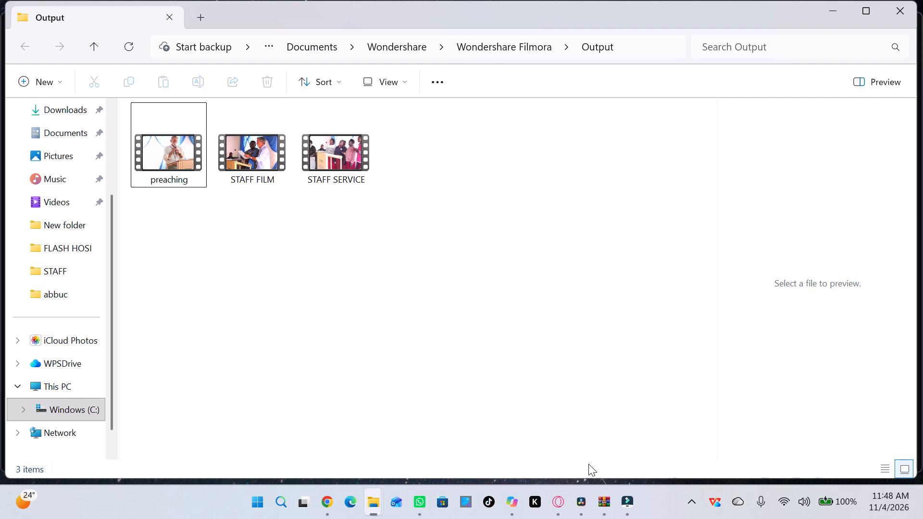
left_click(625, 506)
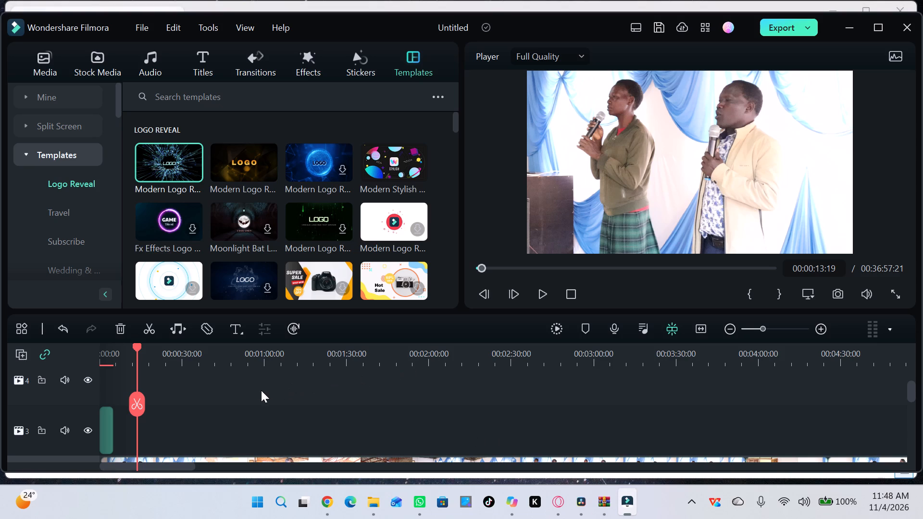
left_click(110, 430)
left_click(110, 430)
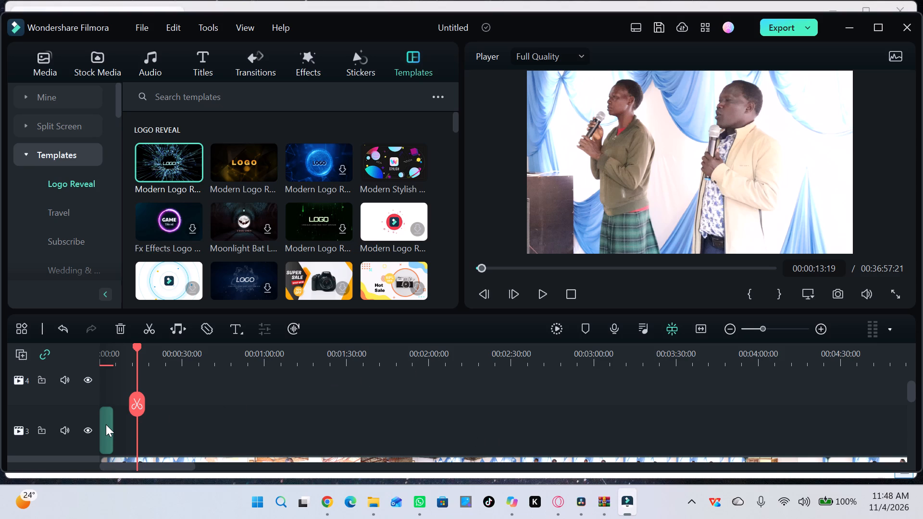
left_click(106, 424)
key("ctrl+a")
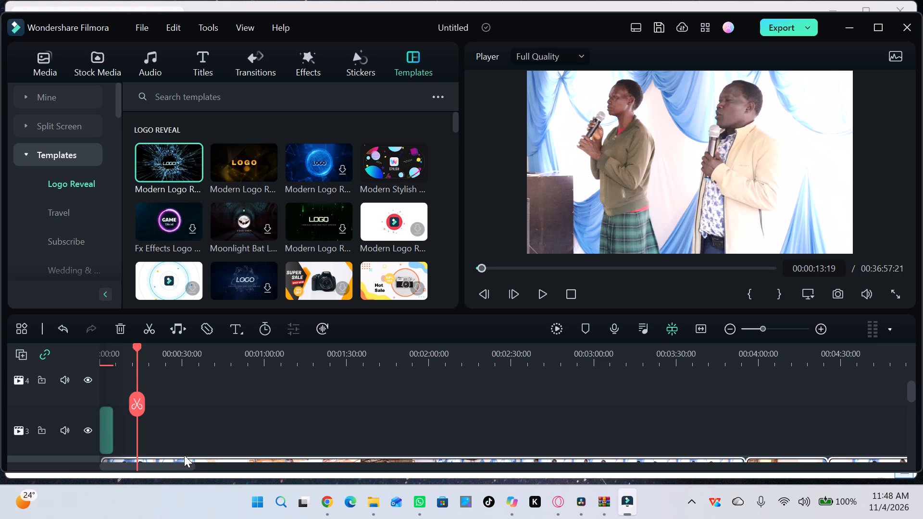
key("Delete")
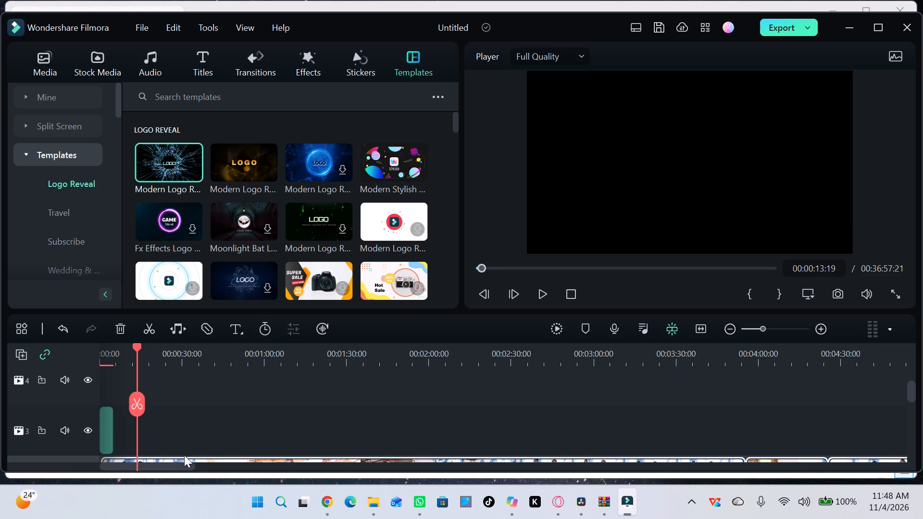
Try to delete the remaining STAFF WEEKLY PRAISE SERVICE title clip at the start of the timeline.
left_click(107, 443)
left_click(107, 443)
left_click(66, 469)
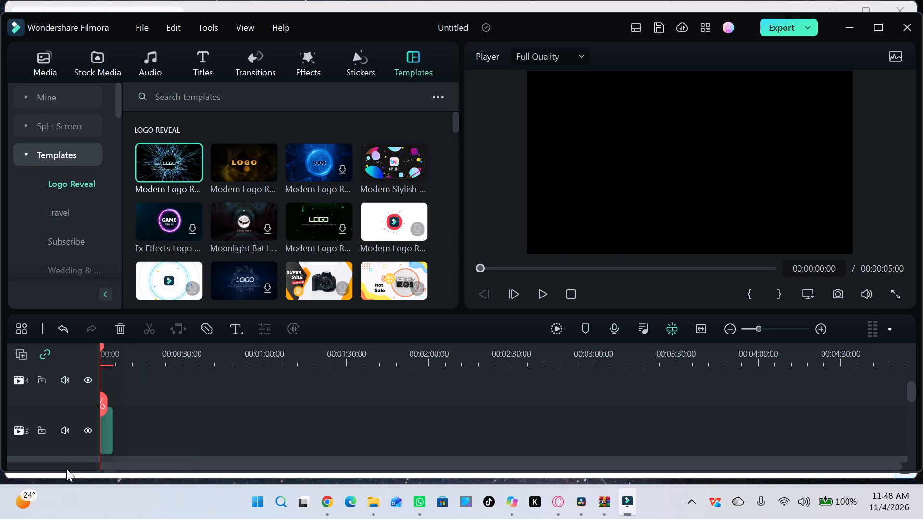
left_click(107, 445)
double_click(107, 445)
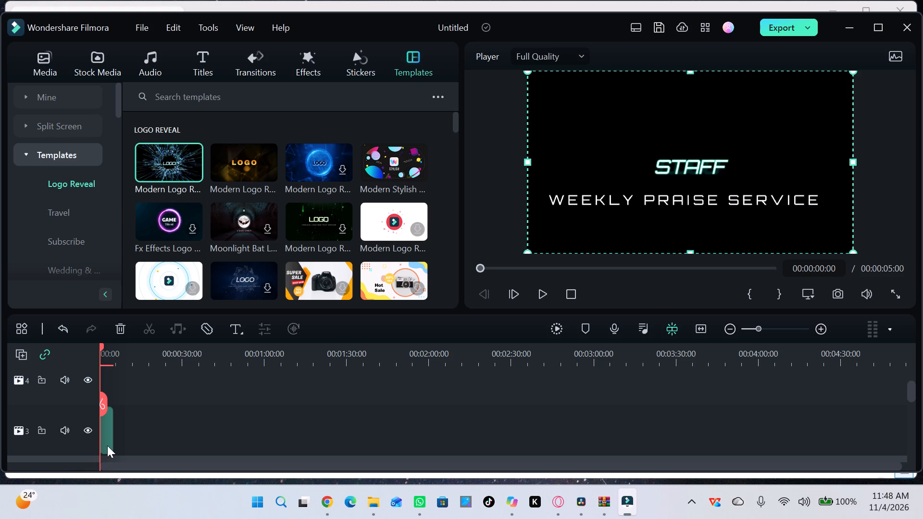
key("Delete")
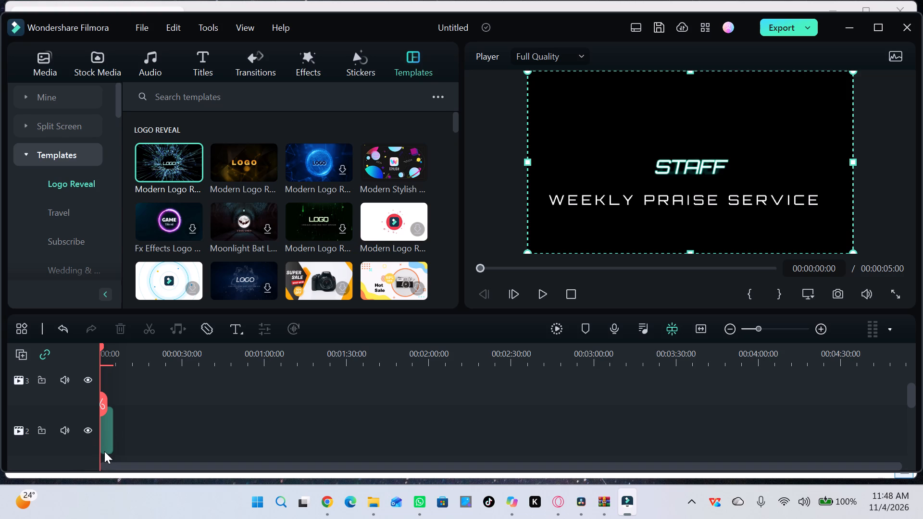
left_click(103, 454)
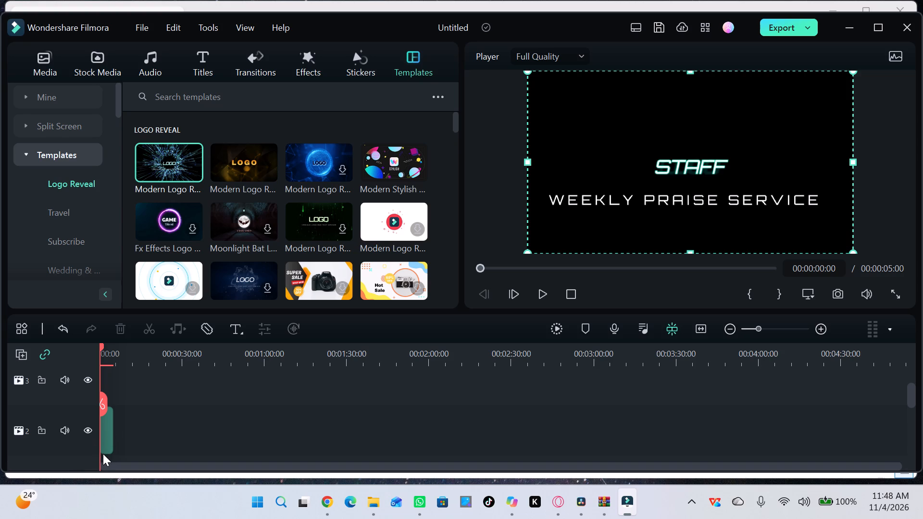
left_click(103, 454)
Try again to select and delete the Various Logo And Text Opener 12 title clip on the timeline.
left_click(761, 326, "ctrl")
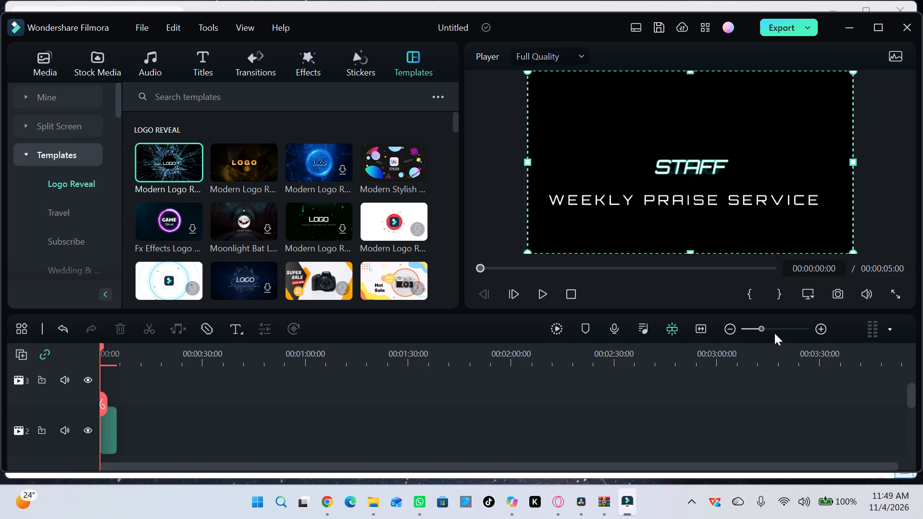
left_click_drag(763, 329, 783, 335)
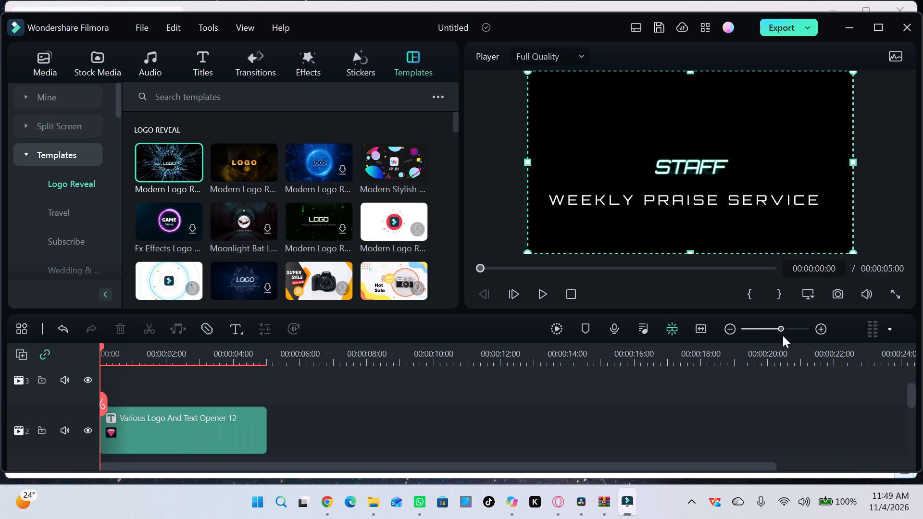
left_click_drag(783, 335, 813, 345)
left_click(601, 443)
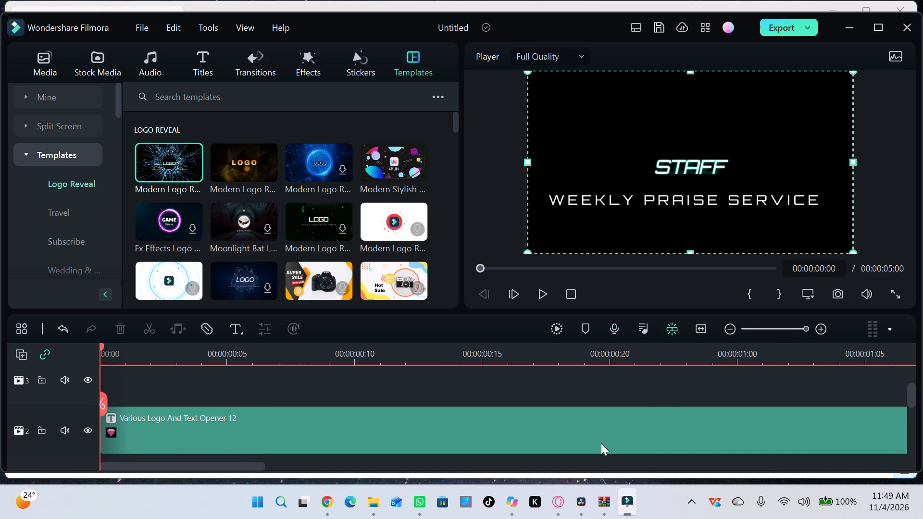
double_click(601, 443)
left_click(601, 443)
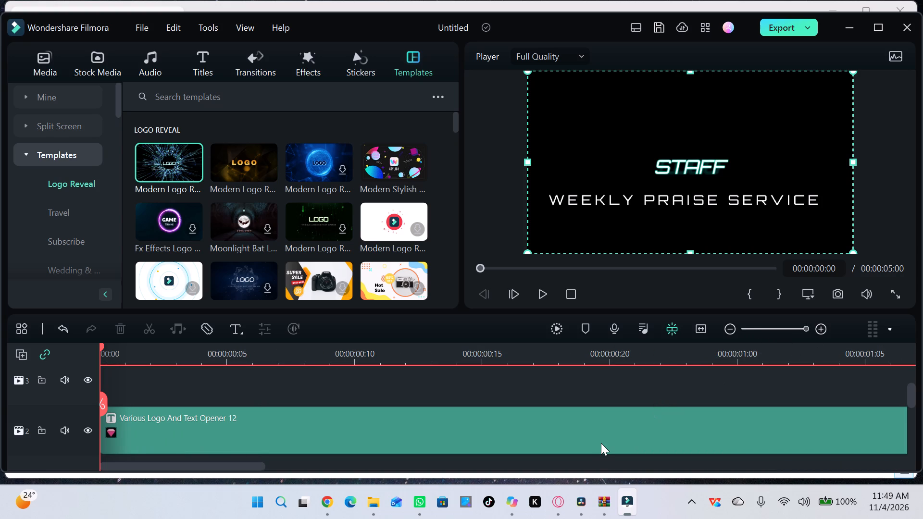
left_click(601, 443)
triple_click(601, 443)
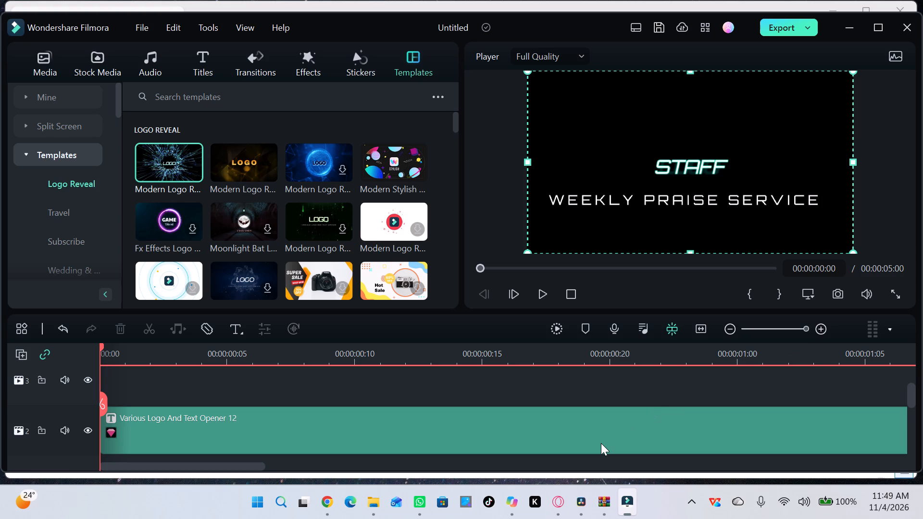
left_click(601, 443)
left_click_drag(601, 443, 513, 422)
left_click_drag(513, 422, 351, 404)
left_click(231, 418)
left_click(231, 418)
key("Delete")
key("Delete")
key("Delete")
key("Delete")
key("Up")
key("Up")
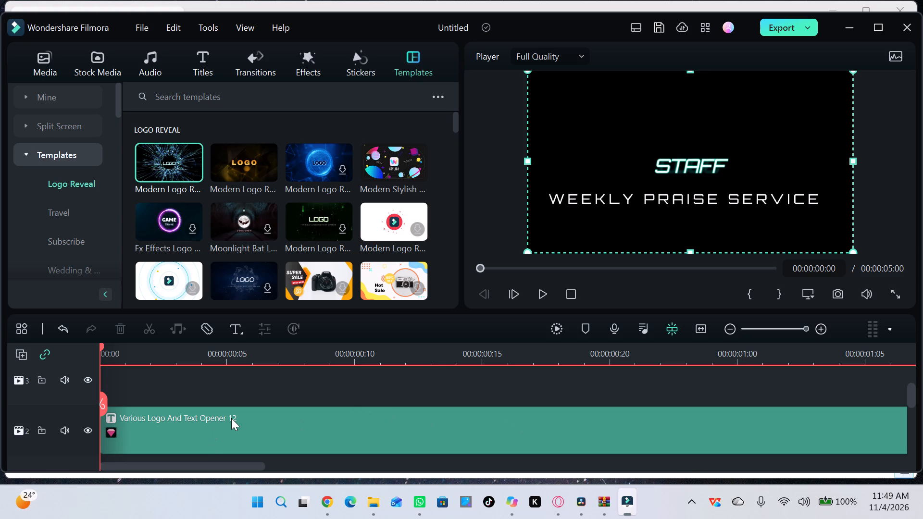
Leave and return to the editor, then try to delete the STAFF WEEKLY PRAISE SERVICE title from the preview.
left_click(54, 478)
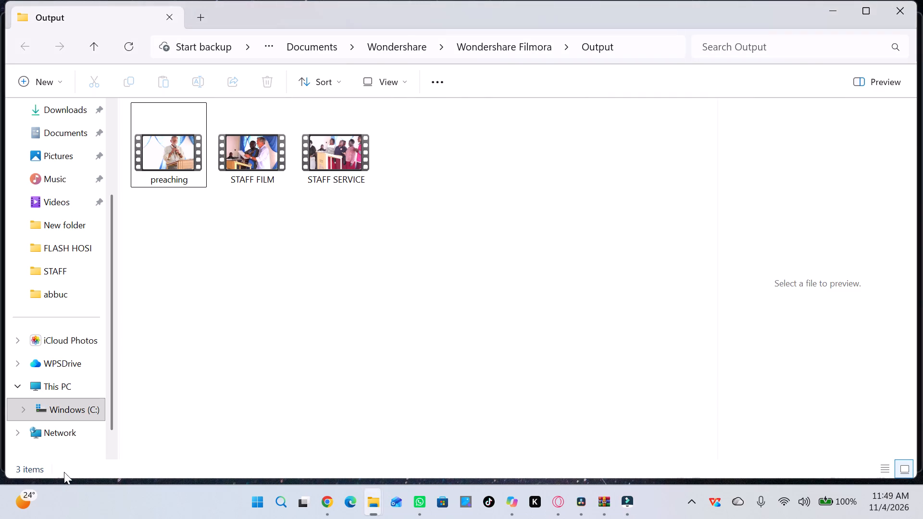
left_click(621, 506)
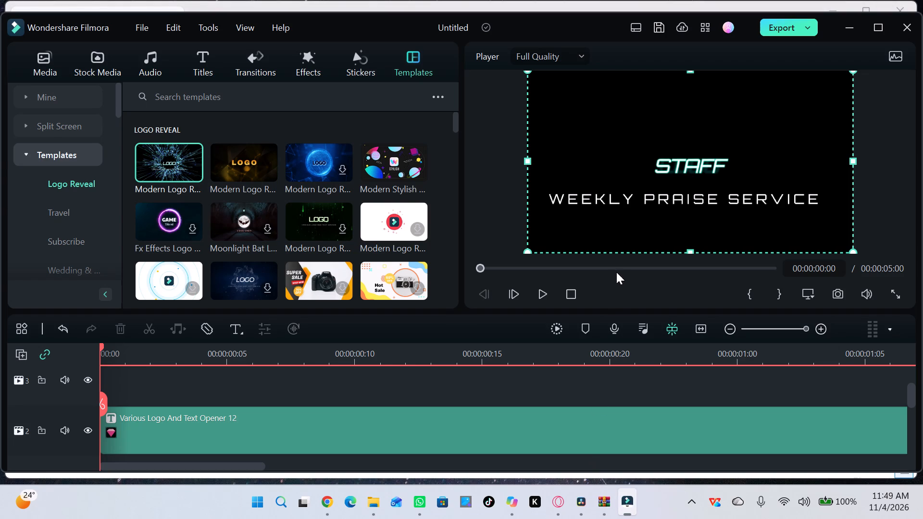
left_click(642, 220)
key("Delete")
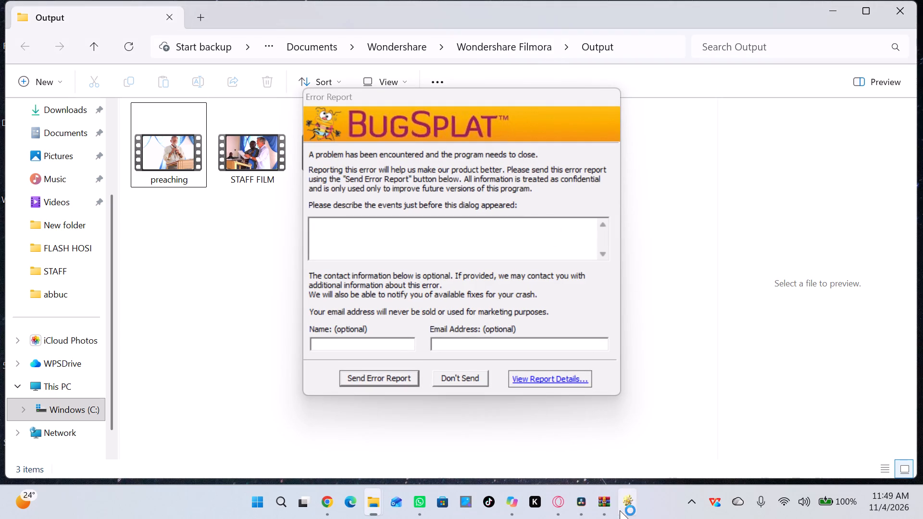
Dismiss the BugSplat error report without sending it.
left_click(454, 378)
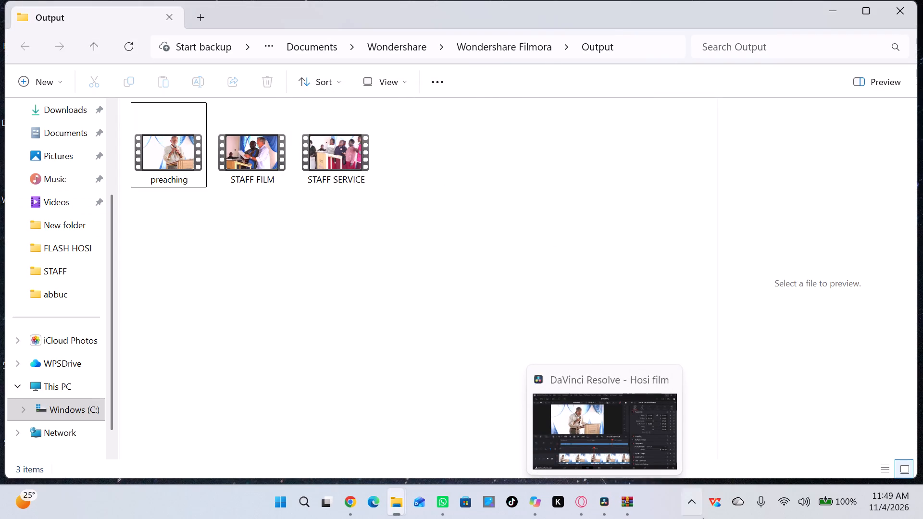
Take the computer offline by disconnecting from the SITTING_5G network and turning Wi-Fi off completely.
left_click(787, 505)
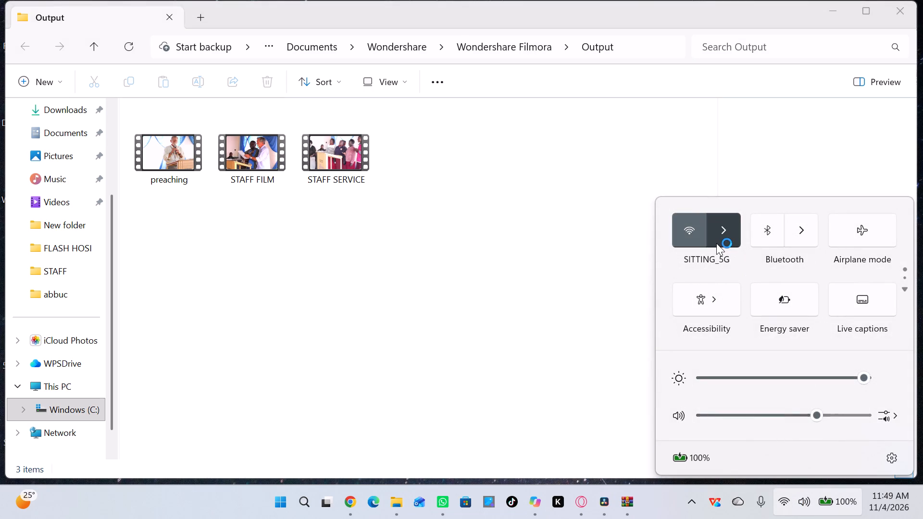
left_click(716, 243)
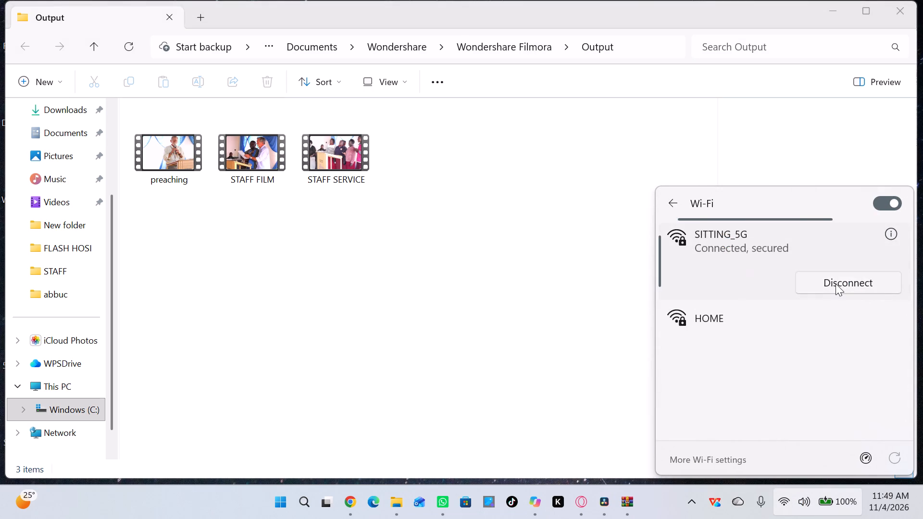
left_click(836, 284)
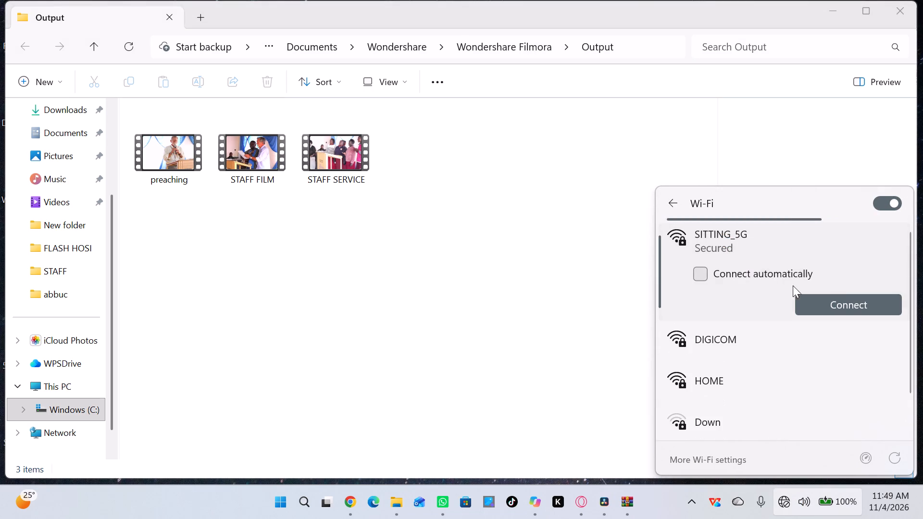
left_click(603, 274)
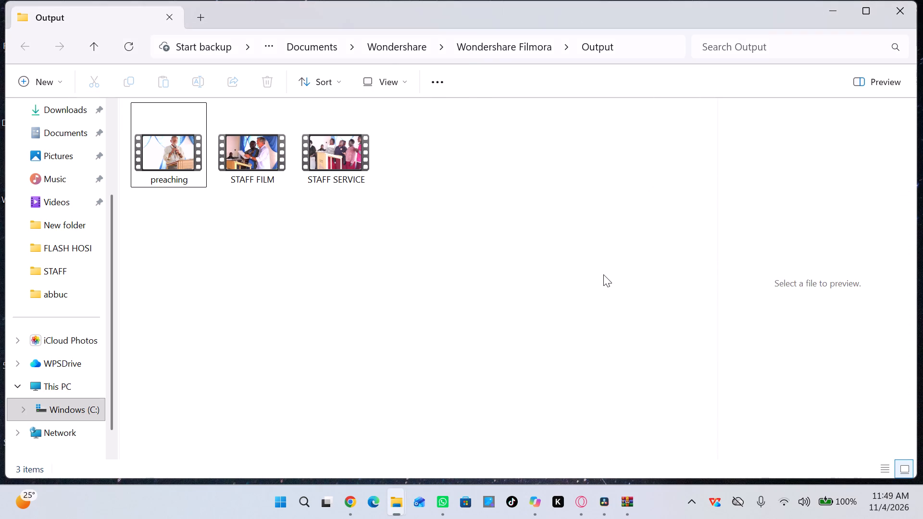
left_click(778, 501)
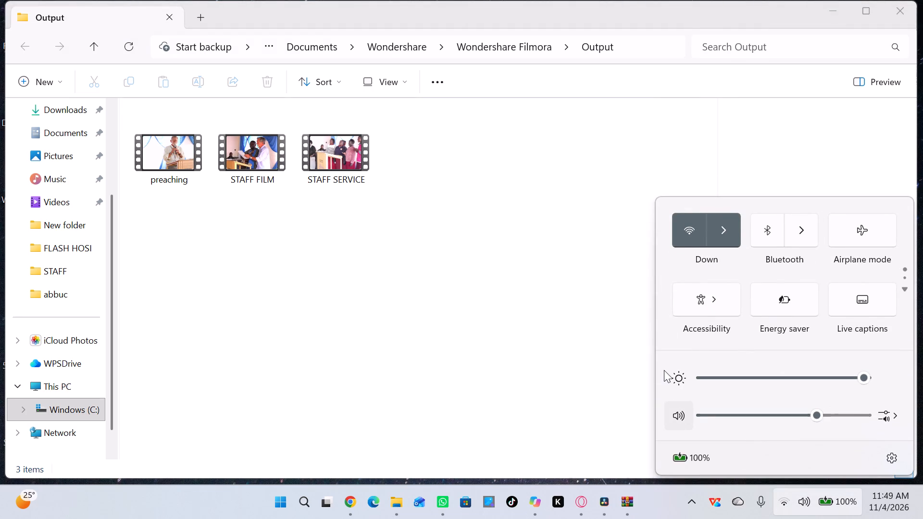
left_click(724, 226)
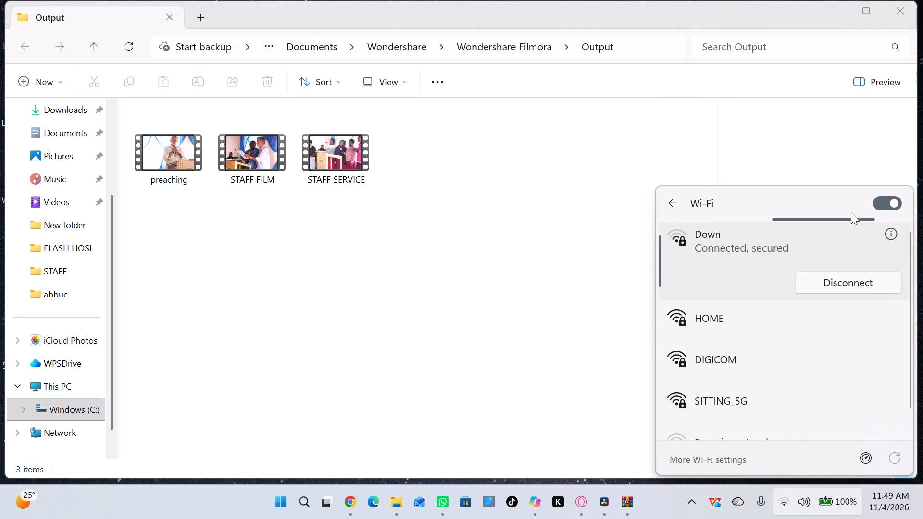
left_click(874, 196)
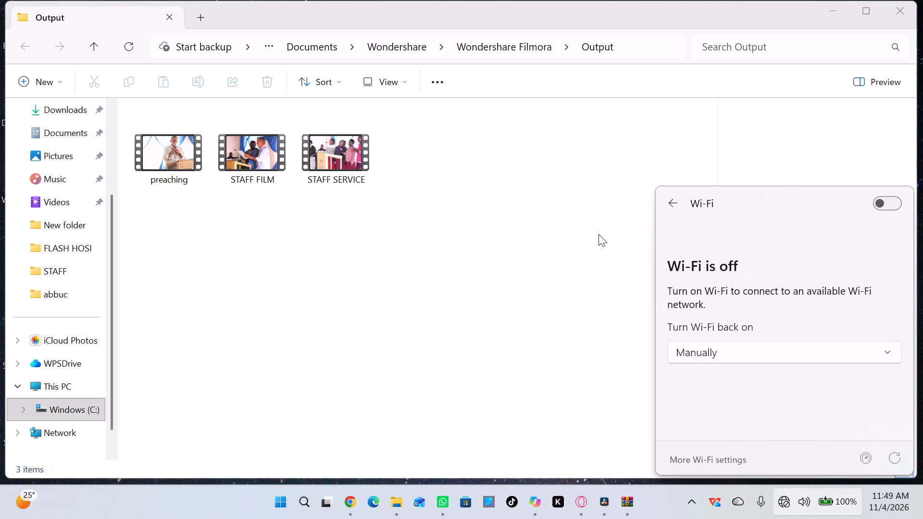
left_click(590, 231)
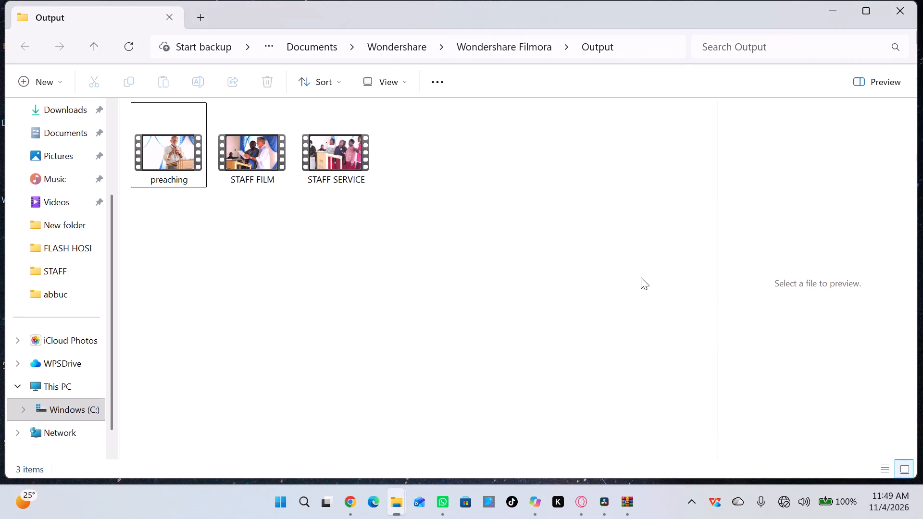
Minimise the Output folder window and relaunch Wondershare Filmora 12 from the desktop.
left_click(823, 17)
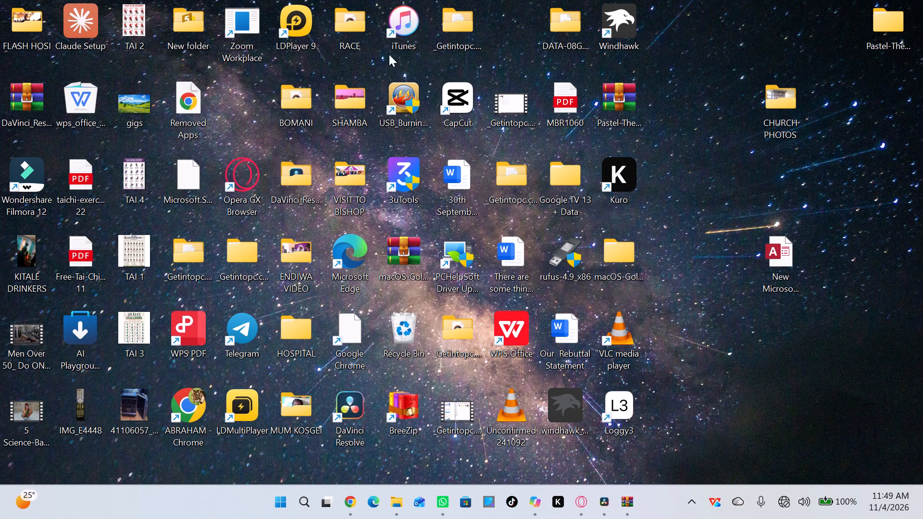
double_click(34, 170)
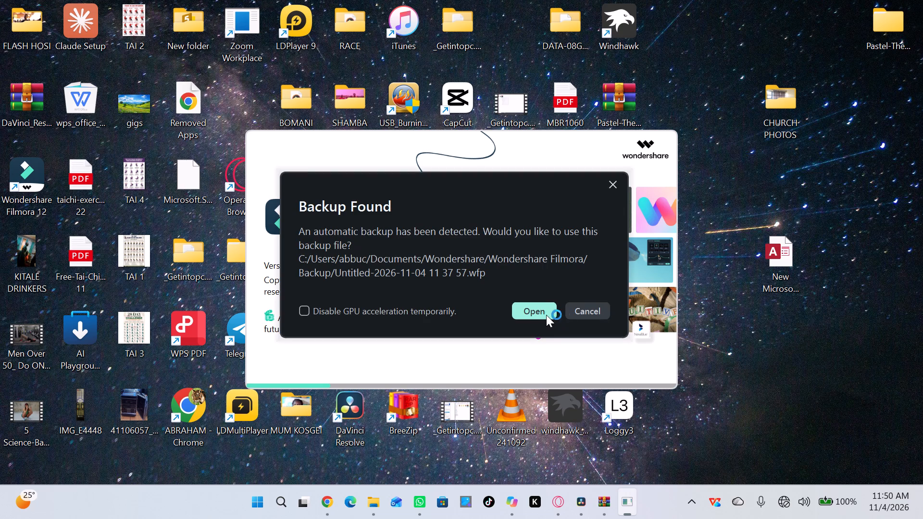
Decline opening the automatic backup of the Untitled project in the restarted Filmora.
left_click(593, 311)
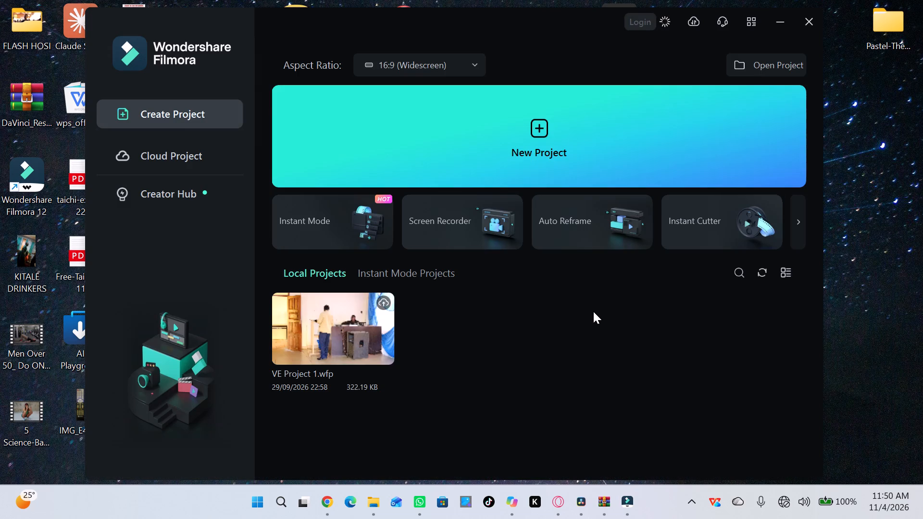
Create a new 16:9 widescreen project from the start screen.
left_click(526, 145)
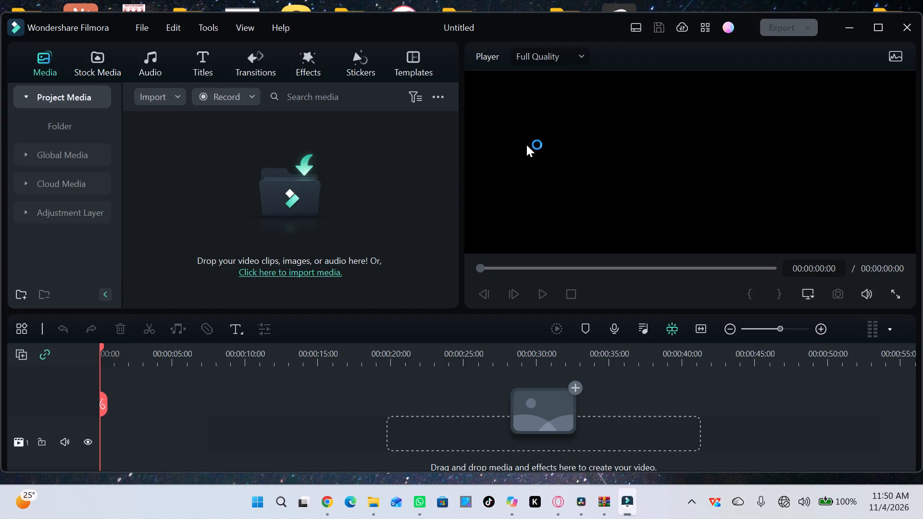
Start importing media files and open the FLASH HOSI folder on the Desktop.
left_click(175, 94)
left_click(176, 113)
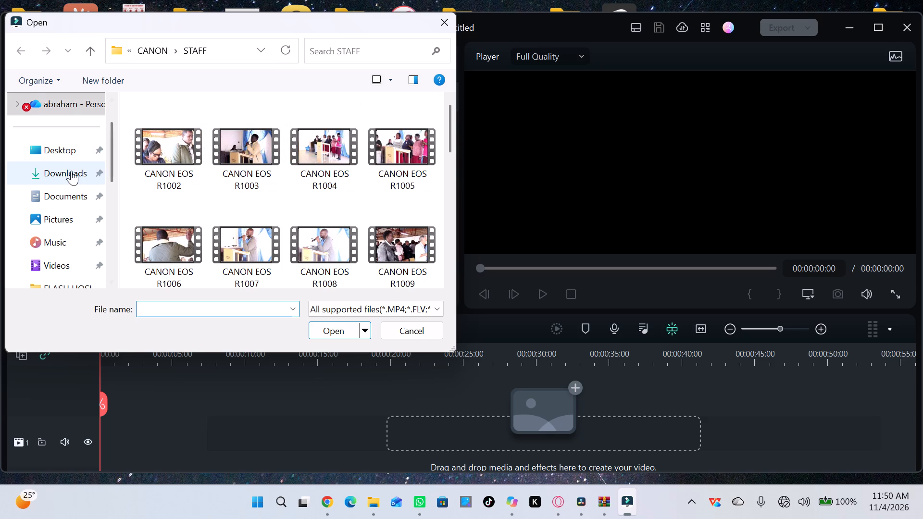
left_click(68, 156)
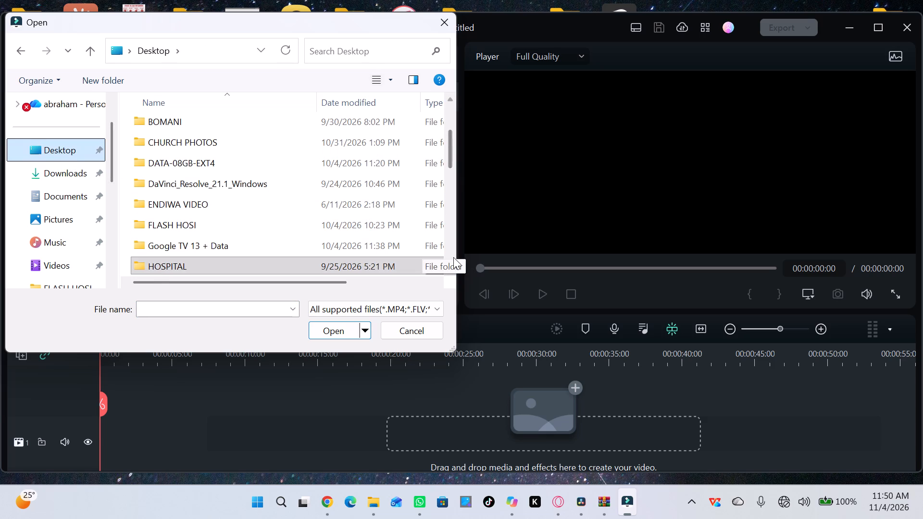
left_click(452, 269)
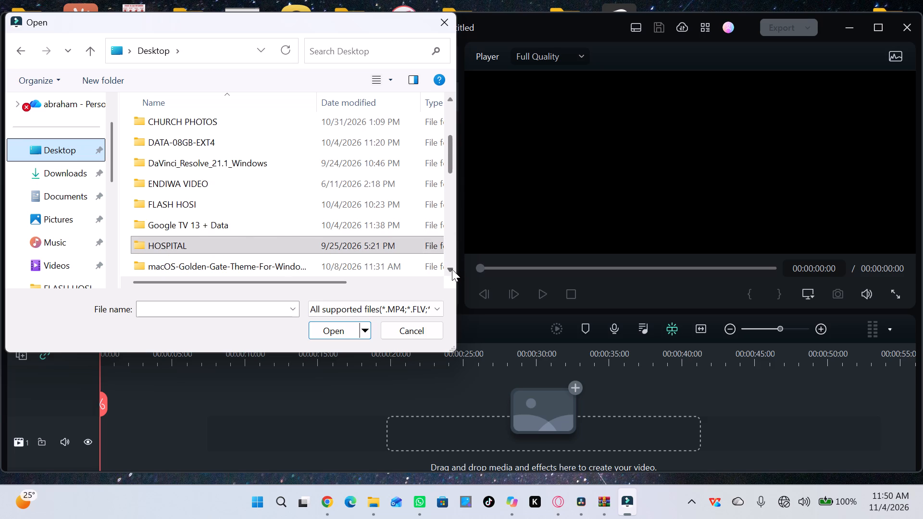
left_click(452, 269)
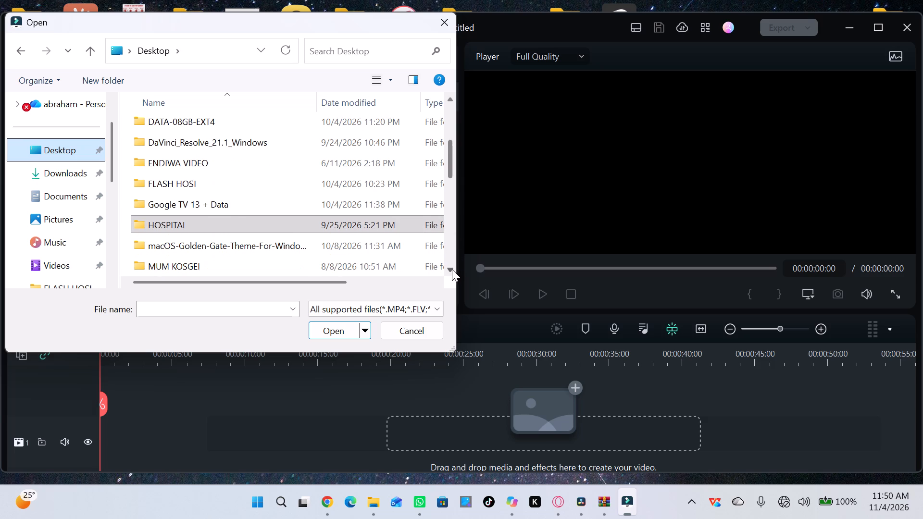
double_click(178, 190)
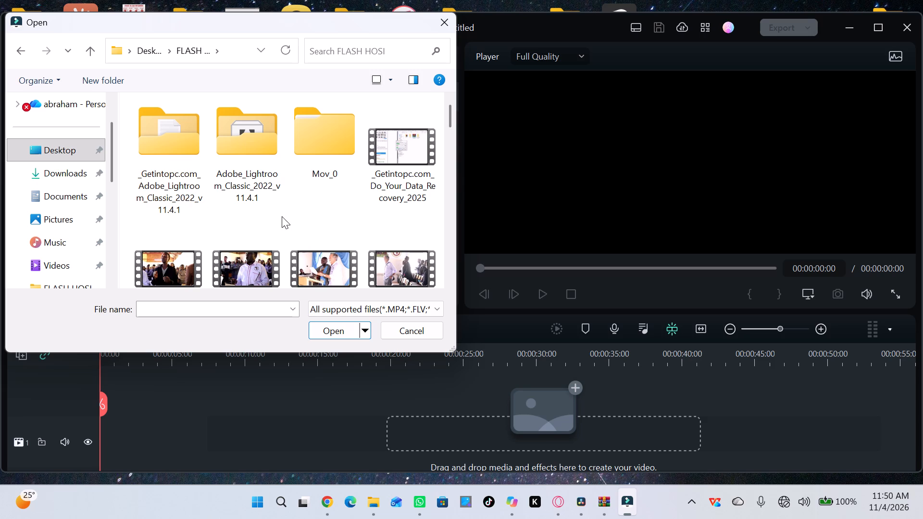
Look through the whole FLASH HOSI folder for the Canon clips to bring into the new project.
left_click(334, 145)
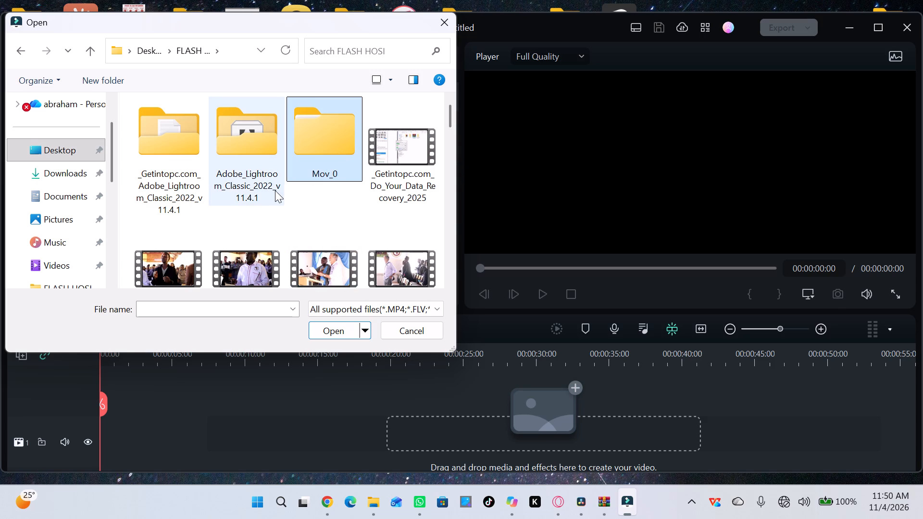
double_click(452, 336)
left_click_drag(449, 118, 450, 128)
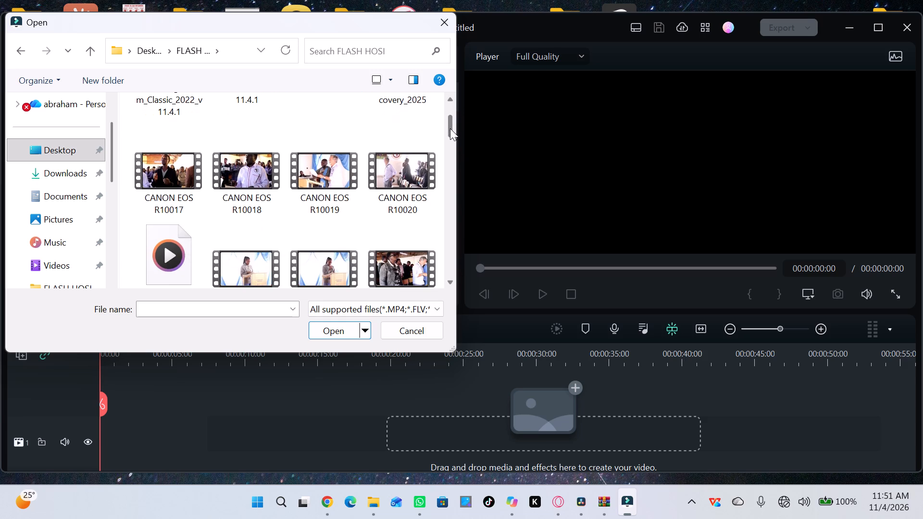
left_click_drag(450, 128, 450, 130)
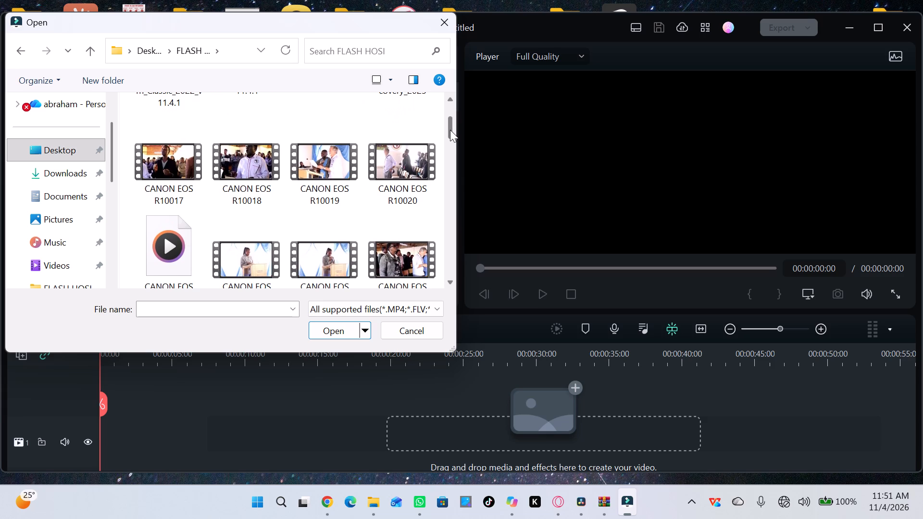
left_click_drag(450, 130, 450, 148)
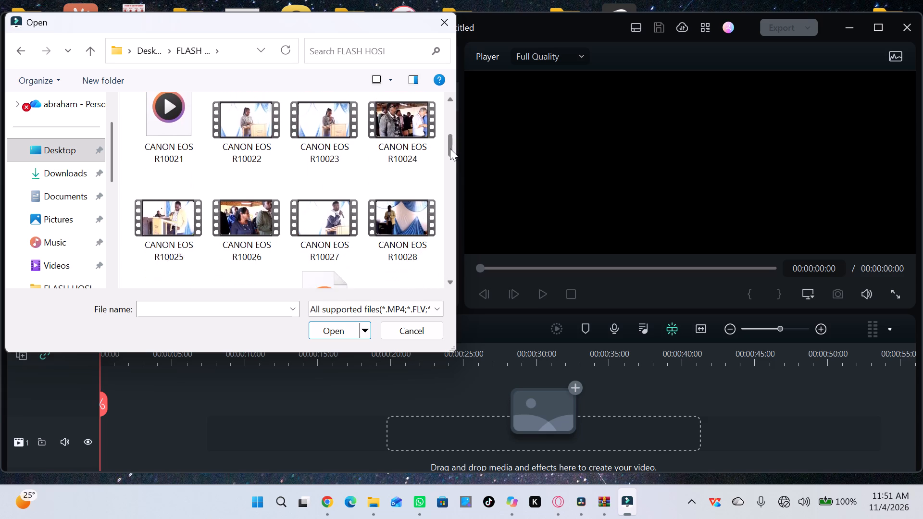
left_click_drag(450, 148, 450, 151)
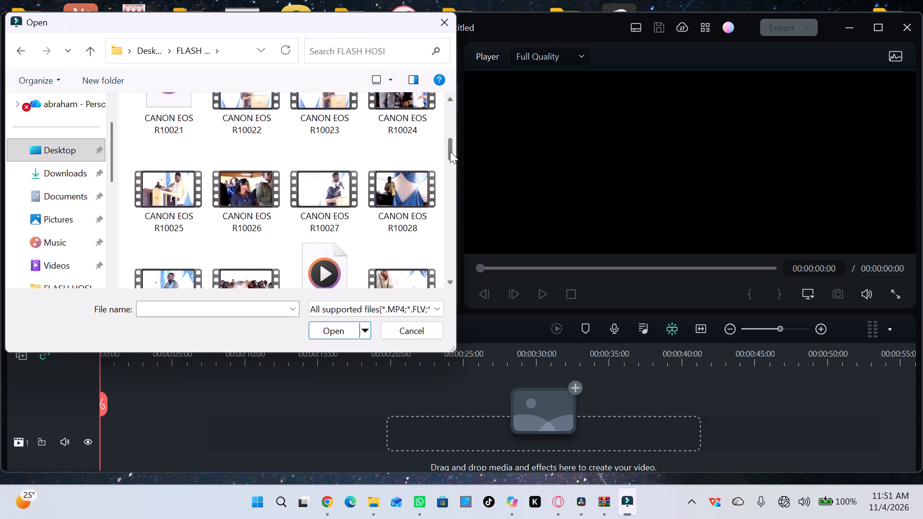
left_click_drag(450, 151, 450, 170)
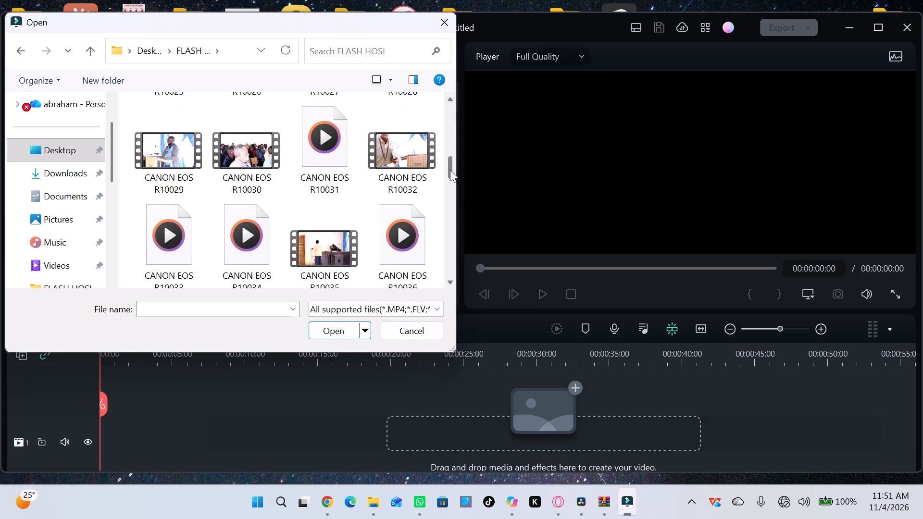
left_click_drag(450, 170, 449, 211)
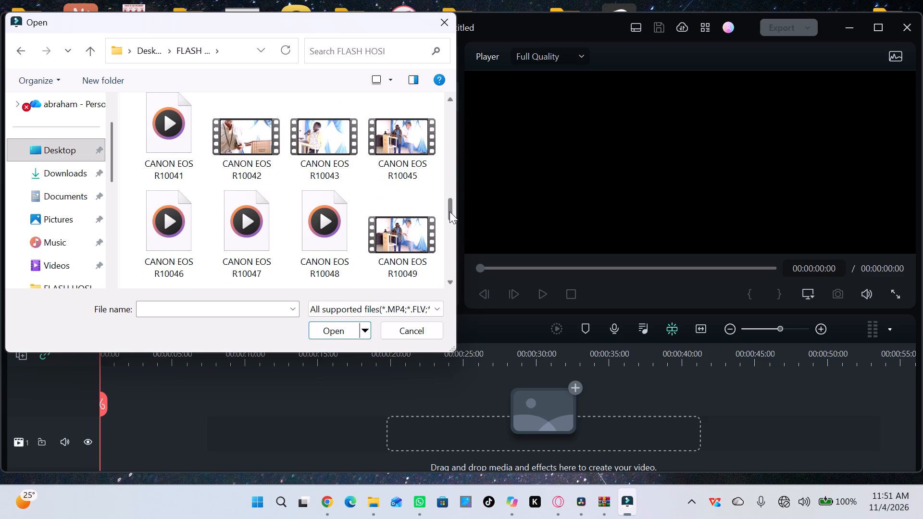
left_click_drag(449, 211, 442, 255)
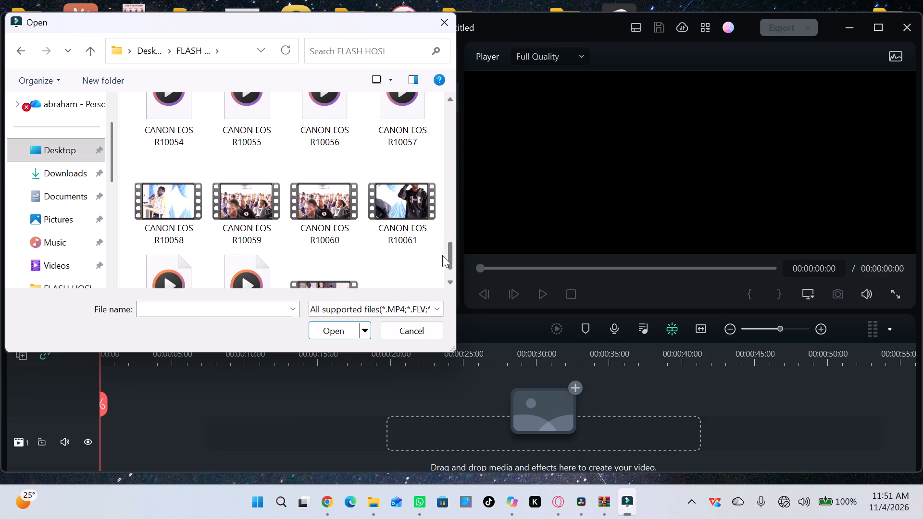
left_click_drag(442, 255, 439, 267)
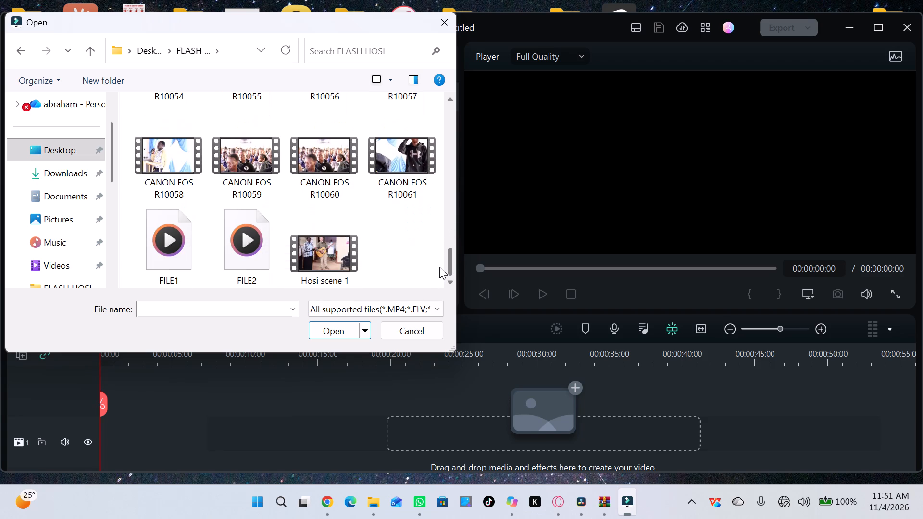
left_click_drag(439, 267, 426, 208)
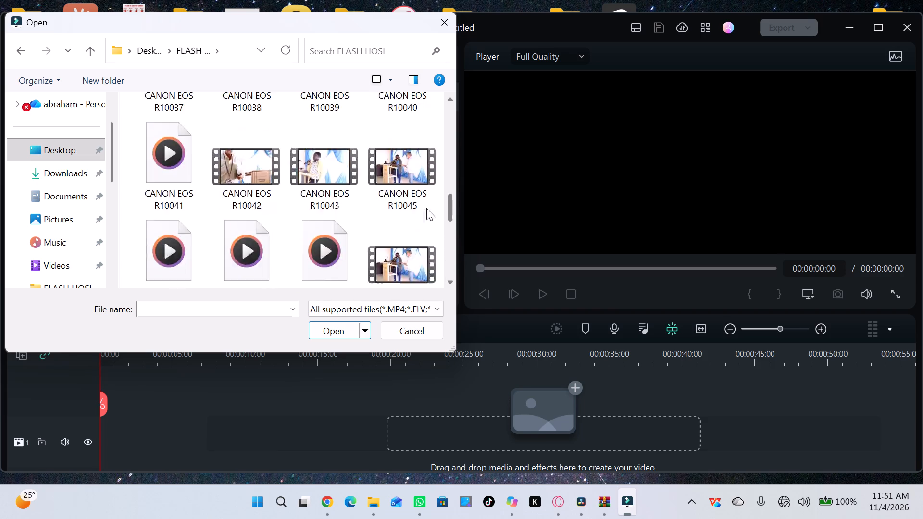
left_click_drag(426, 208, 432, 290)
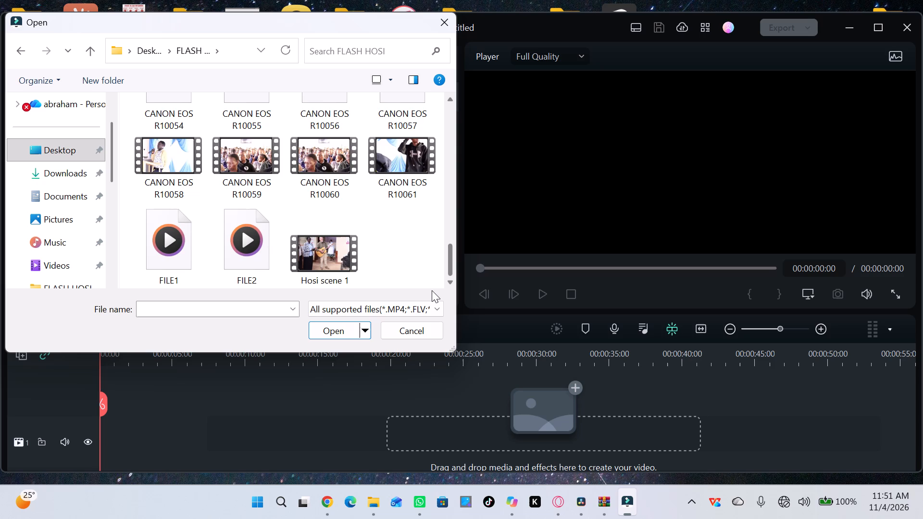
left_click_drag(432, 290, 426, 210)
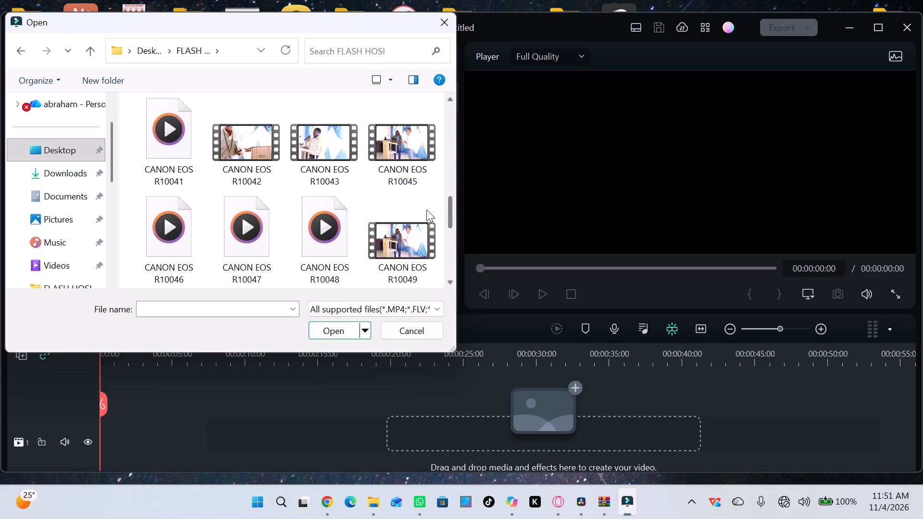
left_click_drag(426, 210, 418, 178)
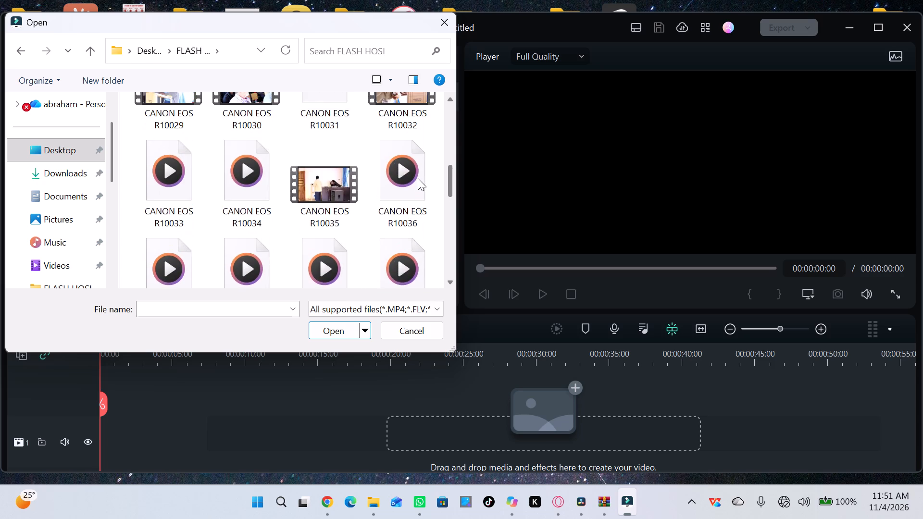
left_click_drag(418, 178, 418, 146)
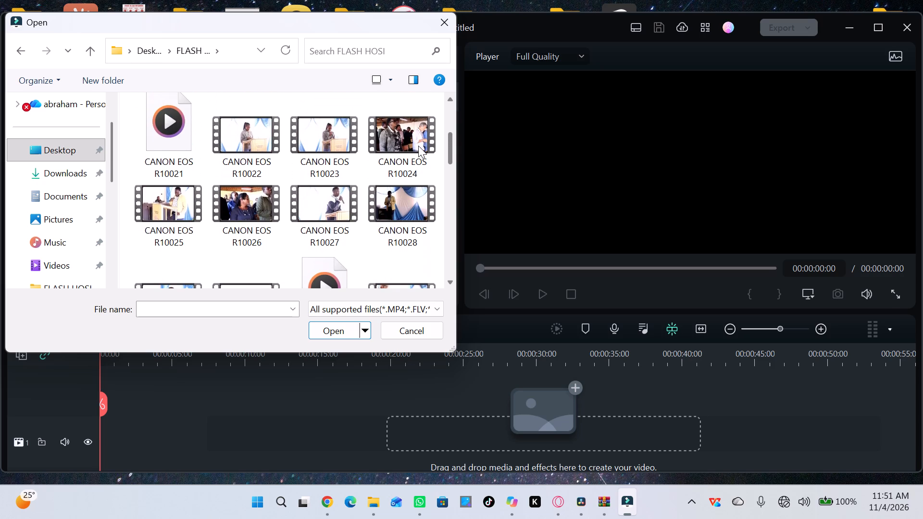
left_click_drag(418, 146, 410, 147)
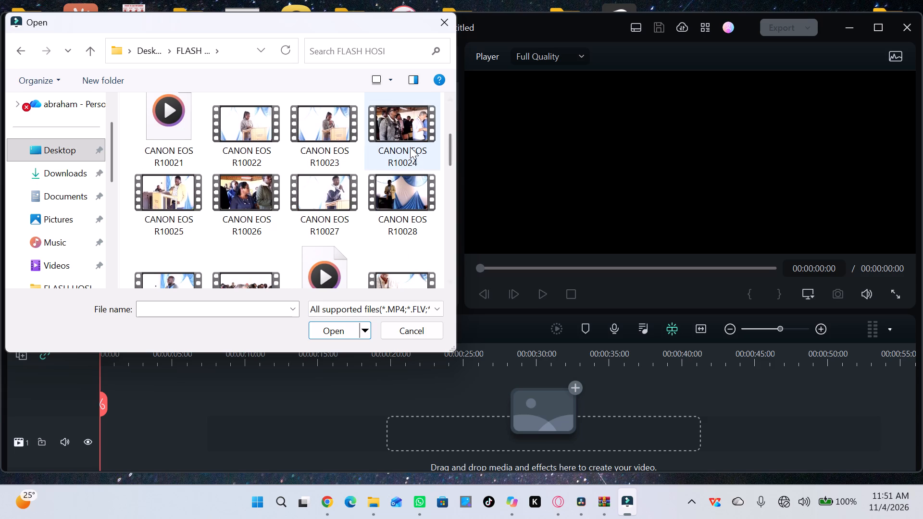
Import the clips CANON EOS R10022 and CANON EOS R10023 together into the project media.
left_click(250, 120, "ctrl")
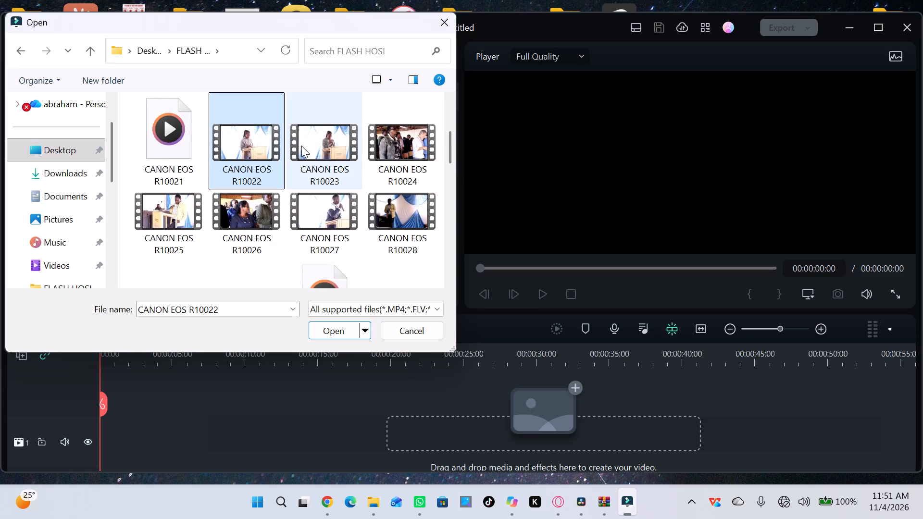
left_click(305, 148, "ctrl")
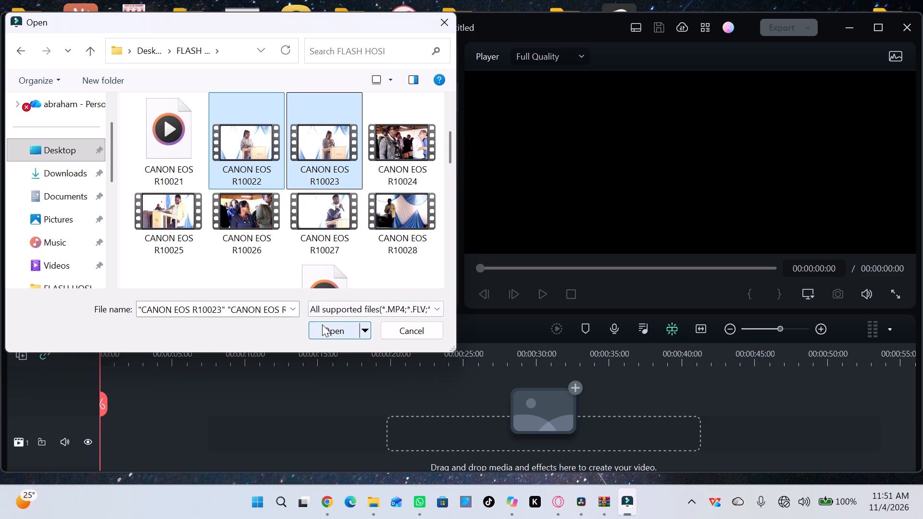
left_click(322, 324)
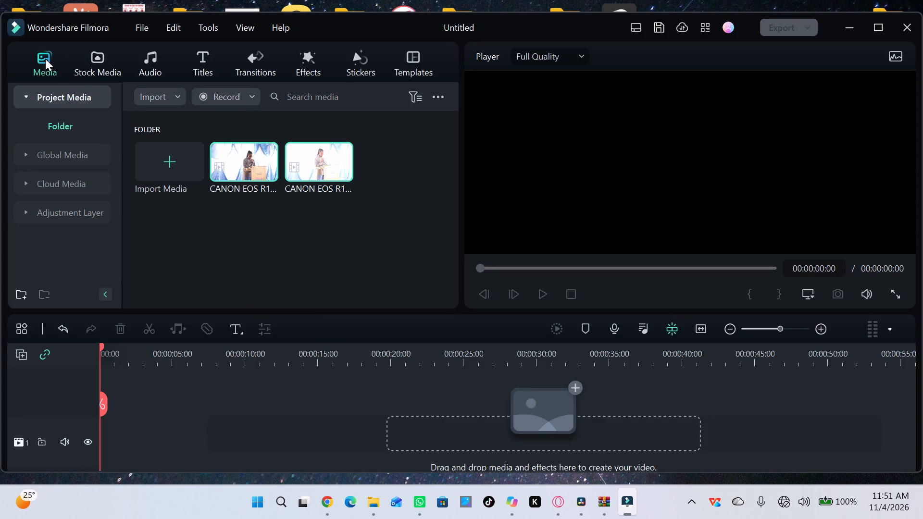
Start another media import and open CANON EOS R10017 from the FLASH HOSI folder in Media Player for previewing.
left_click(152, 98)
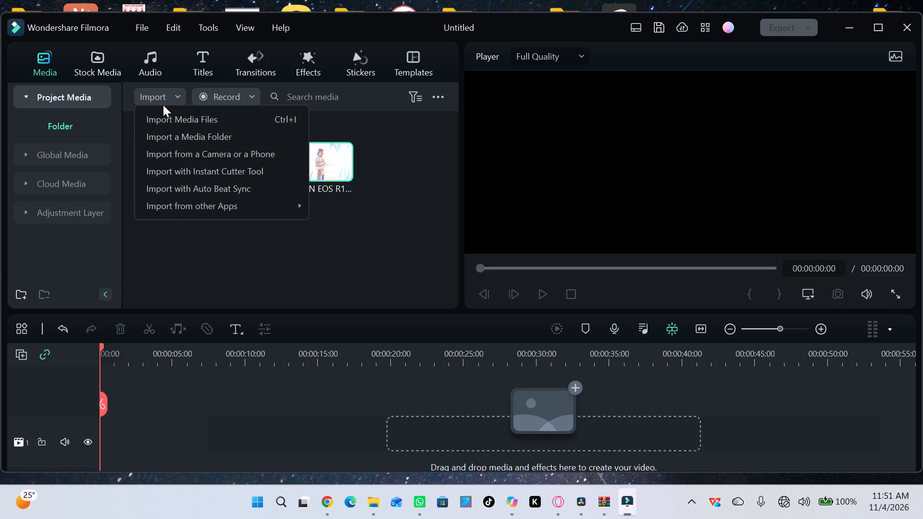
left_click(170, 116)
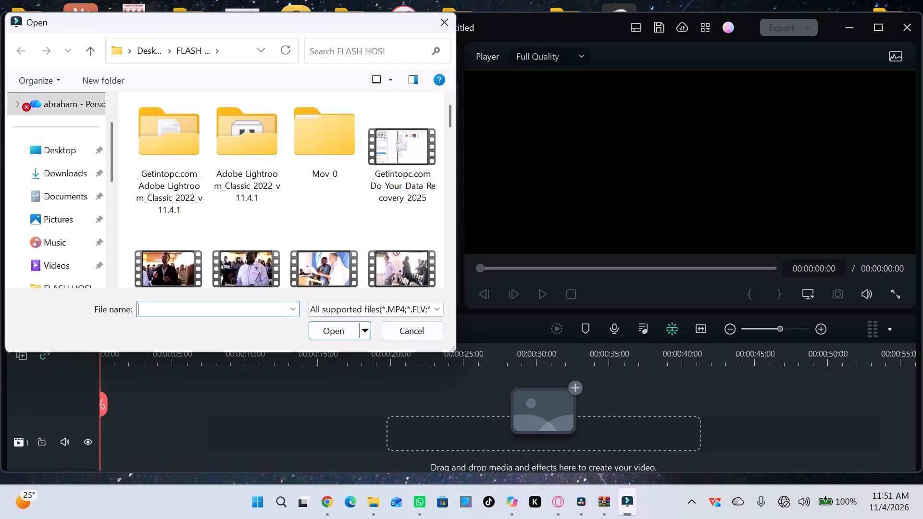
right_click(162, 272)
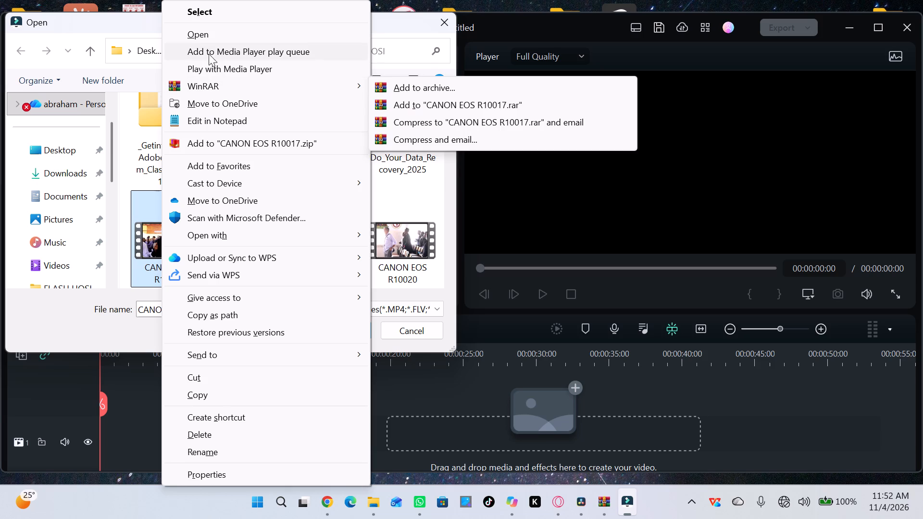
left_click(206, 32)
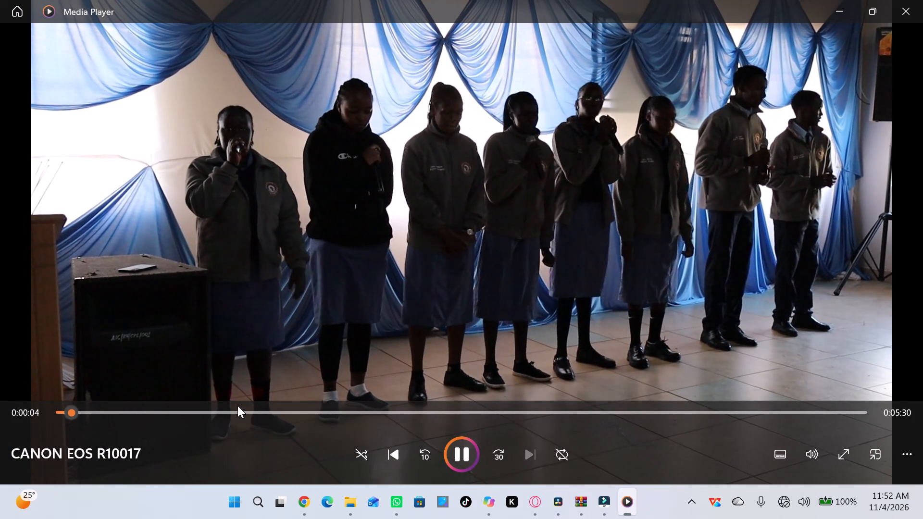
Preview CANON EOS R10017 by skimming through different parts of the video, and close Media Player.
left_click(237, 410)
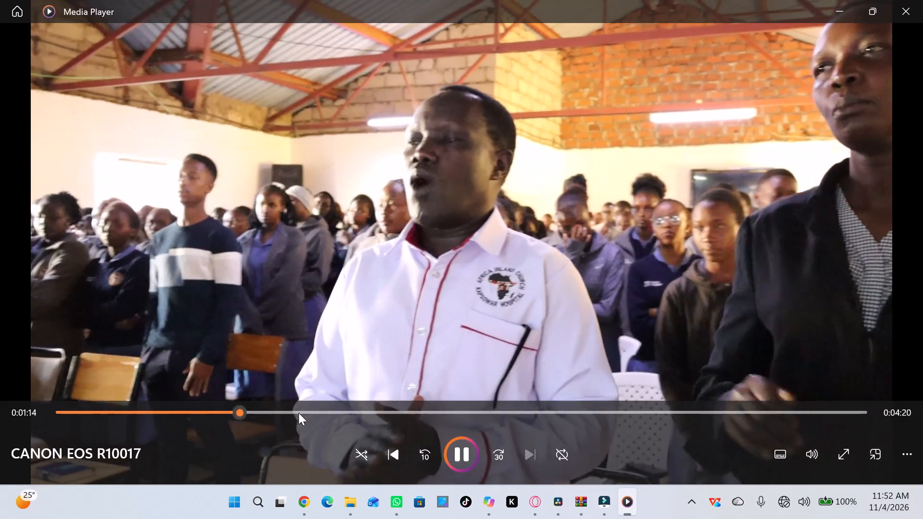
left_click(308, 411)
left_click(408, 413)
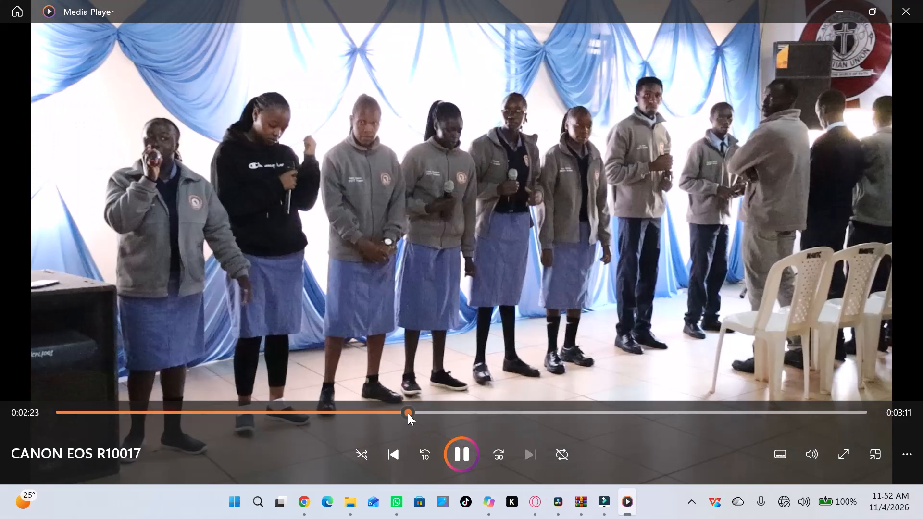
left_click(509, 411)
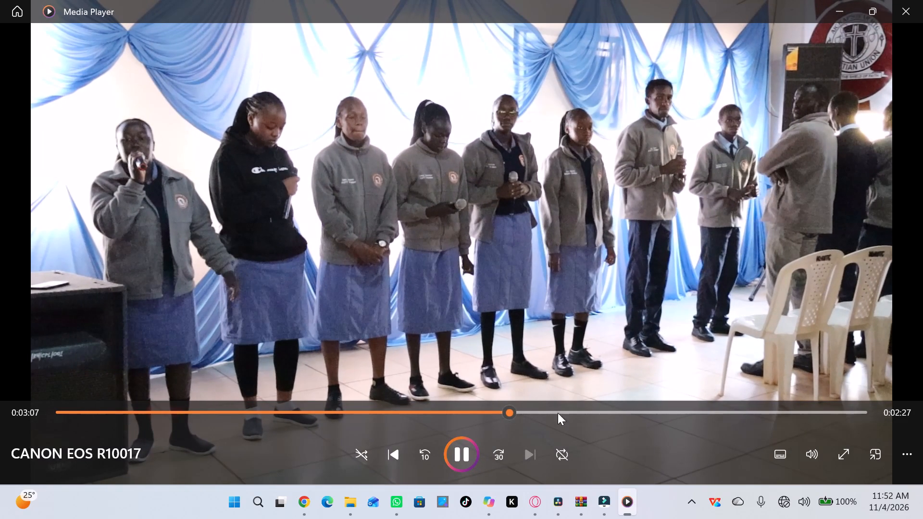
left_click(593, 408)
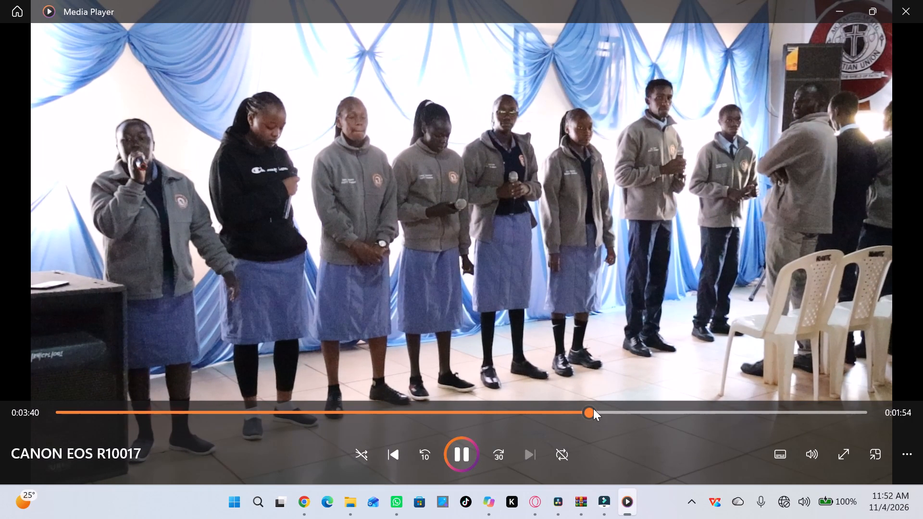
left_click(486, 411)
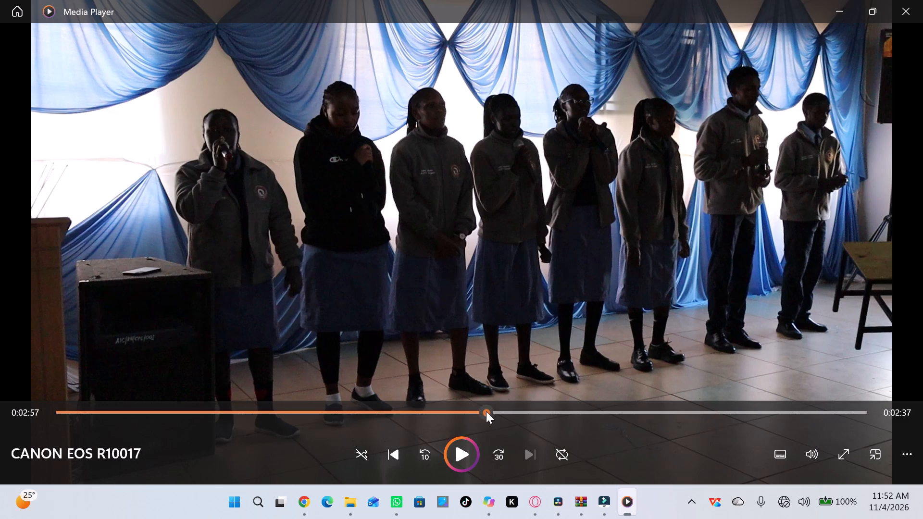
key("space")
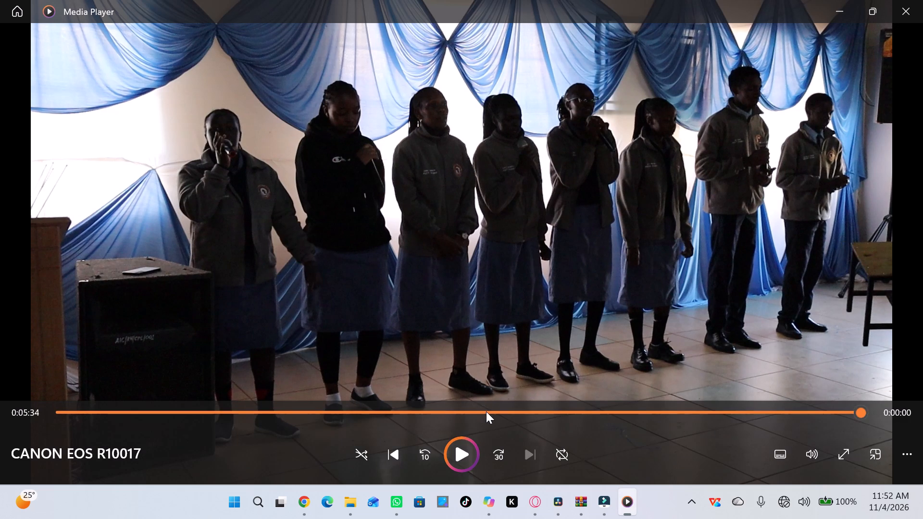
key("space")
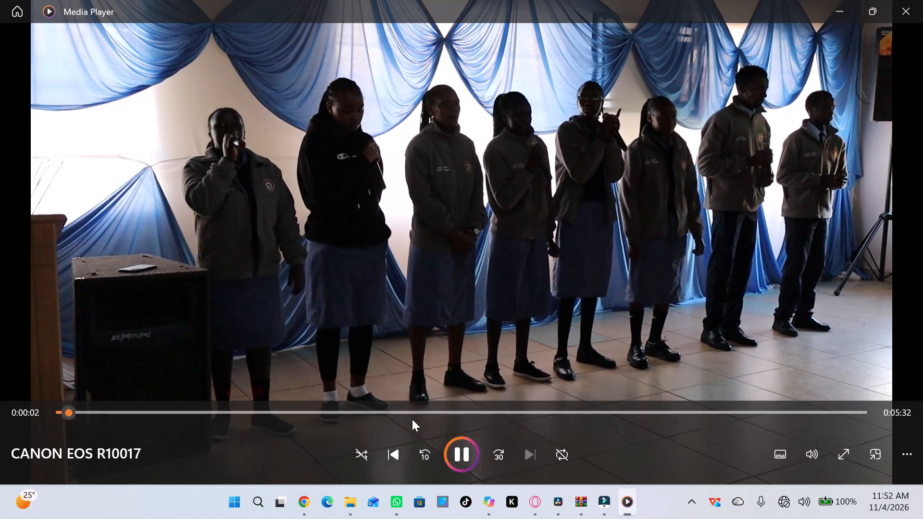
left_click(394, 417)
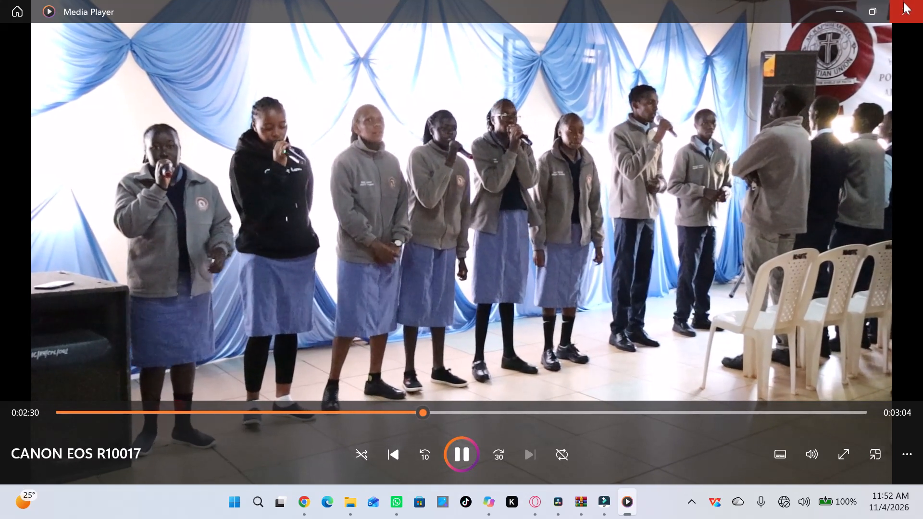
left_click(902, 3)
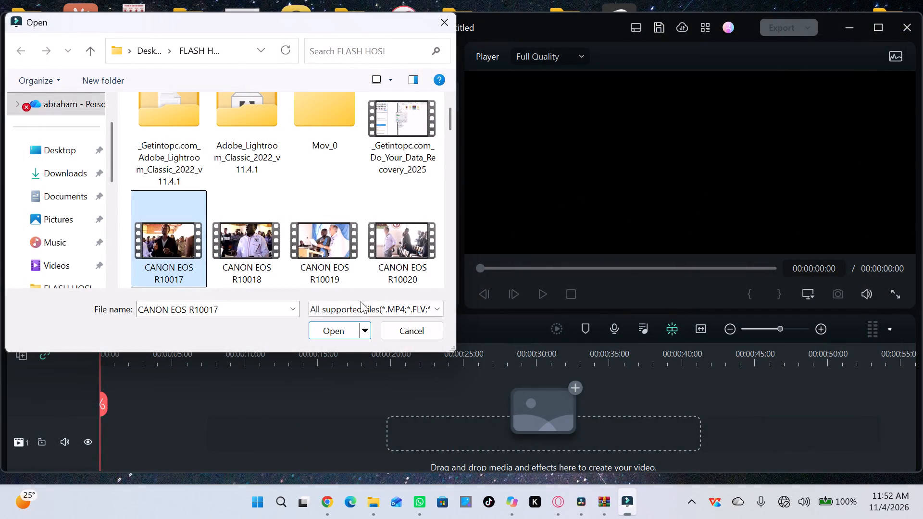
Import CANON EOS R10017 into the project media.
left_click(336, 331)
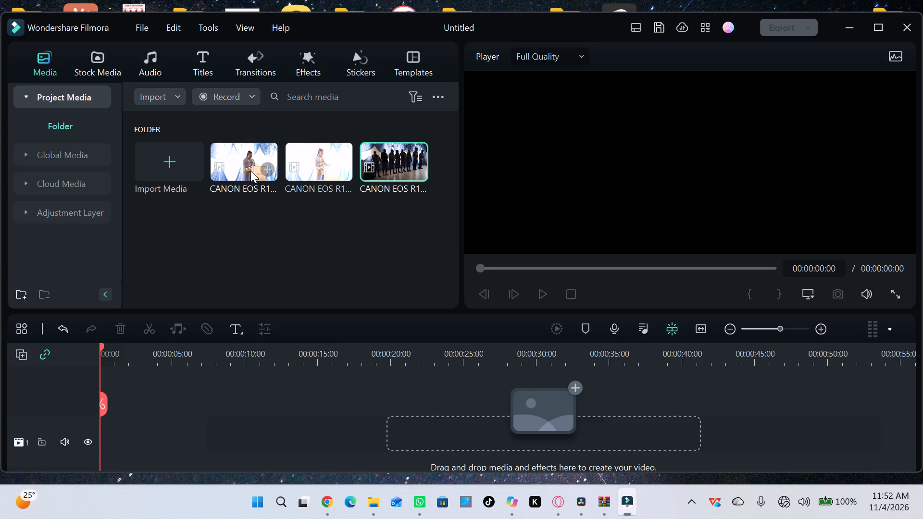
Place the first podium speaker clip from the project media on the timeline, starting at about 7.5 seconds.
left_click_drag(250, 171, 164, 398)
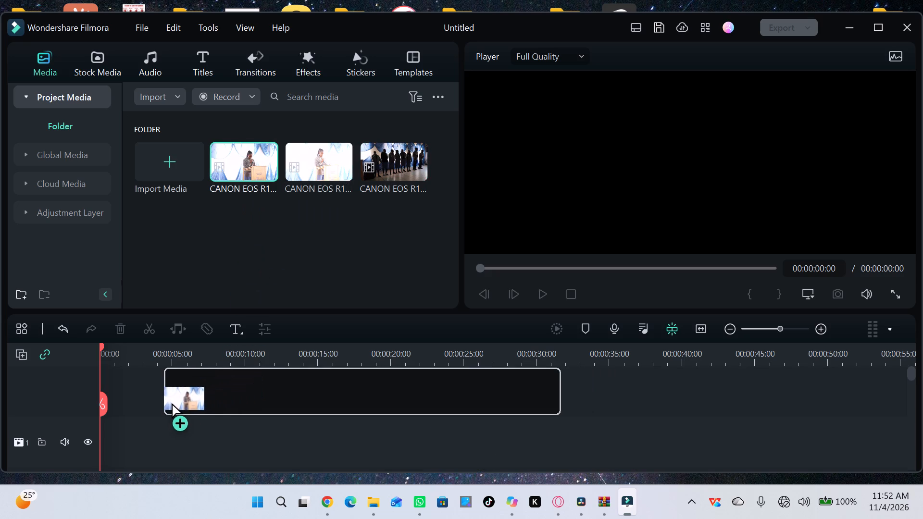
left_click_drag(164, 398, 145, 410)
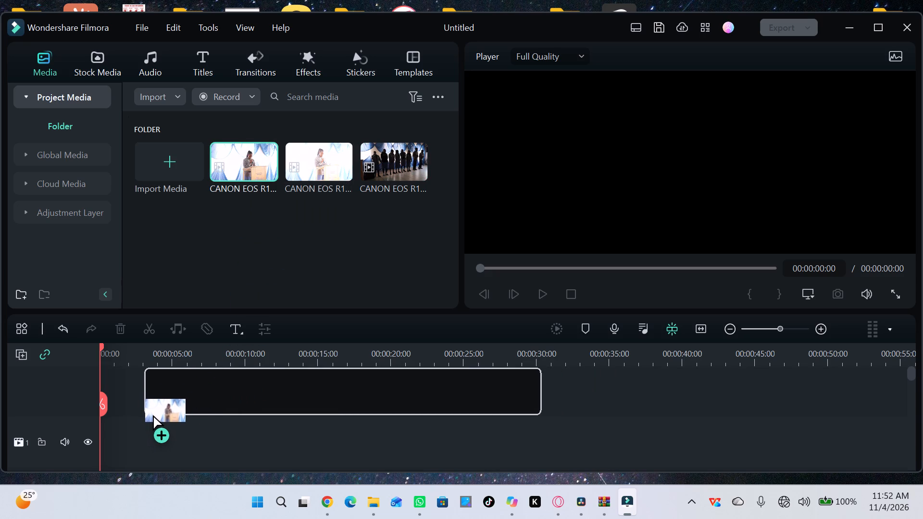
left_click_drag(145, 410, 187, 411)
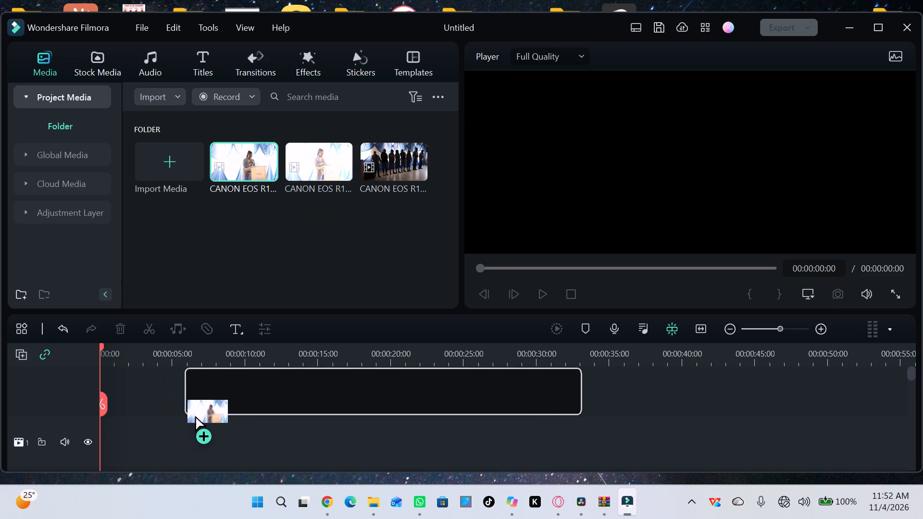
left_click_drag(187, 411, 209, 409)
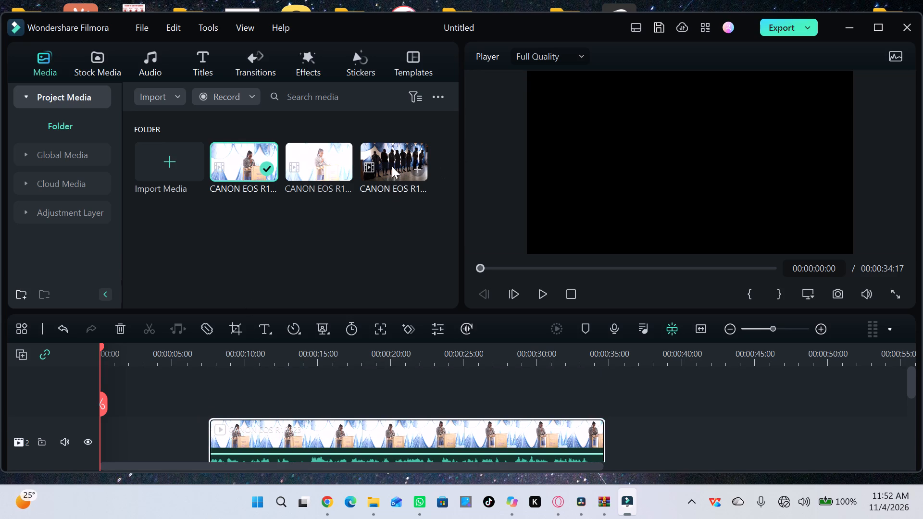
Insert the CANON EOS R10017 clip at the very start of the timeline, ahead of the podium clip.
left_click_drag(392, 163, 119, 419)
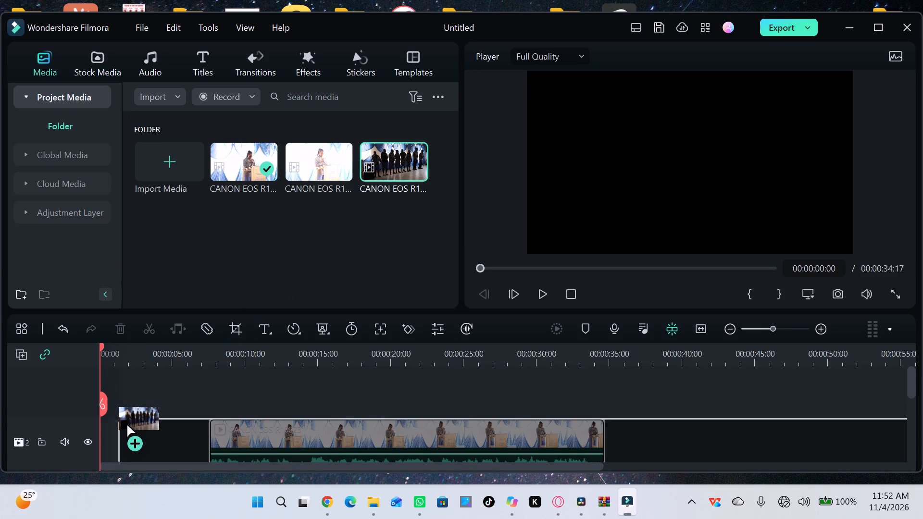
left_click_drag(119, 419, 112, 422)
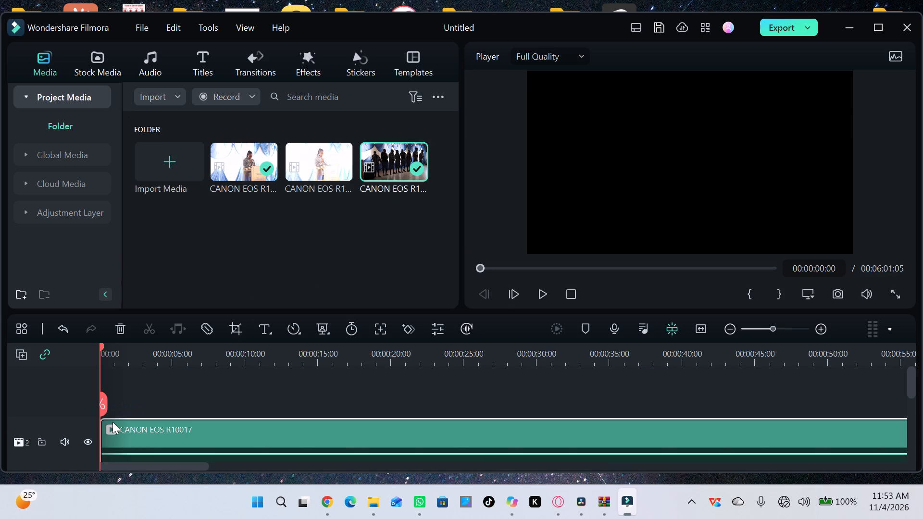
Find where the dark opening shot of CANON EOS R10017 turns bright and split the clip at 00:00:10:21.
left_click(100, 345)
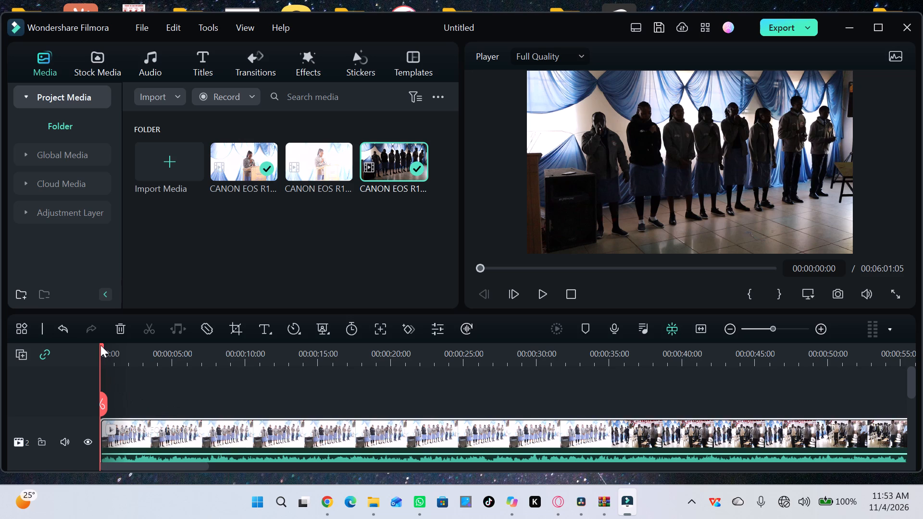
left_click_drag(104, 346, 133, 348)
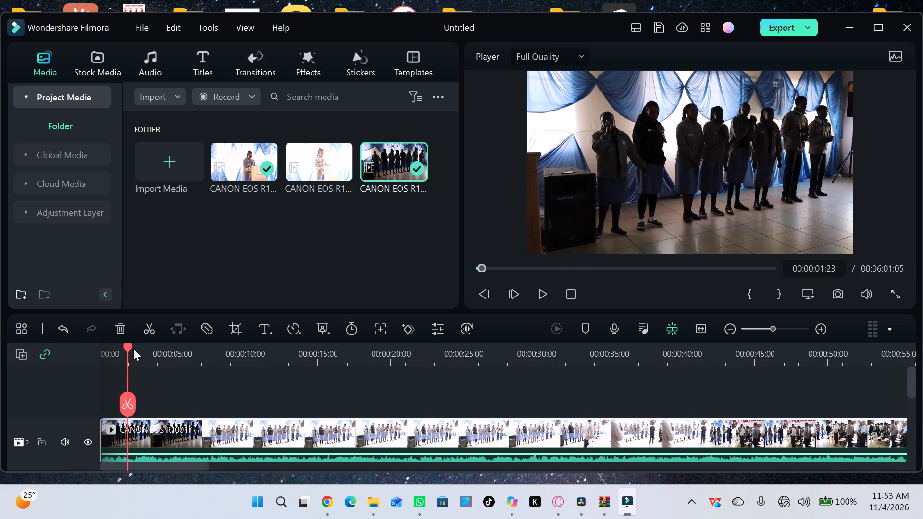
left_click_drag(133, 348, 414, 347)
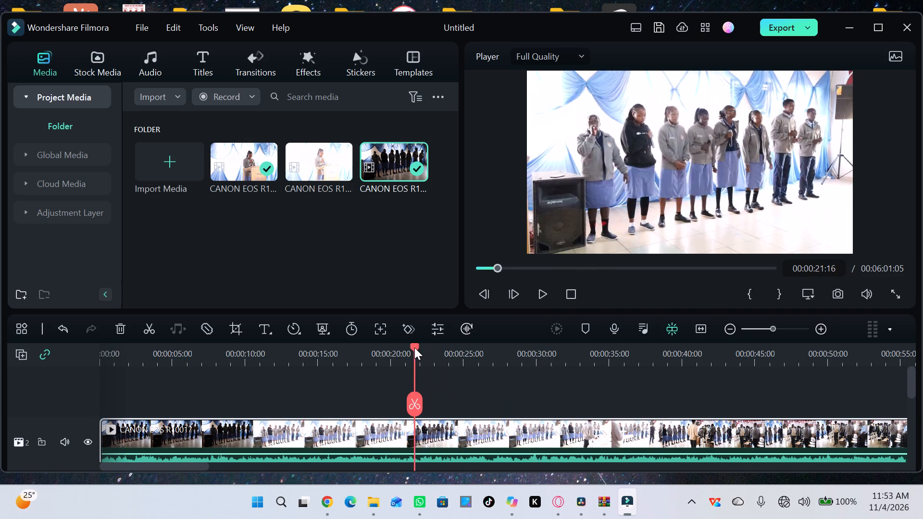
left_click_drag(414, 347, 323, 352)
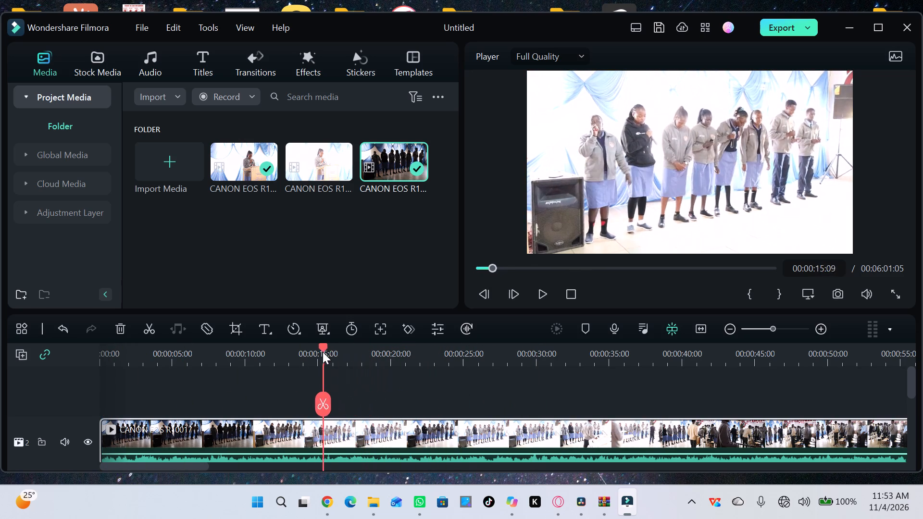
left_click_drag(323, 352, 234, 356)
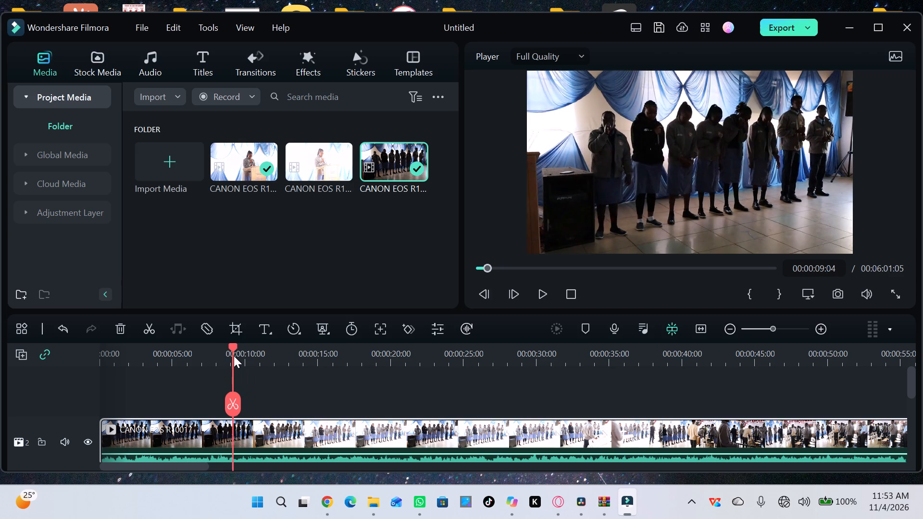
left_click_drag(234, 356, 250, 360)
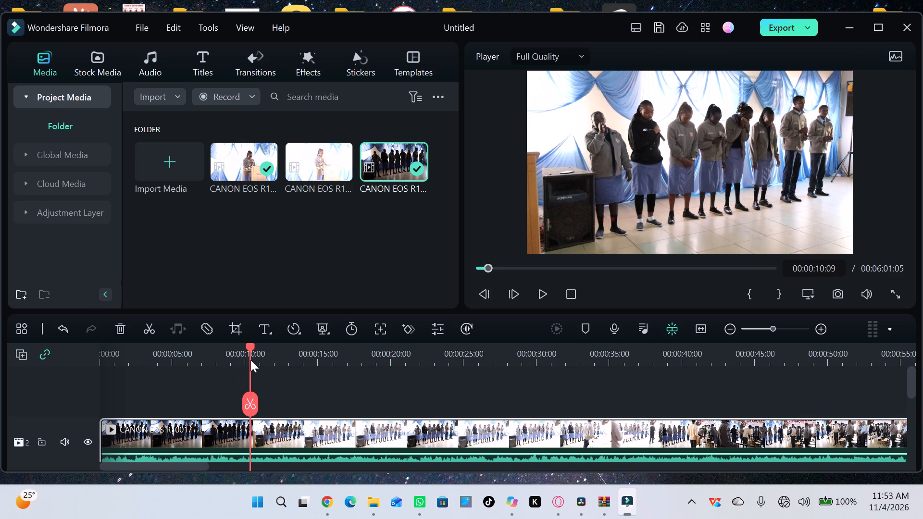
left_click_drag(250, 360, 258, 360)
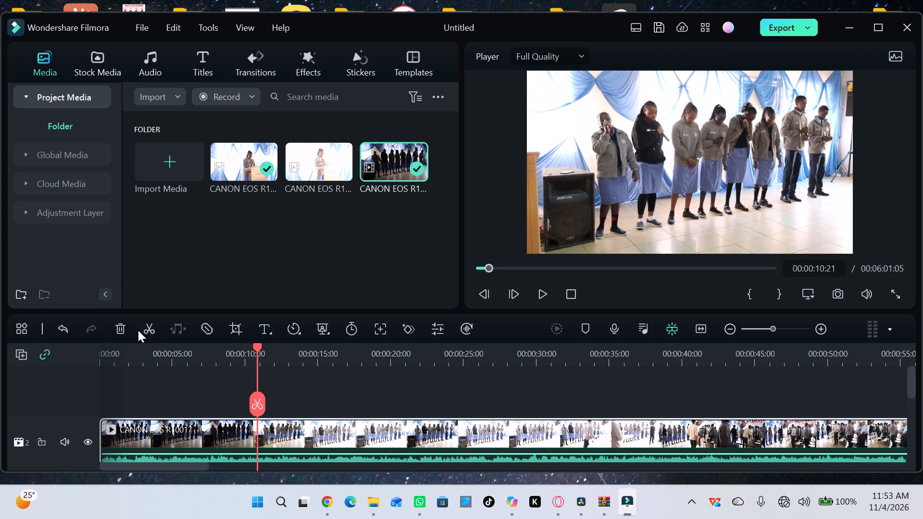
left_click(141, 330)
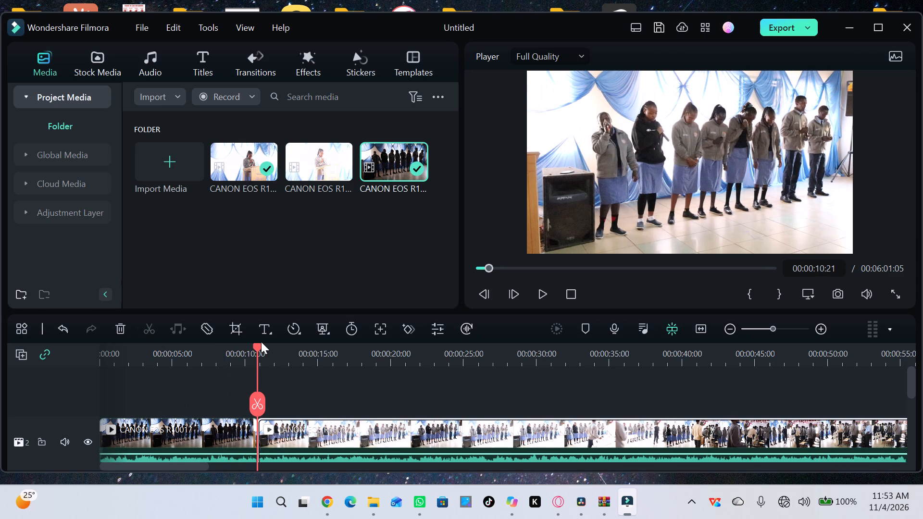
Brighten the dark first segment of CANON EOS R10017 with exposure about 31.7 and brightness 100 in its basic colour settings.
left_click_drag(259, 344, 210, 347)
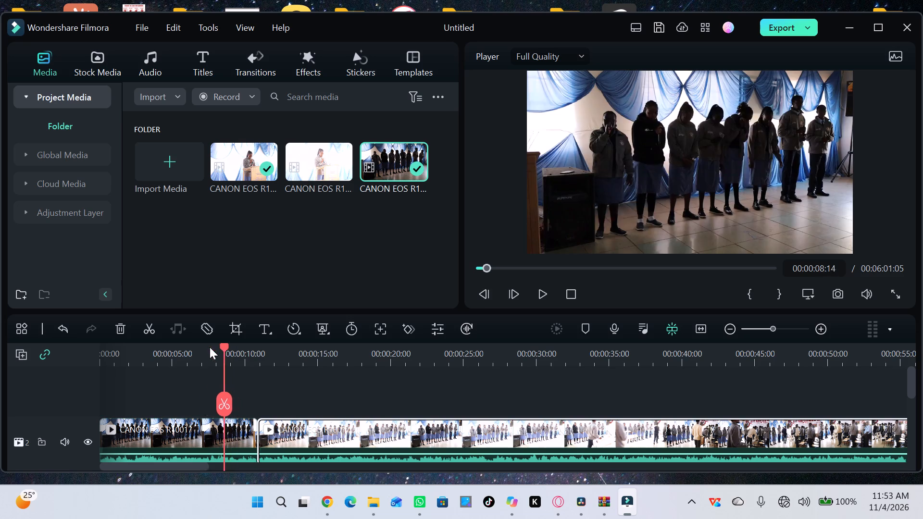
left_click_drag(210, 347, 204, 347)
scroll(204, 379, "up", 1)
triple_click(175, 434)
left_click(175, 434)
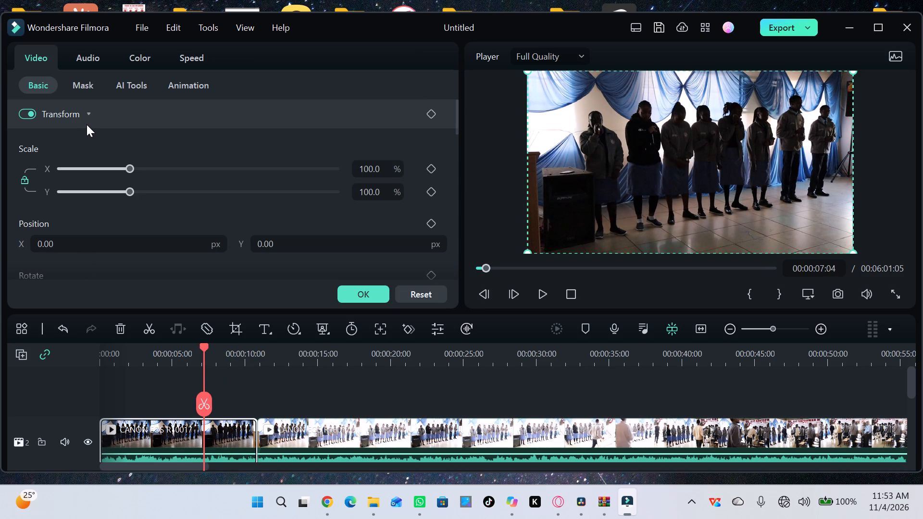
left_click(139, 62)
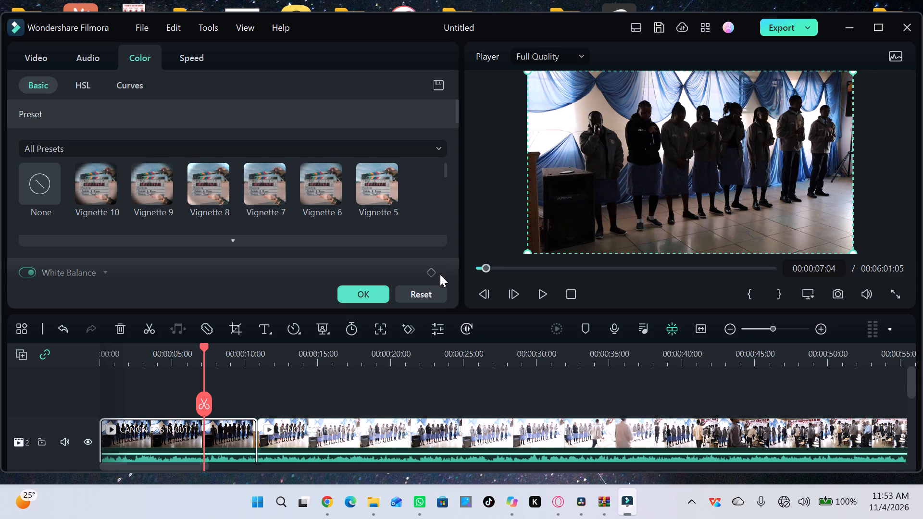
left_click_drag(456, 111, 456, 120)
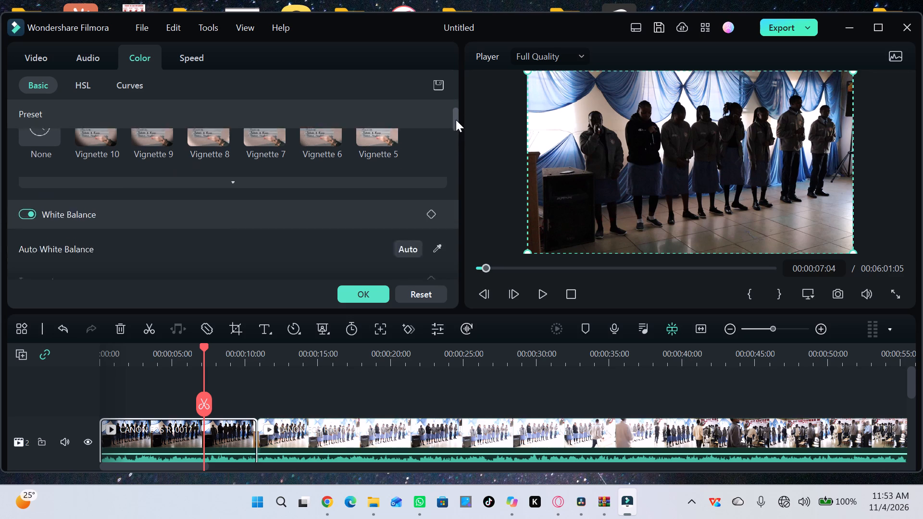
left_click_drag(456, 120, 459, 136)
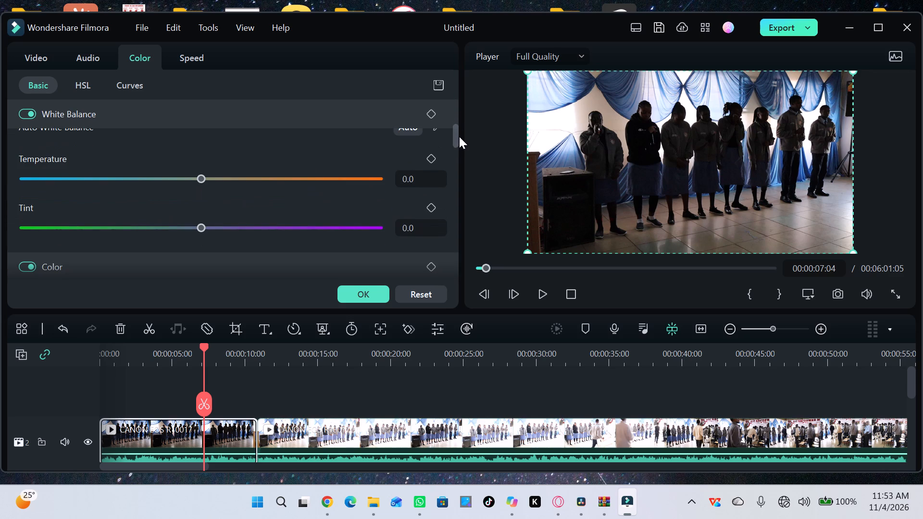
left_click_drag(459, 136, 461, 157)
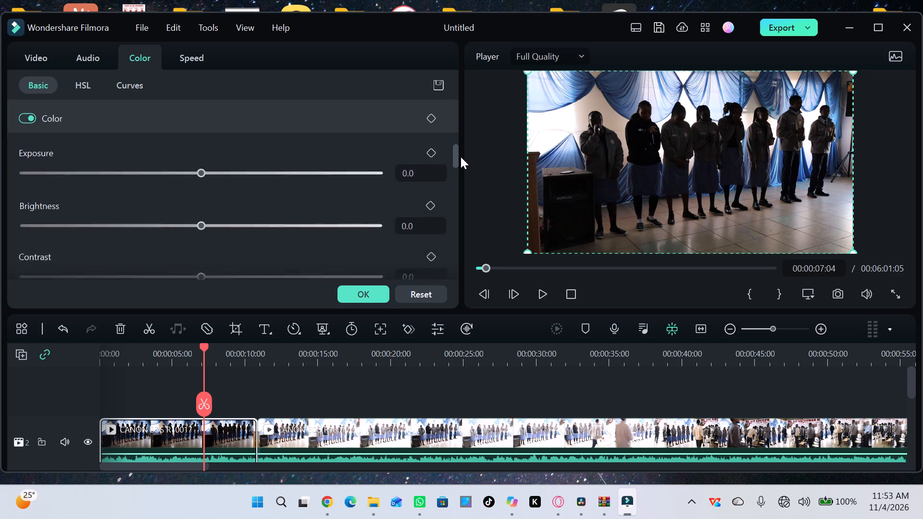
left_click_drag(461, 157, 461, 160)
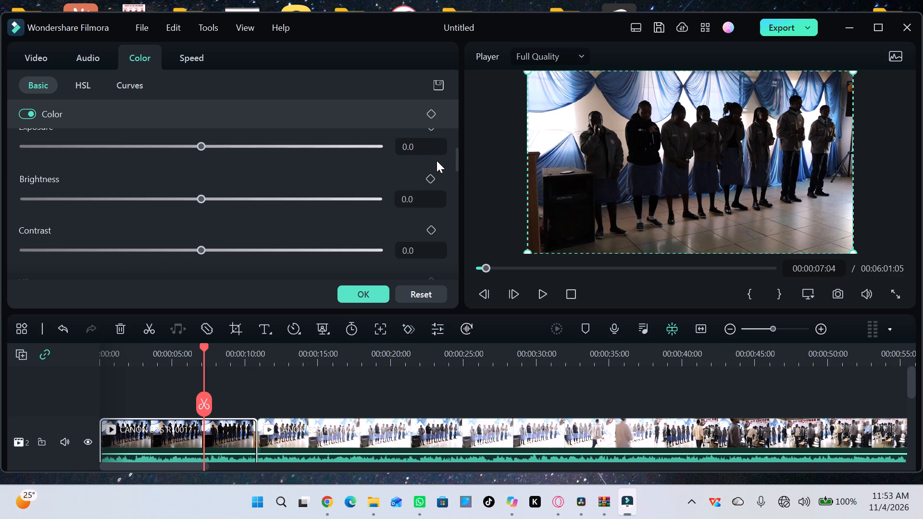
left_click_drag(453, 165, 453, 161)
left_click_drag(200, 182, 258, 198)
left_click_drag(202, 230, 352, 247)
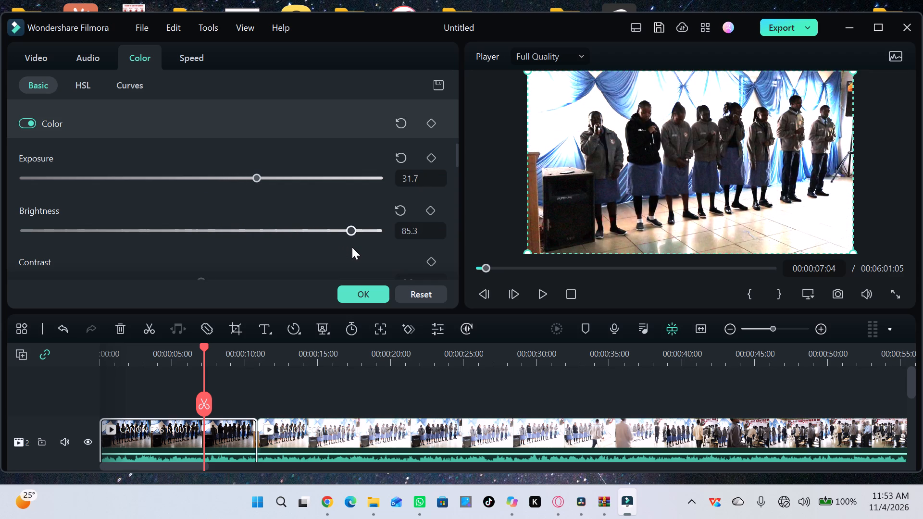
left_click_drag(352, 247, 408, 247)
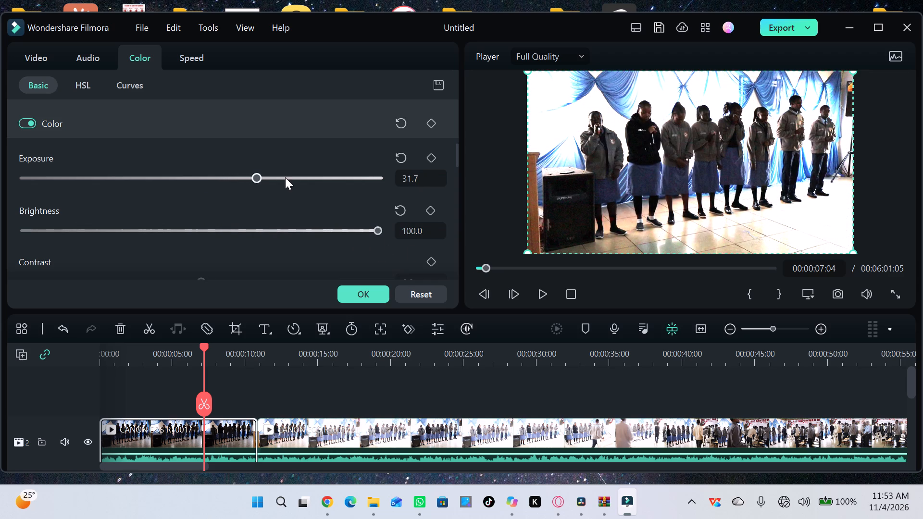
Readjust the first CANON EOS R10017 segment's colour to exposure about -6.1 and brightness about -1.6.
left_click_drag(261, 177, 289, 182)
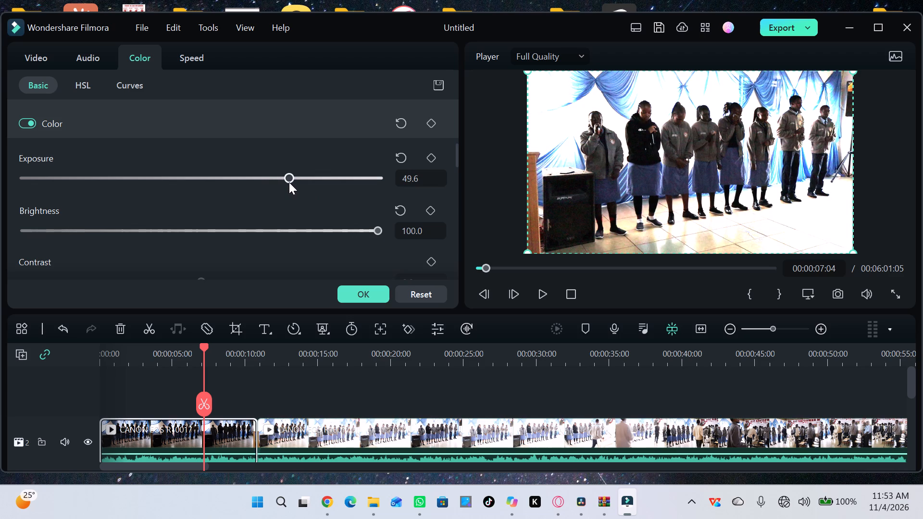
left_click_drag(289, 182, 244, 180)
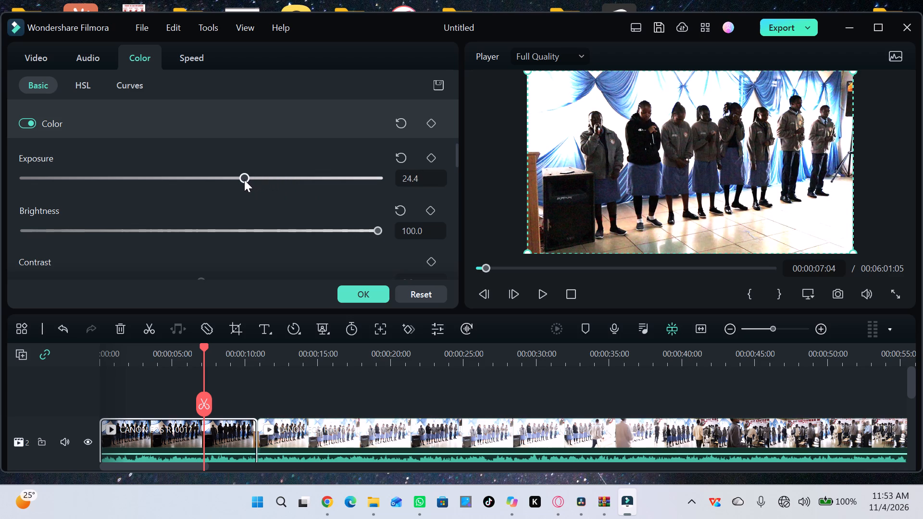
left_click_drag(244, 180, 179, 182)
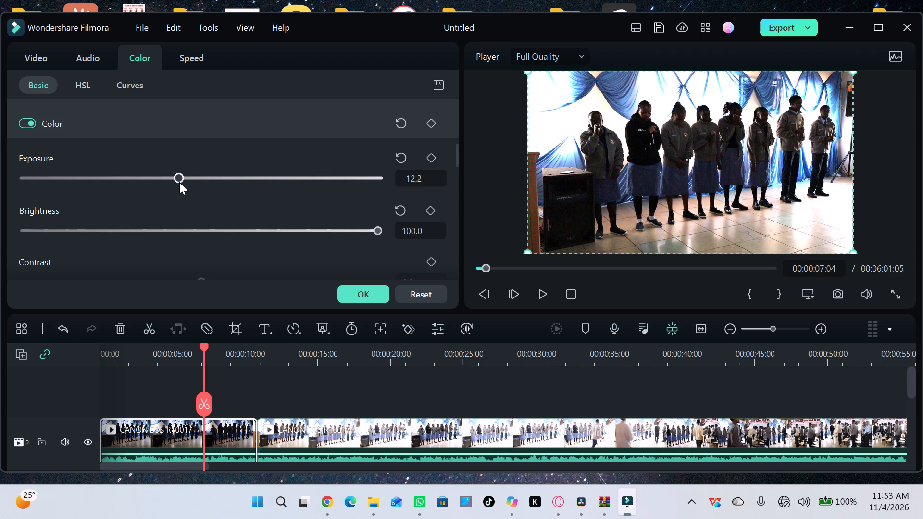
left_click_drag(179, 182, 190, 184)
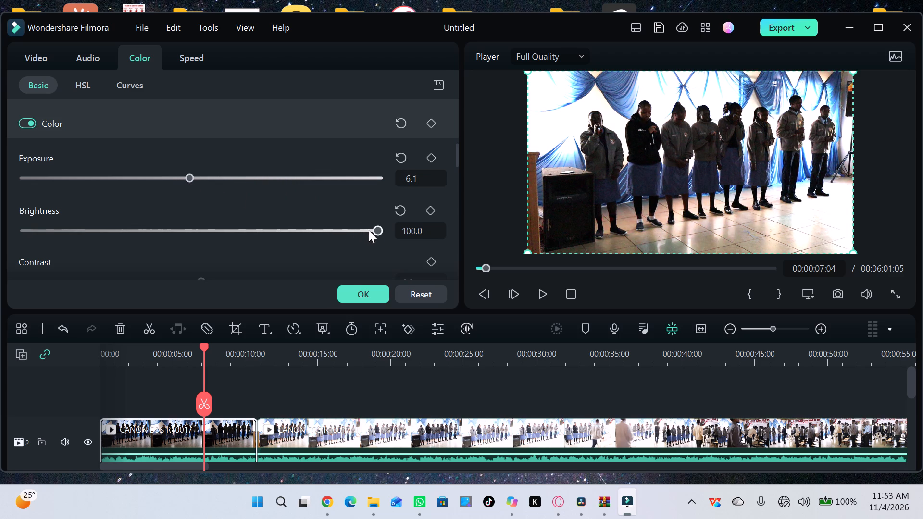
left_click_drag(374, 231, 198, 255)
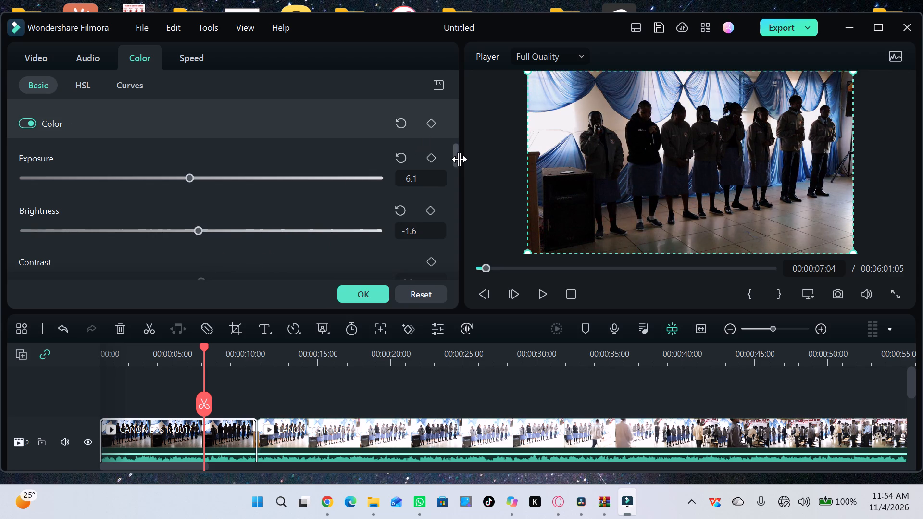
Brighten the first segment through its Light settings, with highlight about 66.7 and shadow 100.
left_click_drag(453, 156, 453, 170)
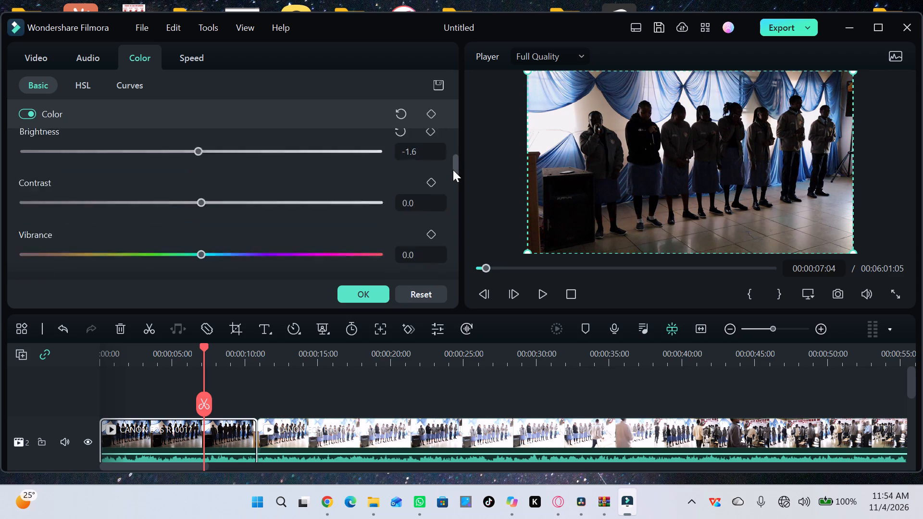
left_click_drag(453, 170, 453, 175)
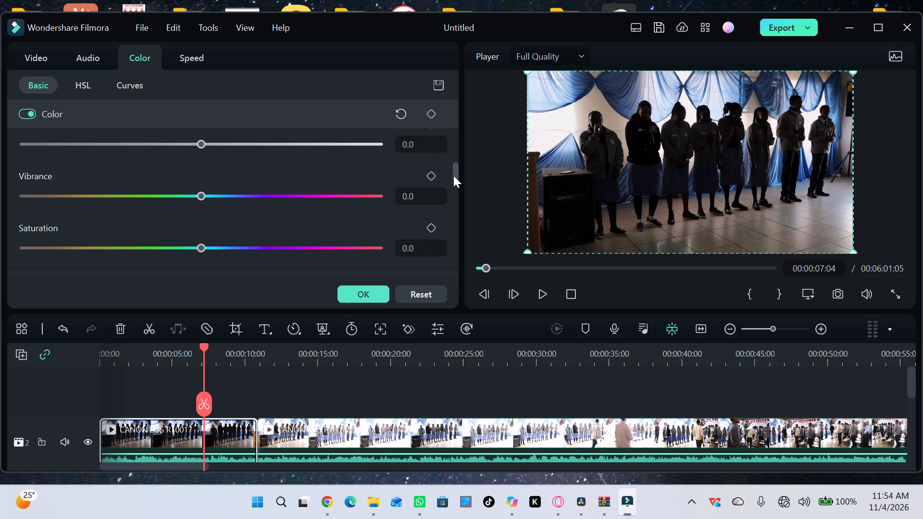
left_click_drag(453, 175, 453, 194)
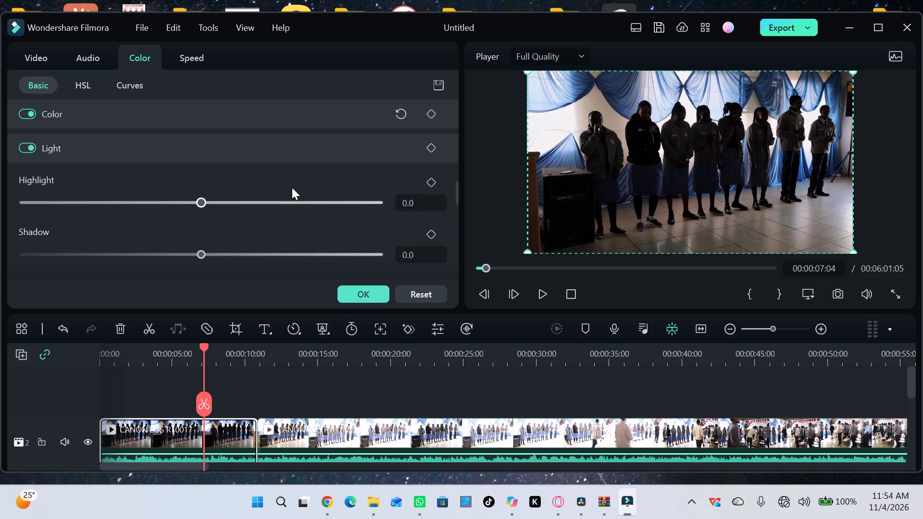
left_click(203, 202)
left_click_drag(204, 252, 435, 247)
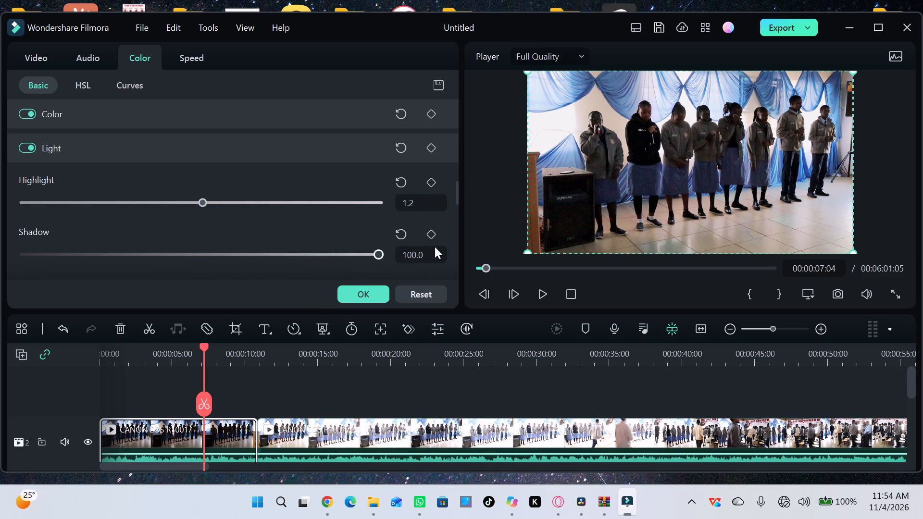
left_click_drag(435, 247, 448, 245)
left_click_drag(201, 203, 319, 219)
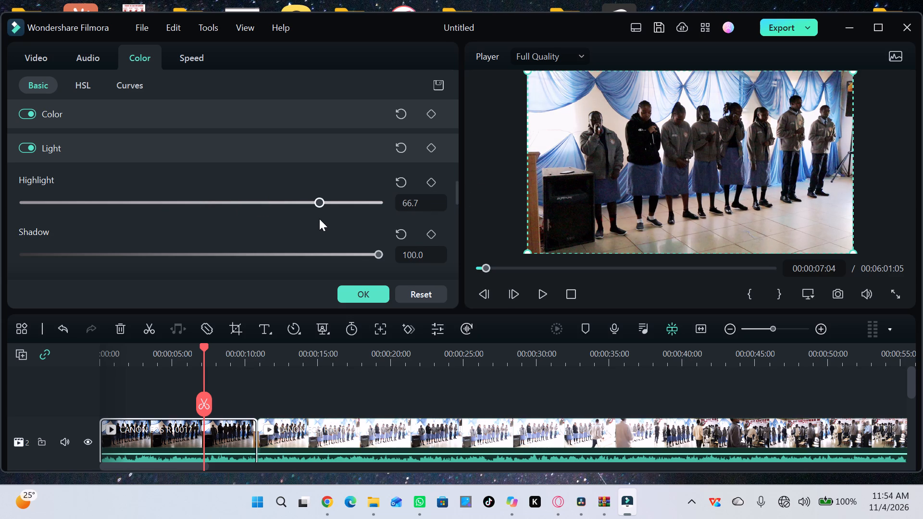
left_click_drag(319, 219, 319, 219)
Split the overexposed second segment of CANON EOS R10017 at 00:00:20:00.
left_click_drag(206, 341, 278, 365)
left_click_drag(278, 365, 222, 365)
left_click_drag(202, 344, 324, 383)
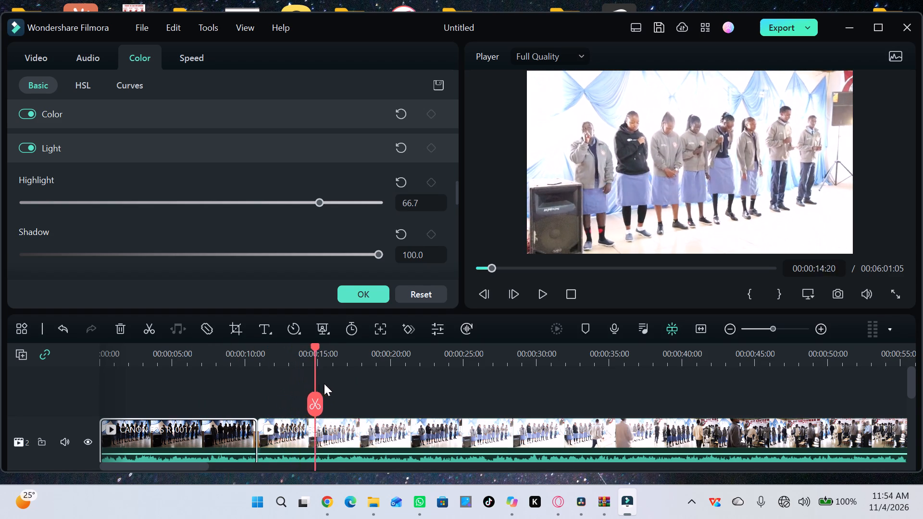
left_click_drag(324, 383, 391, 399)
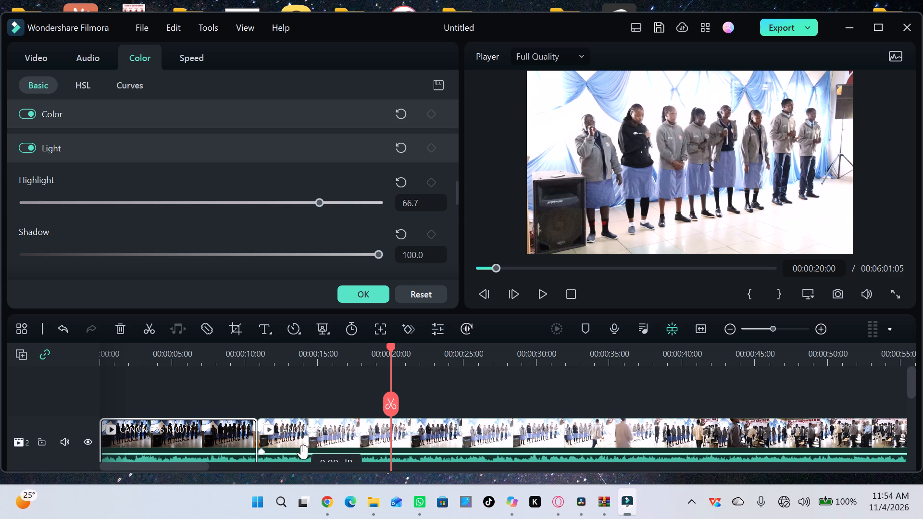
left_click(301, 440)
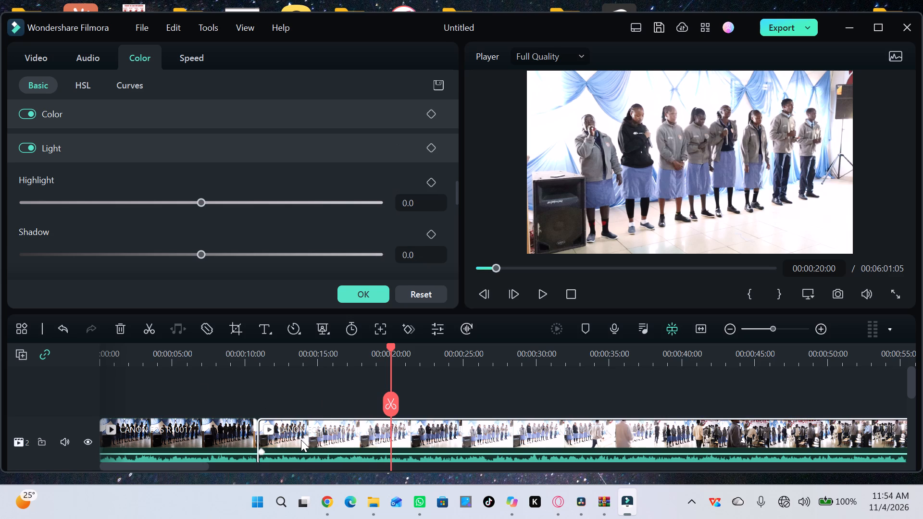
left_click(151, 329)
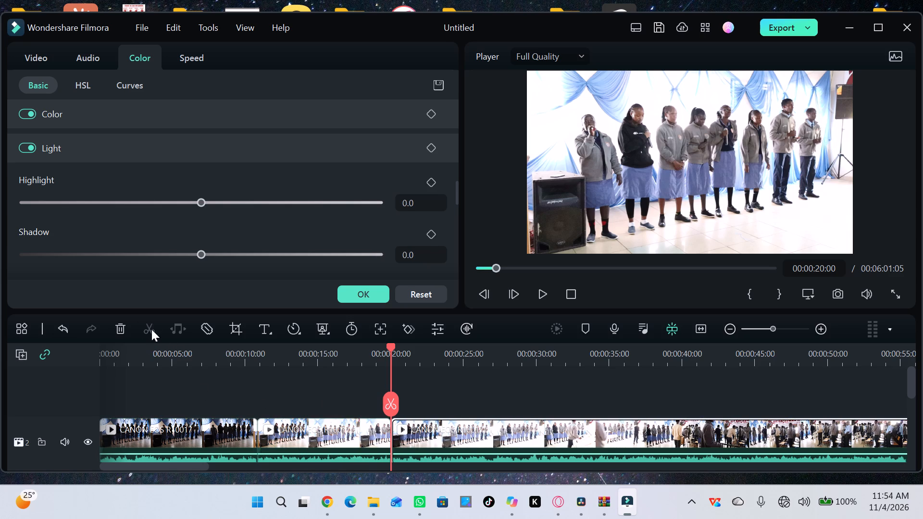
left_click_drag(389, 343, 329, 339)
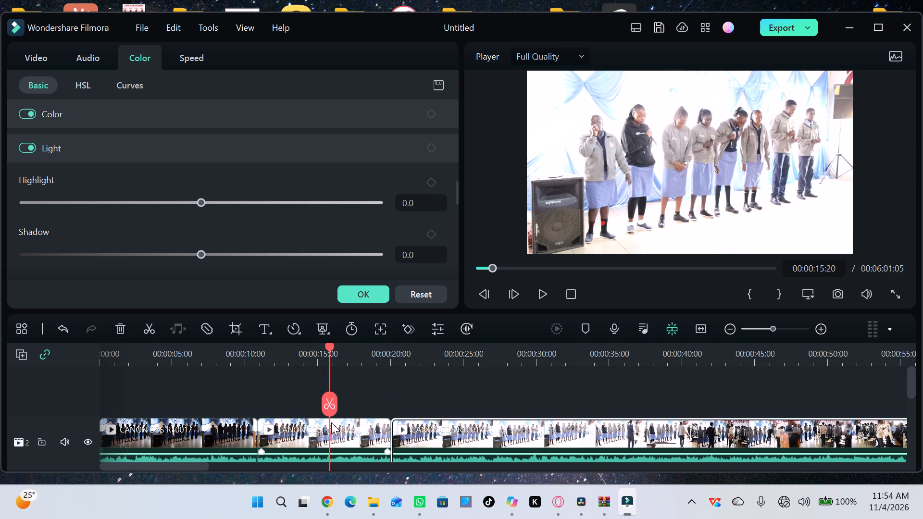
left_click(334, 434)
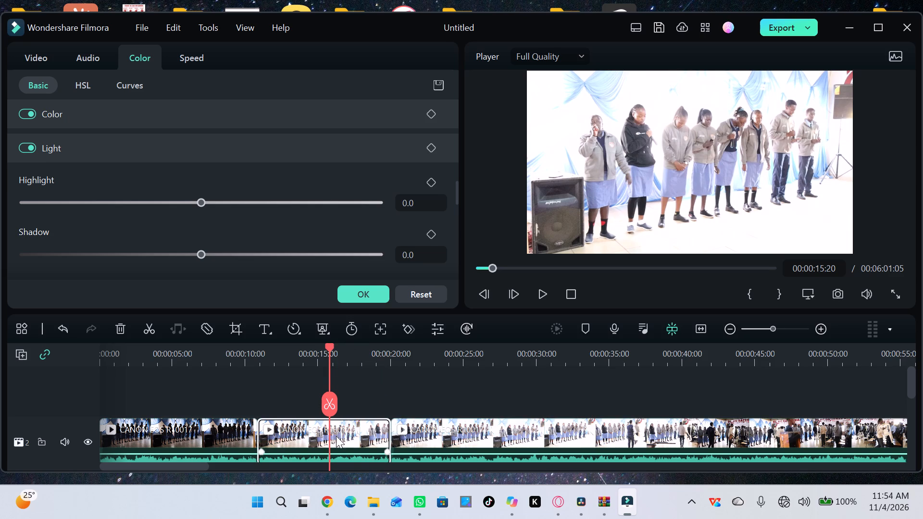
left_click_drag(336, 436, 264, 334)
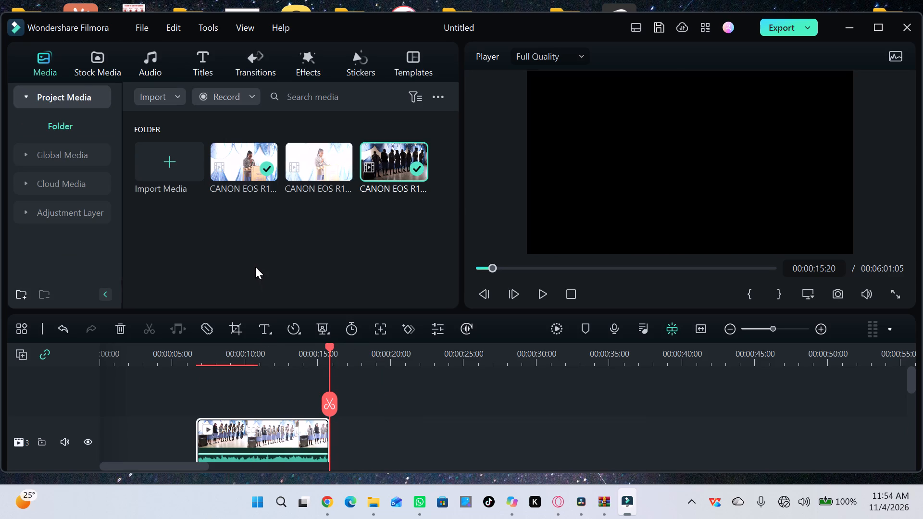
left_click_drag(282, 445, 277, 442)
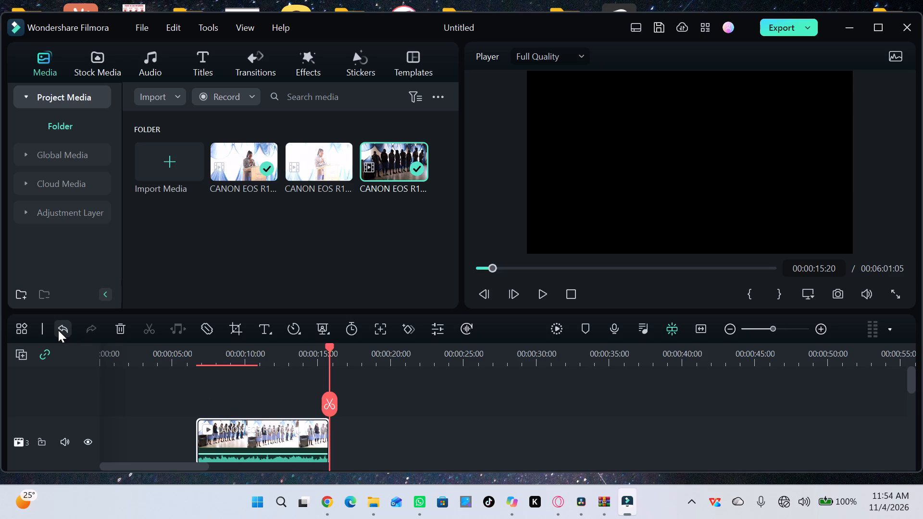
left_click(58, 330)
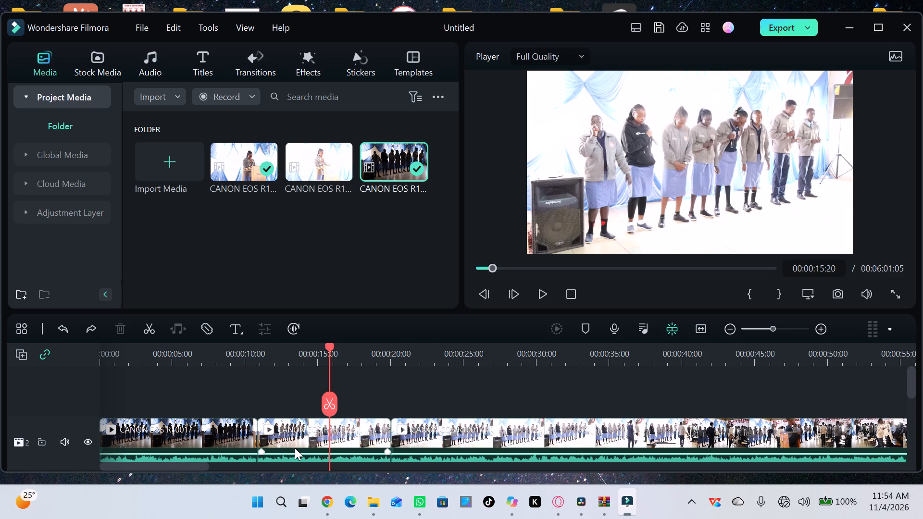
Open the second CANON EOS R10017 segment's basic colour settings and adjust its brightness to about -0.8.
left_click(295, 448)
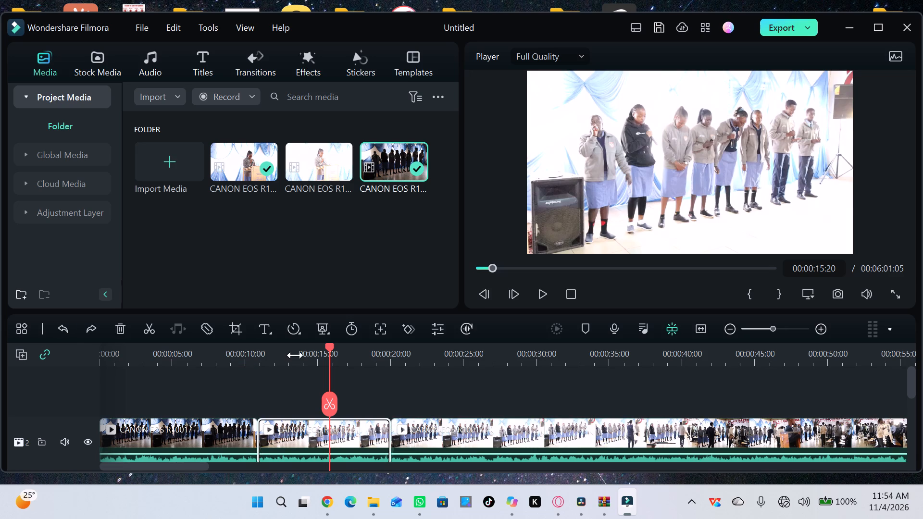
double_click(320, 436)
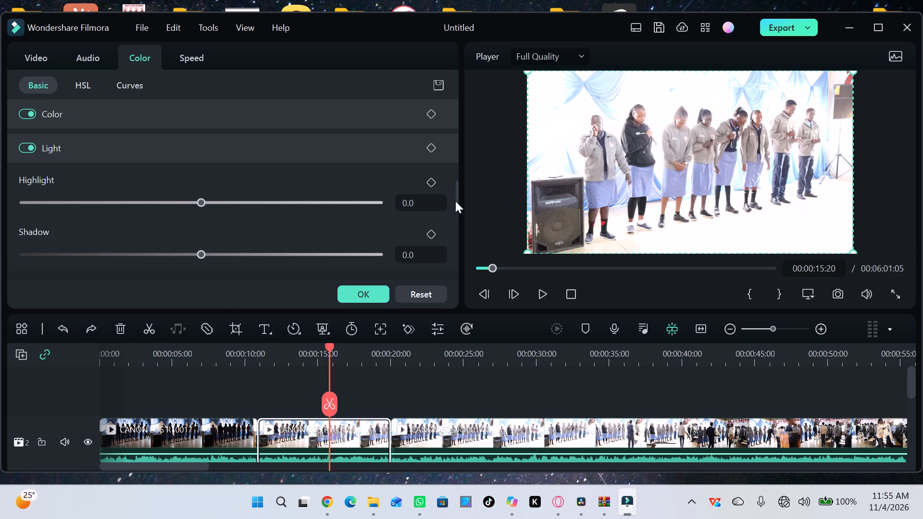
left_click_drag(455, 200, 449, 175)
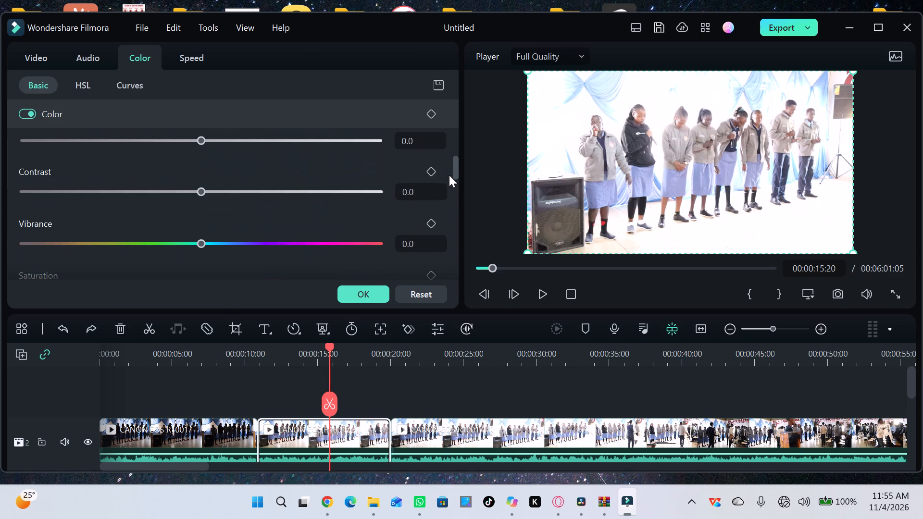
left_click_drag(449, 175, 447, 170)
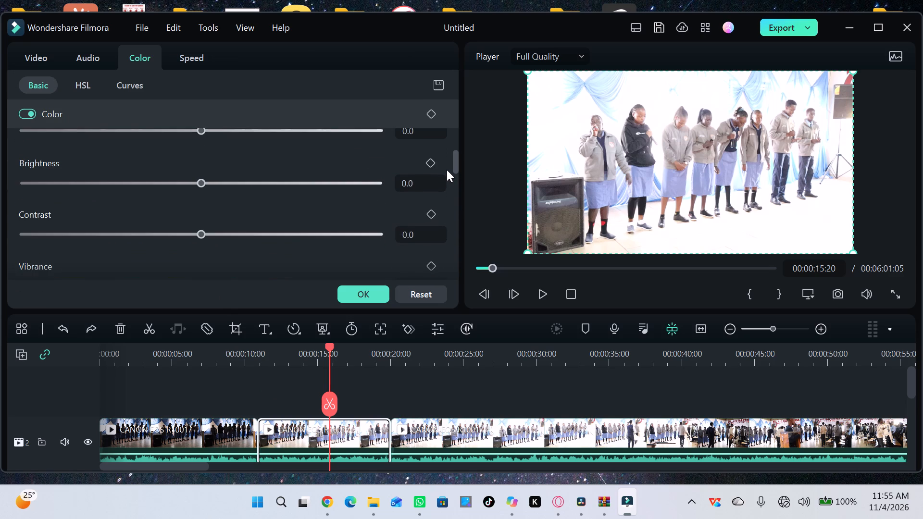
left_click_drag(447, 170, 443, 171)
left_click_drag(203, 171, 171, 175)
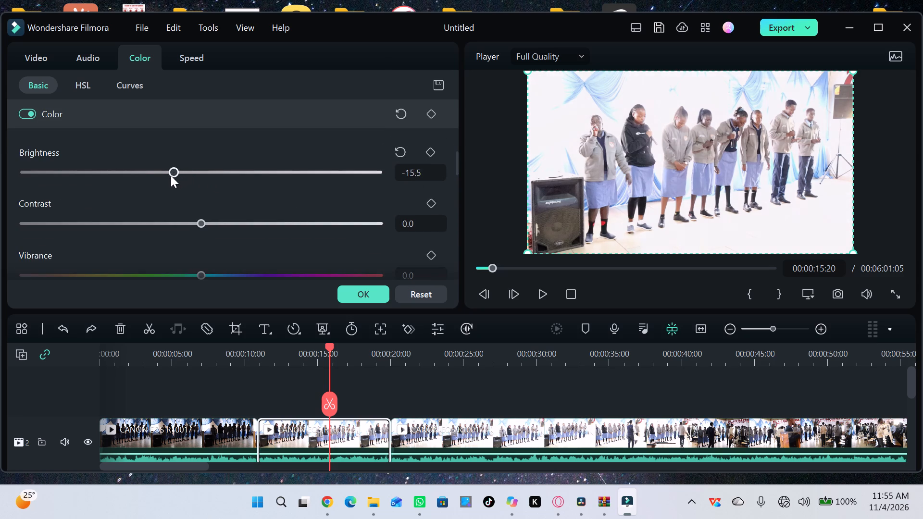
left_click_drag(171, 175, 153, 175)
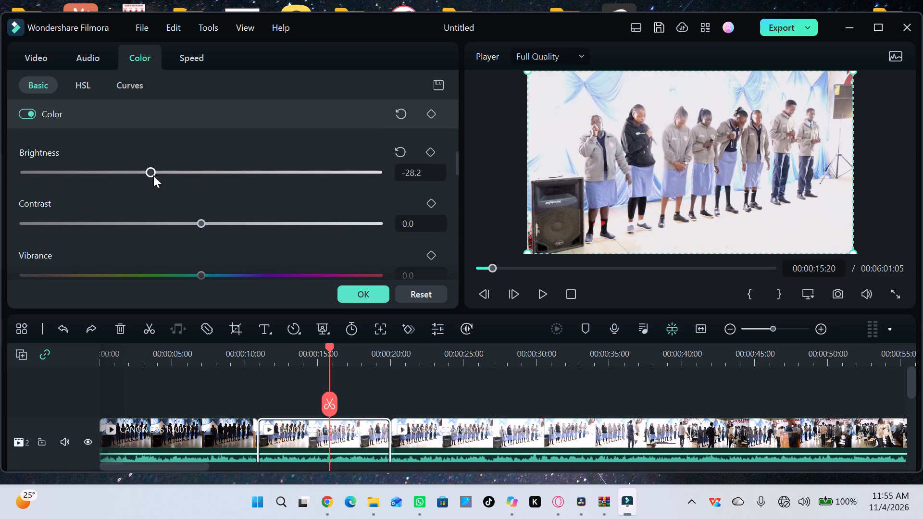
left_click_drag(153, 175, 200, 184)
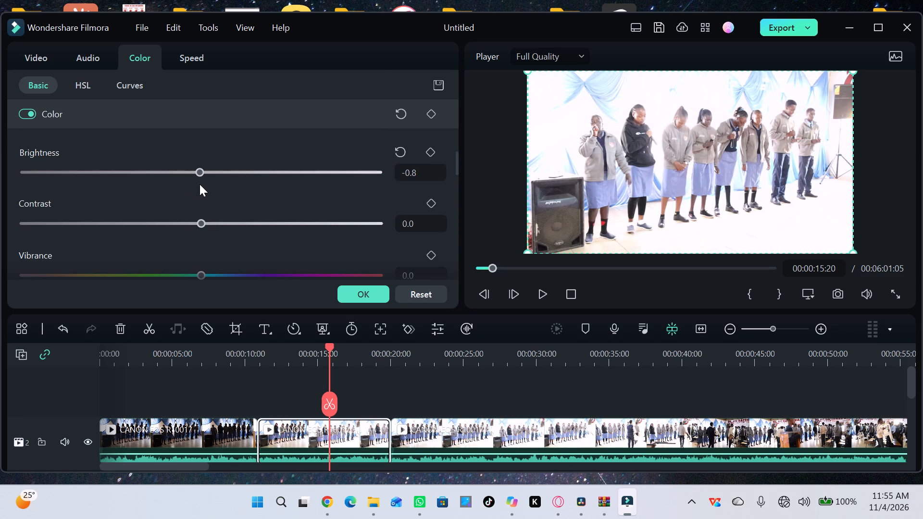
Darken the overexposed second segment with exposure about -30.9 and brightness about -13.1.
left_click(461, 173)
left_click_drag(458, 167, 456, 158)
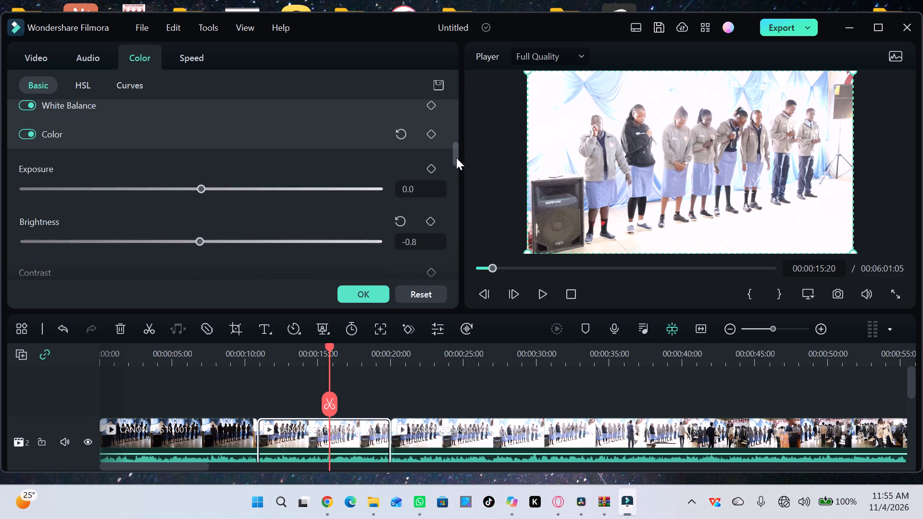
left_click_drag(456, 158, 456, 163)
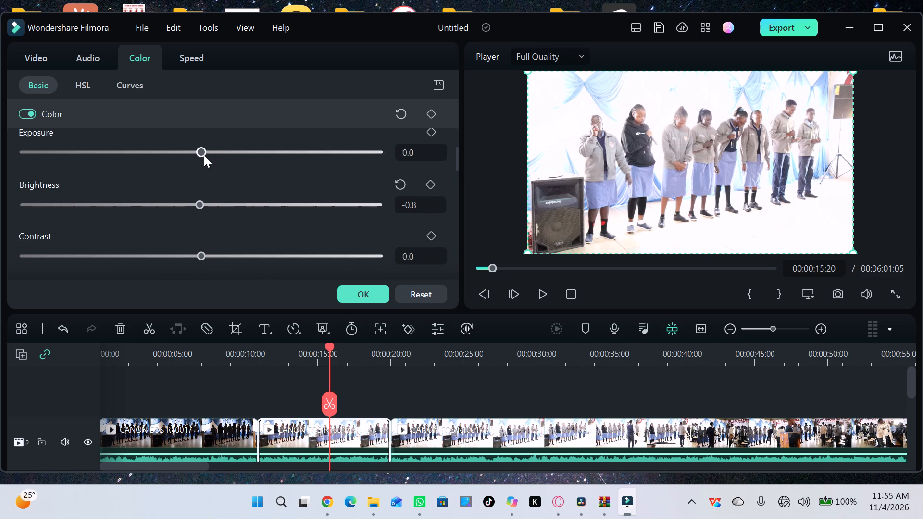
left_click_drag(203, 154, 143, 162)
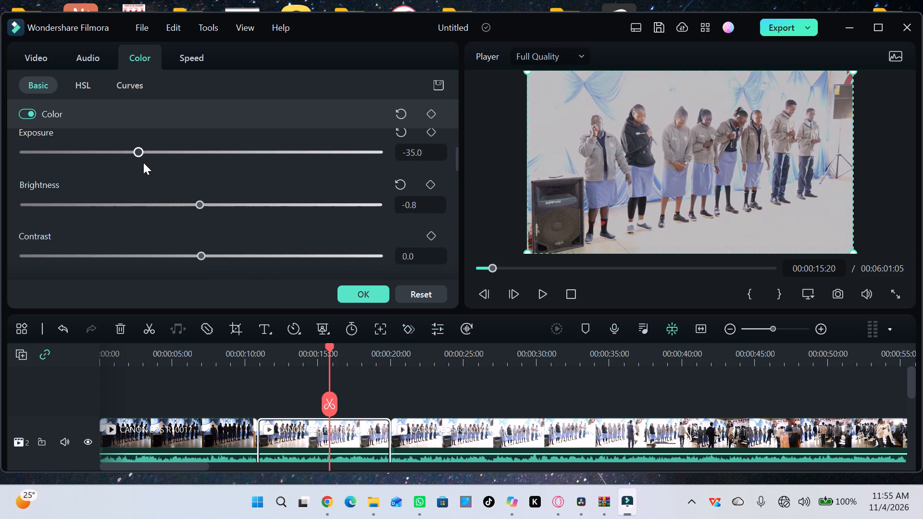
left_click_drag(143, 162, 146, 163)
left_click(184, 223)
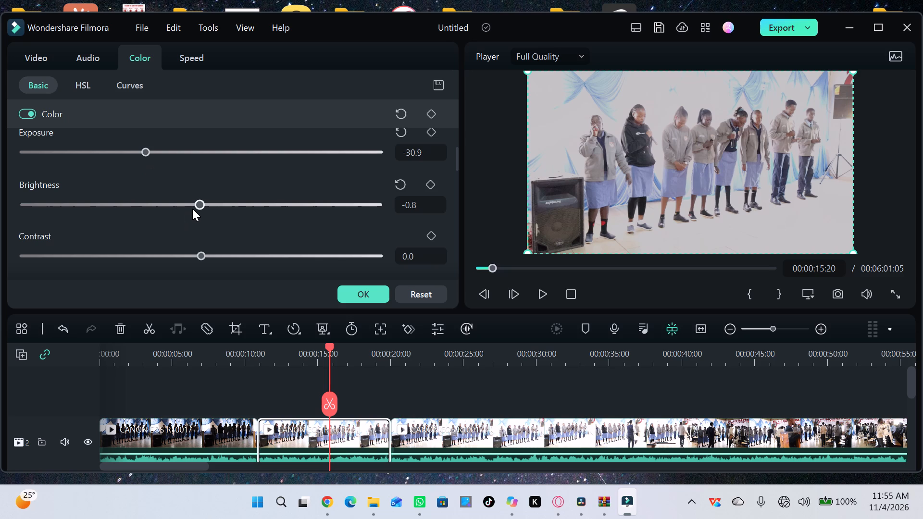
left_click_drag(192, 204, 172, 211)
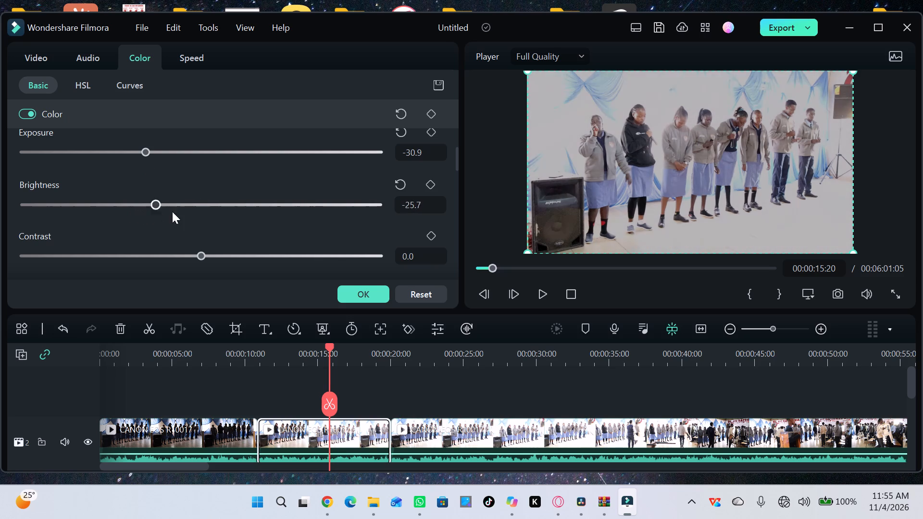
left_click_drag(172, 211, 178, 214)
left_click(181, 216)
Set the second segment's Light values to highlight about -67.5 and shadow about 4.1, and play back the result.
left_click_drag(456, 162, 457, 215)
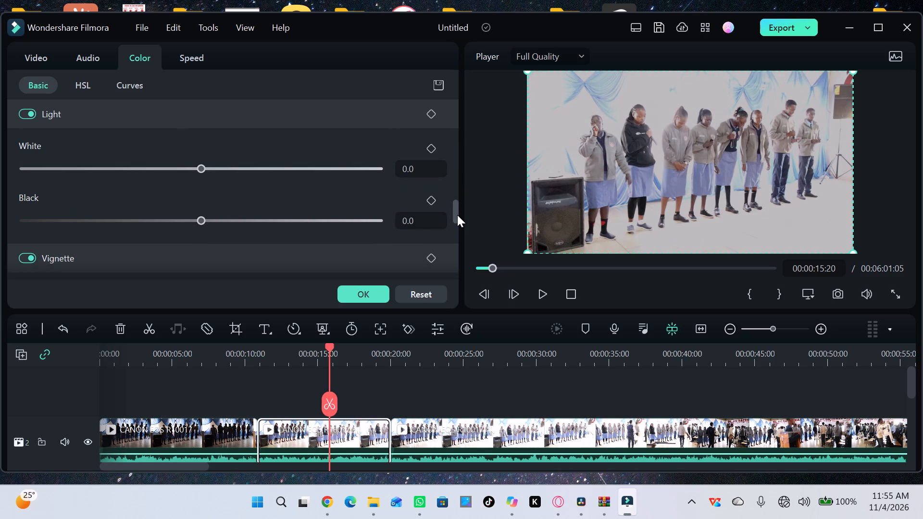
left_click_drag(457, 215, 453, 195)
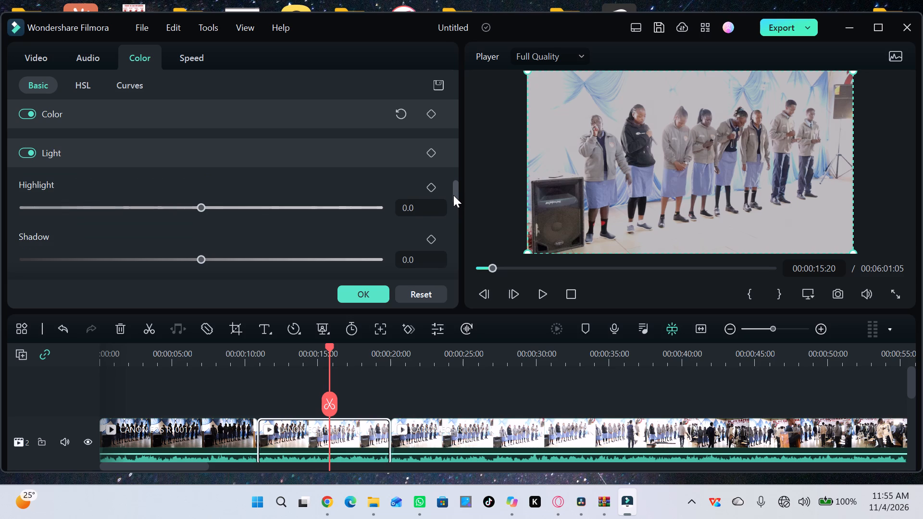
left_click_drag(453, 195, 453, 196)
left_click_drag(197, 258, 132, 261)
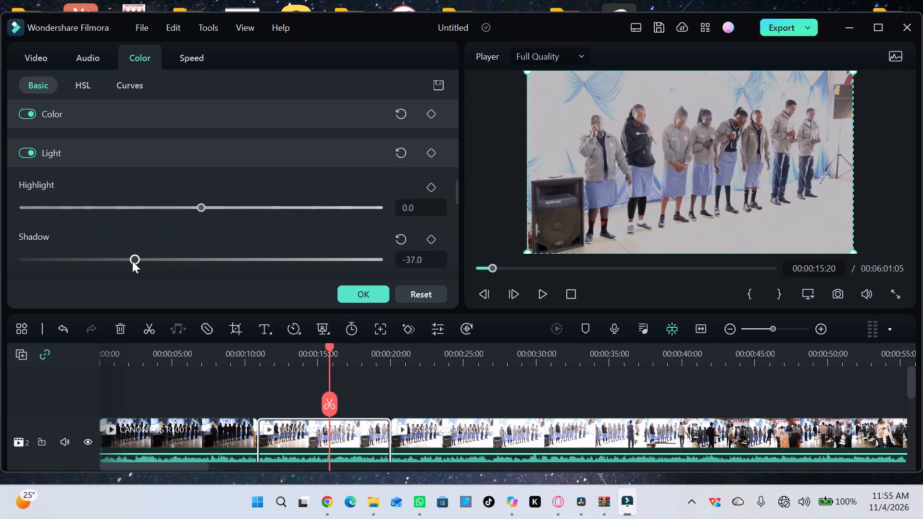
left_click_drag(132, 261, 125, 259)
left_click_drag(197, 207, 77, 210)
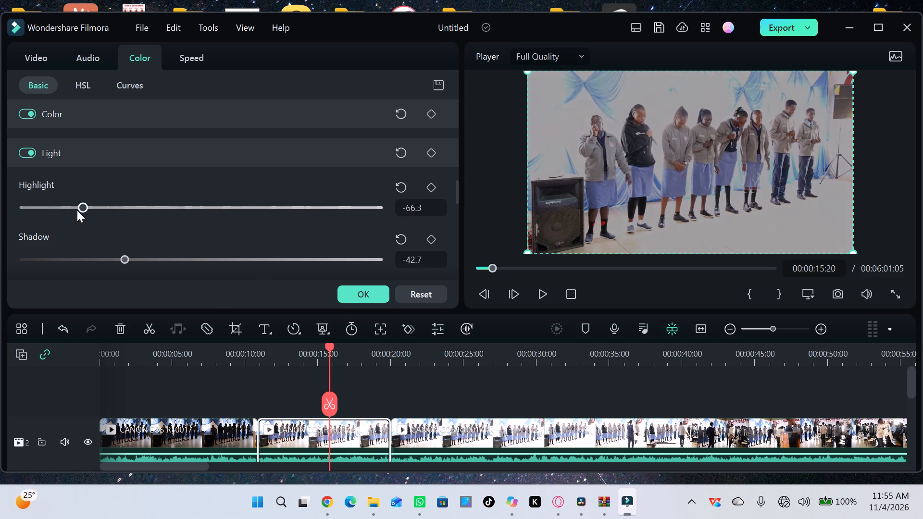
left_click_drag(77, 210, 81, 210)
left_click_drag(128, 260, 209, 253)
right_click(209, 253)
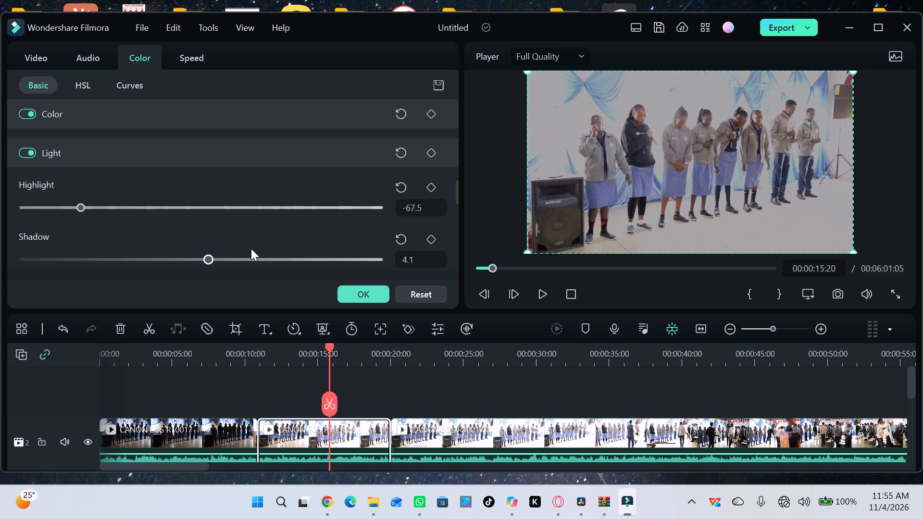
key("space")
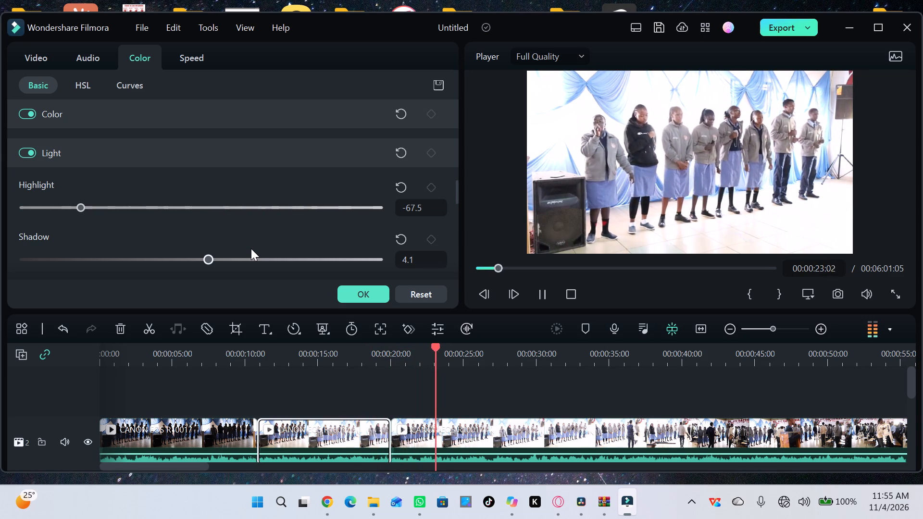
scroll(256, 275, "up", 1)
key("space")
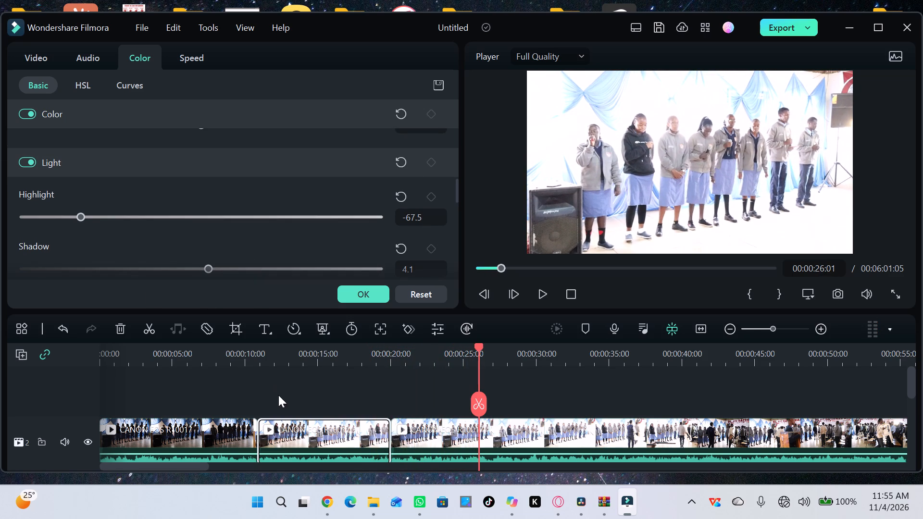
Refine the second segment's Light settings with white about -99.2 and shadow about 22.8, previewing at 00:00:15:02.
left_click(319, 364)
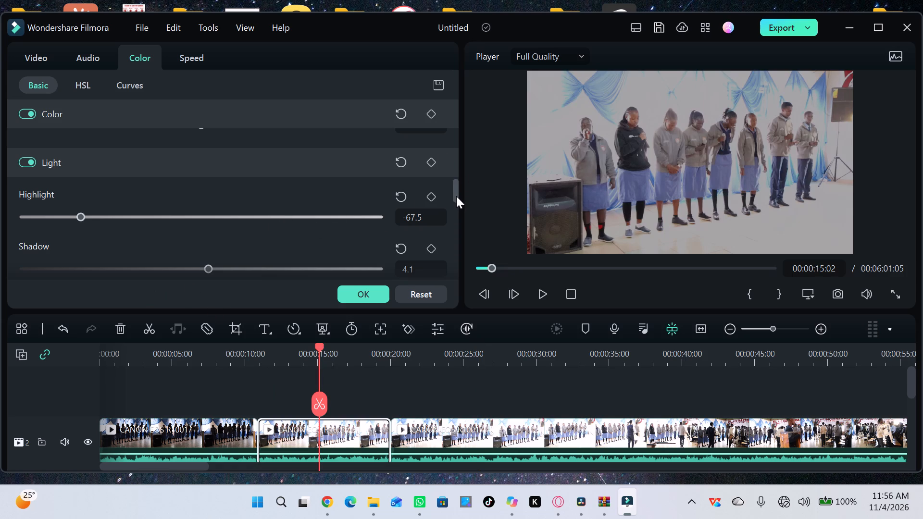
left_click_drag(456, 196, 456, 212)
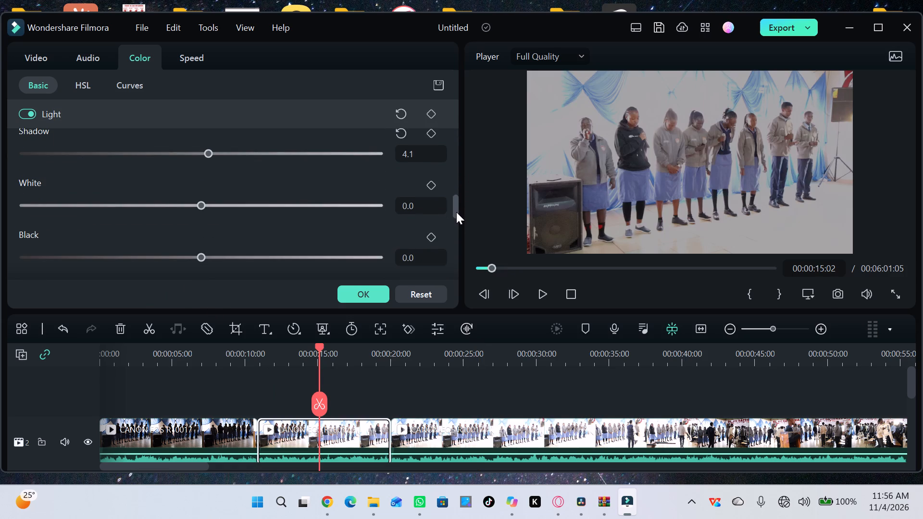
left_click_drag(199, 208, 137, 203)
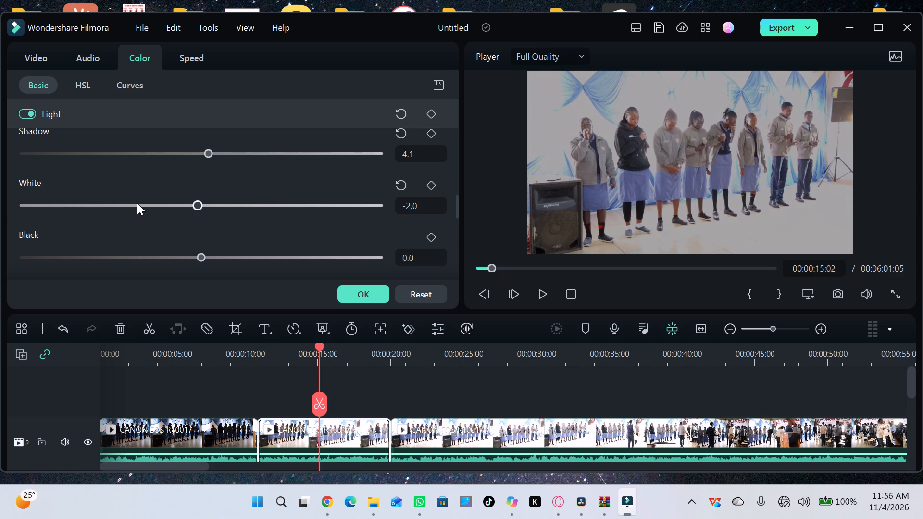
left_click_drag(137, 203, 43, 209)
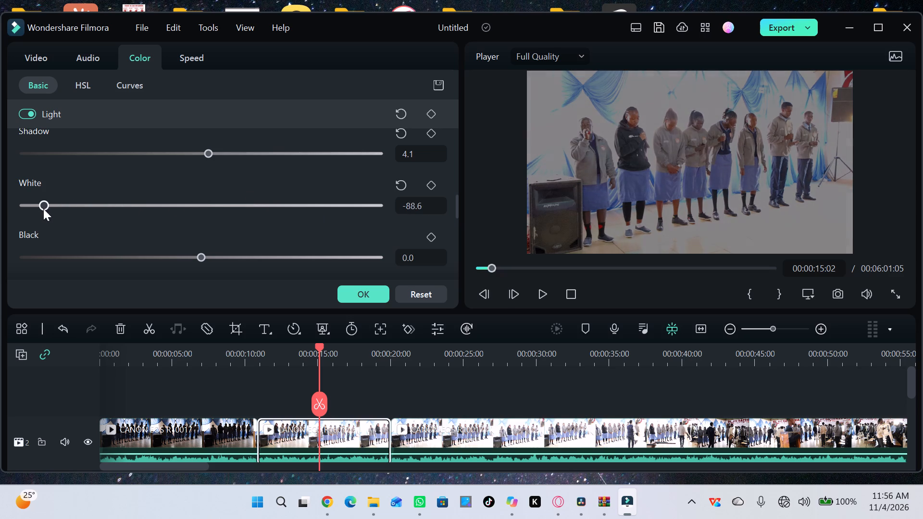
left_click_drag(43, 209, 25, 211)
left_click_drag(205, 153, 265, 153)
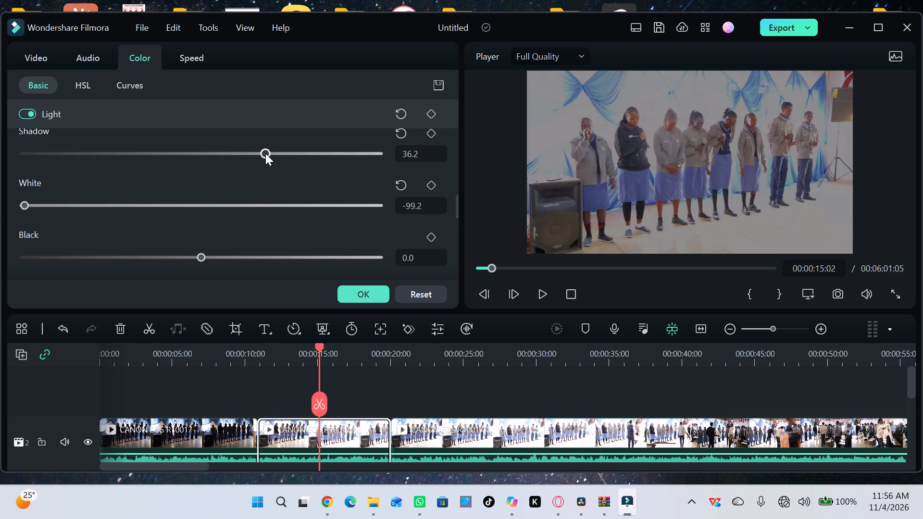
left_click_drag(265, 153, 242, 151)
Raise the second segment's exposure to about -2.4 and play back the result.
left_click_drag(457, 211, 450, 173)
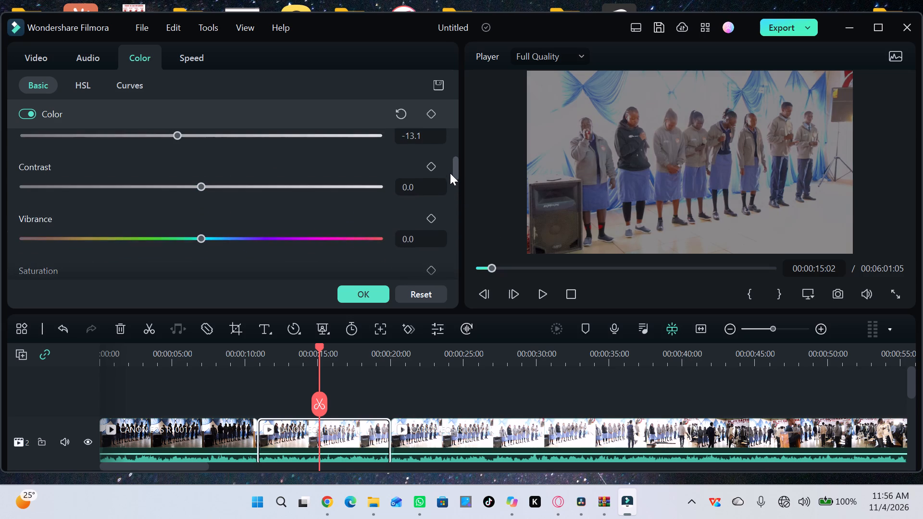
left_click_drag(450, 173, 446, 154)
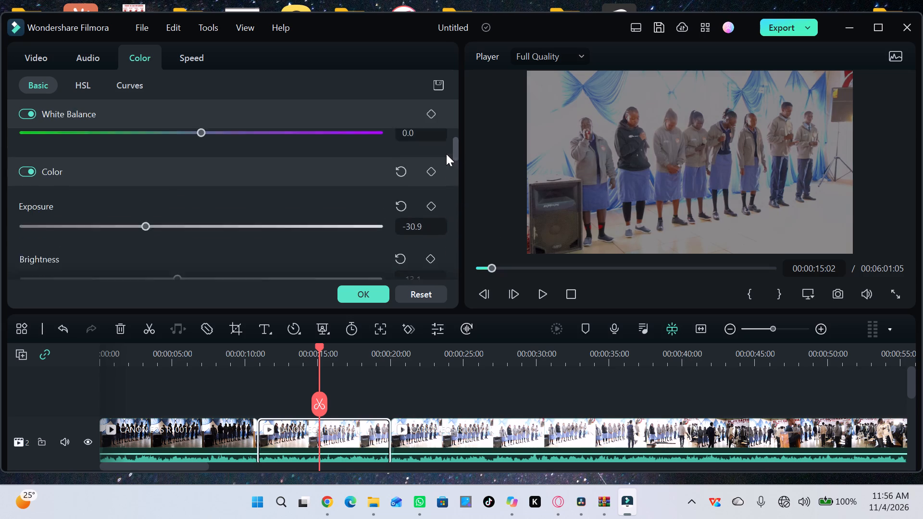
left_click_drag(446, 154, 446, 164)
left_click_drag(154, 154, 197, 157)
left_click(197, 157)
key("space")
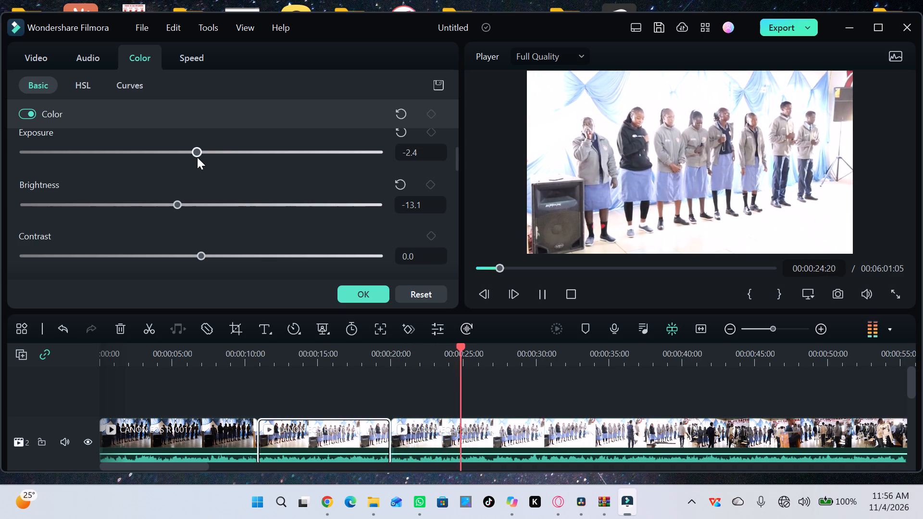
key("space")
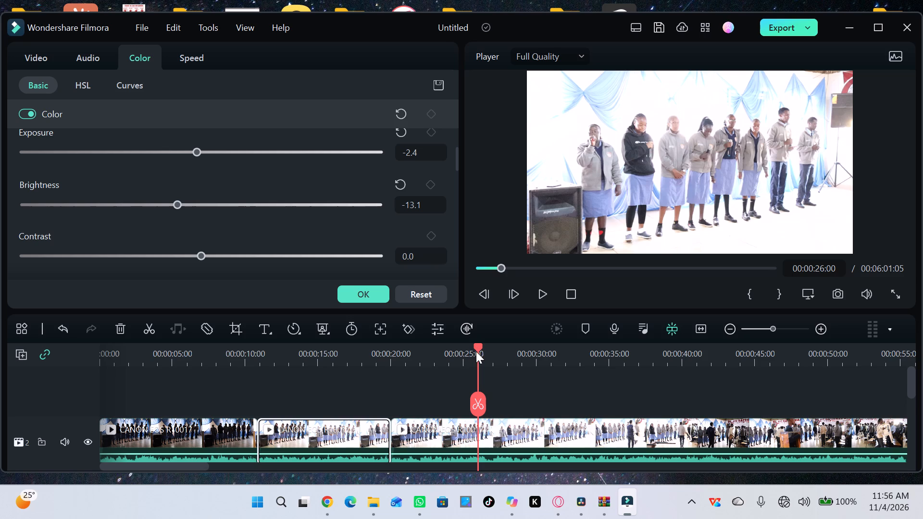
Split the third segment of CANON EOS R10017 at 00:00:23:10.
left_click_drag(478, 350, 443, 352)
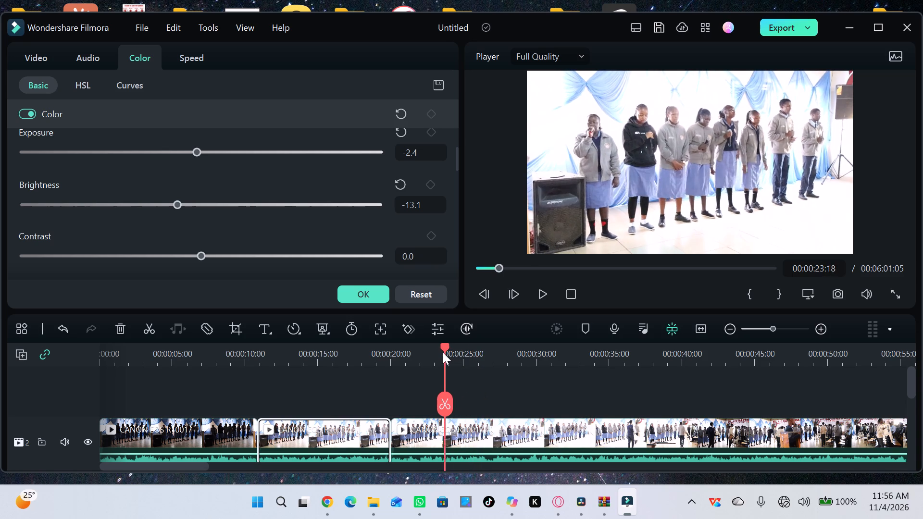
left_click_drag(443, 352, 441, 353)
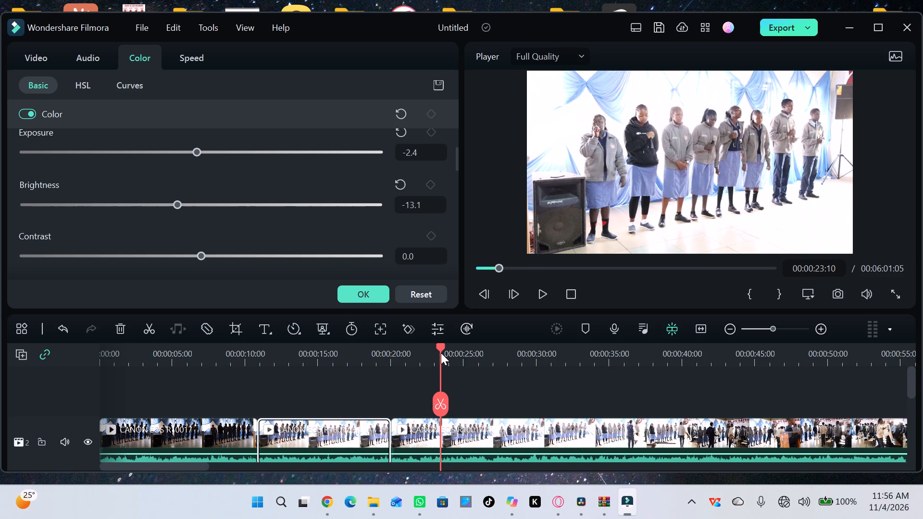
left_click(148, 331)
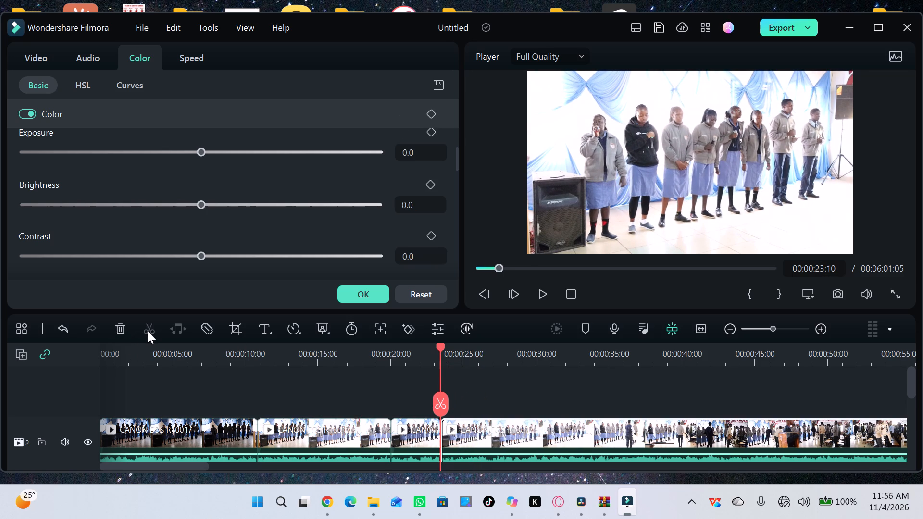
Split the fourth segment of CANON EOS R10017 at 00:00:37:17.
left_click_drag(439, 346, 522, 355)
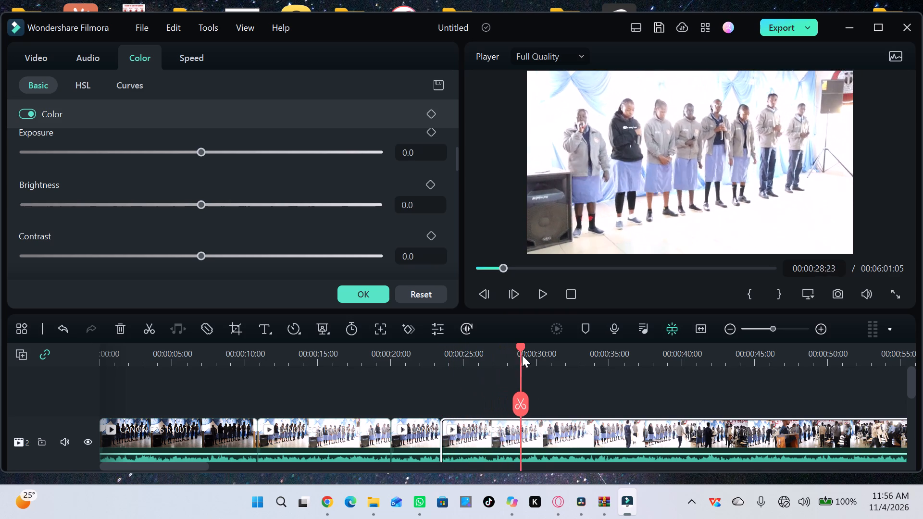
left_click_drag(522, 355, 617, 360)
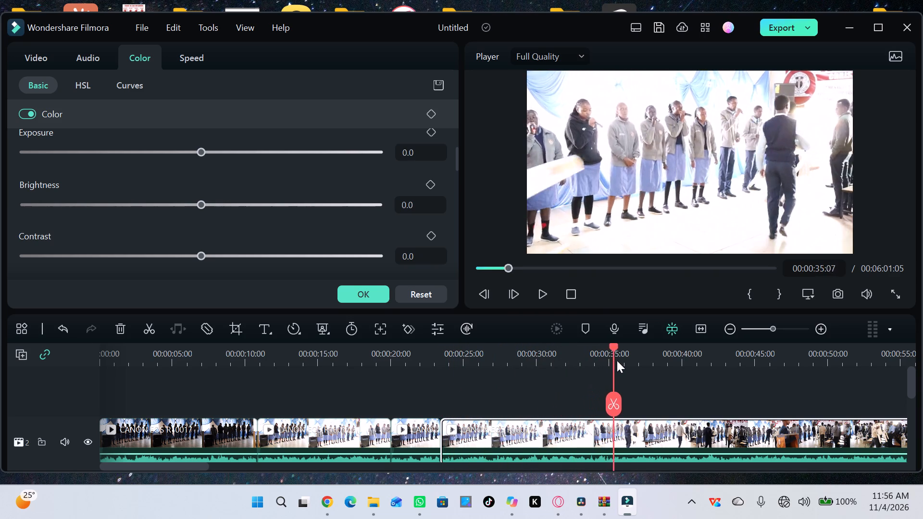
left_click_drag(617, 360, 661, 363)
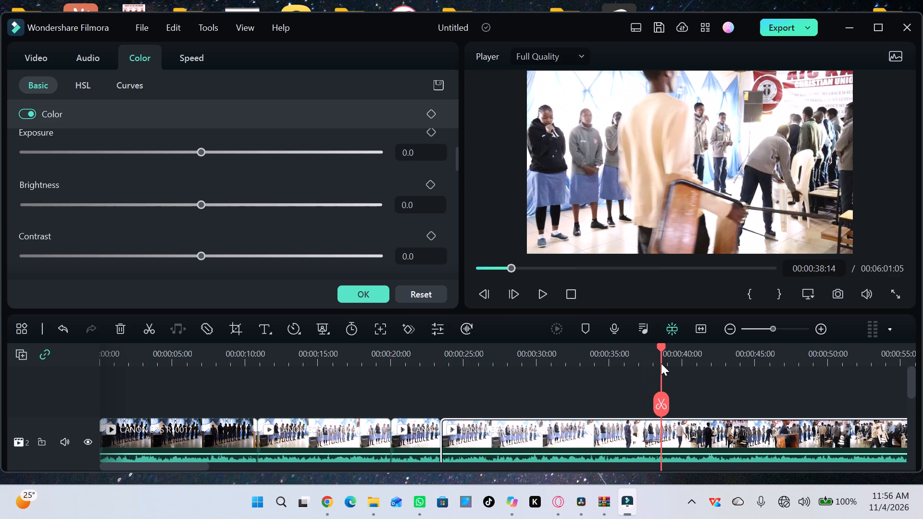
left_click_drag(661, 363, 648, 364)
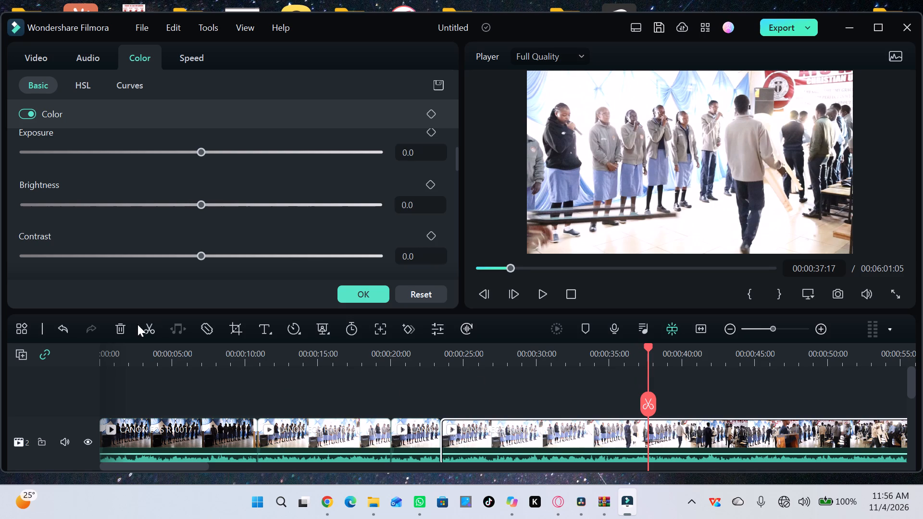
left_click(150, 329)
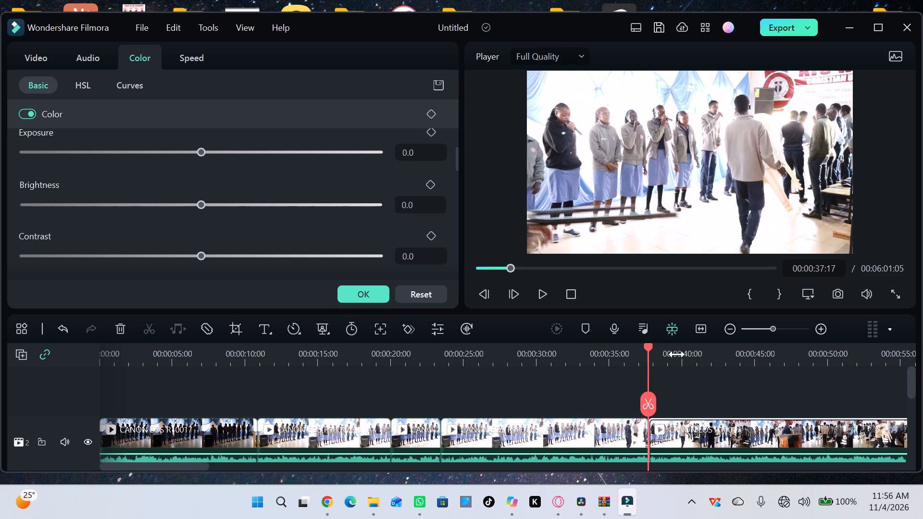
Set the overexposed fourth segment's Light values to white -100 and black about -36.2.
left_click_drag(650, 345, 599, 354)
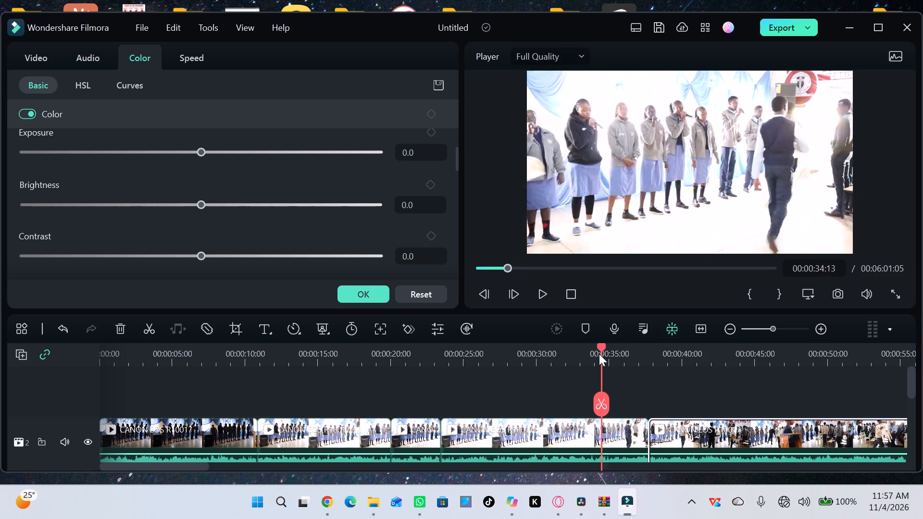
left_click_drag(599, 354, 533, 368)
scroll(535, 379, "up", 1)
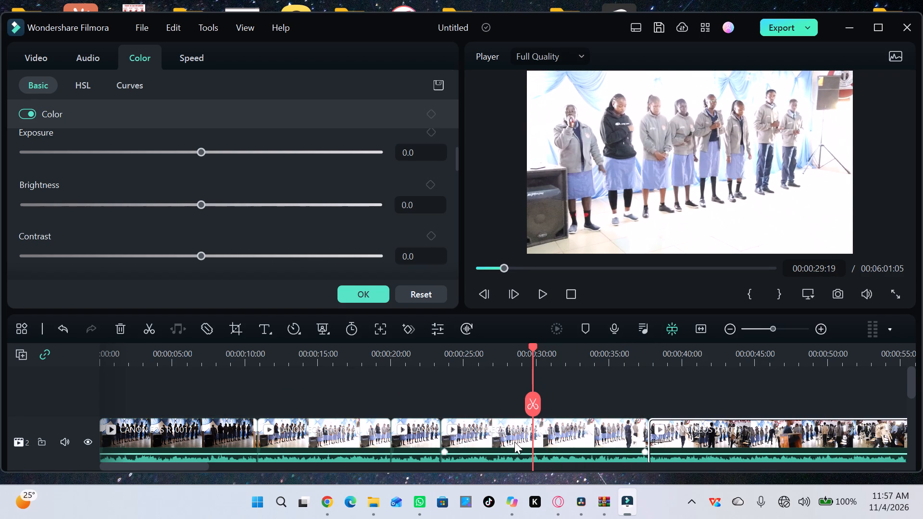
double_click(514, 442)
double_click(514, 442)
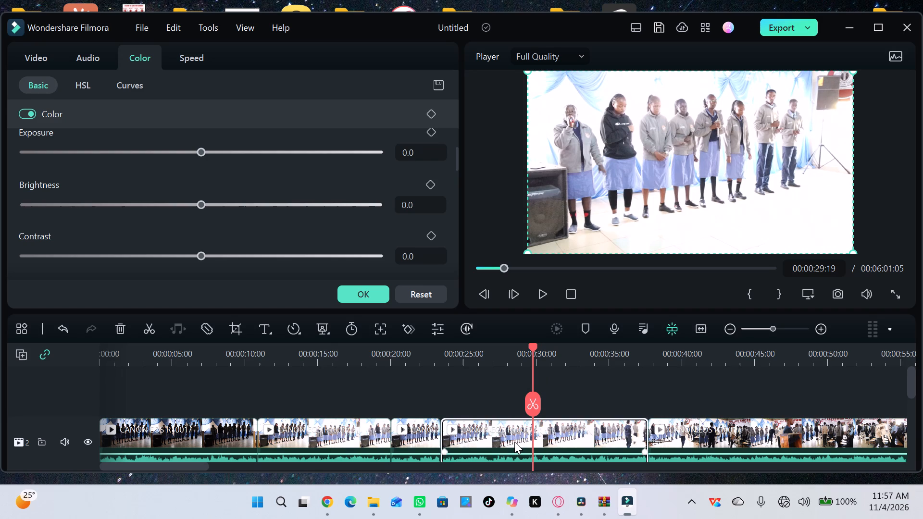
scroll(291, 330, "down", 1)
left_click_drag(453, 165, 451, 207)
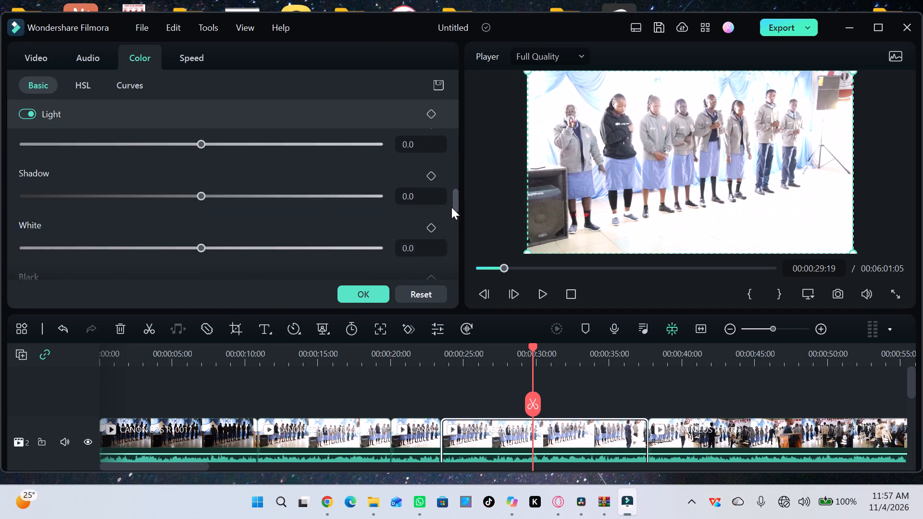
left_click_drag(451, 207, 452, 216)
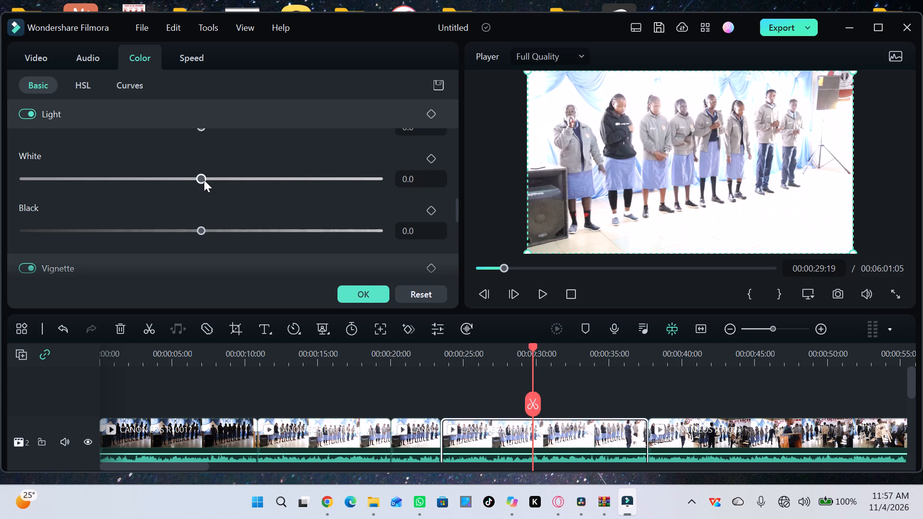
left_click_drag(204, 180, 89, 184)
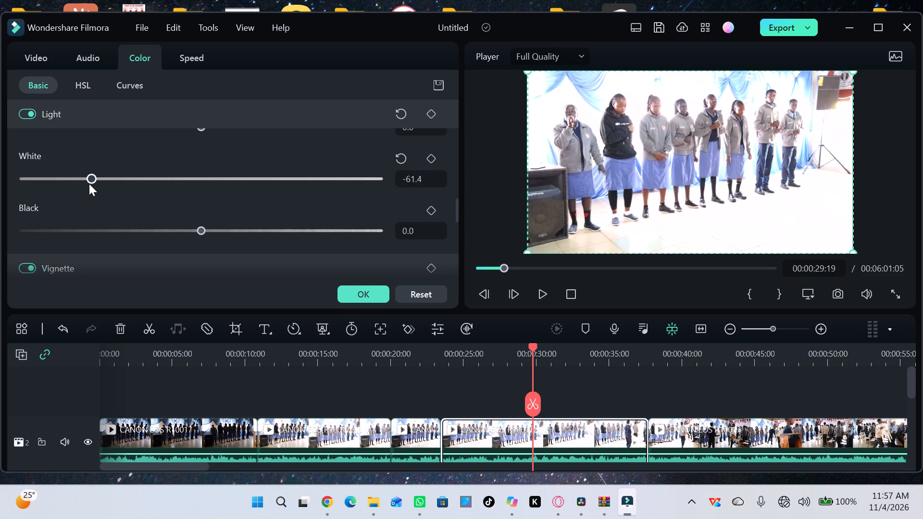
left_click_drag(89, 184, 38, 177)
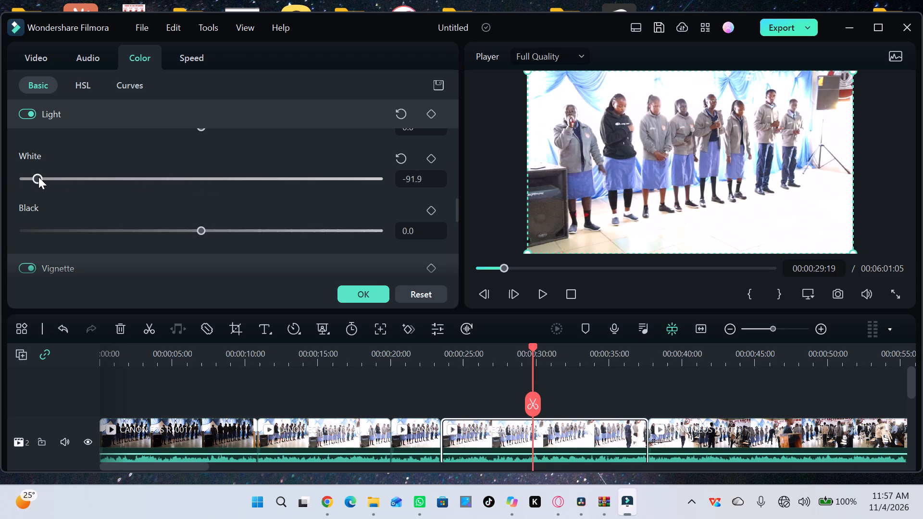
left_click_drag(38, 177, 15, 181)
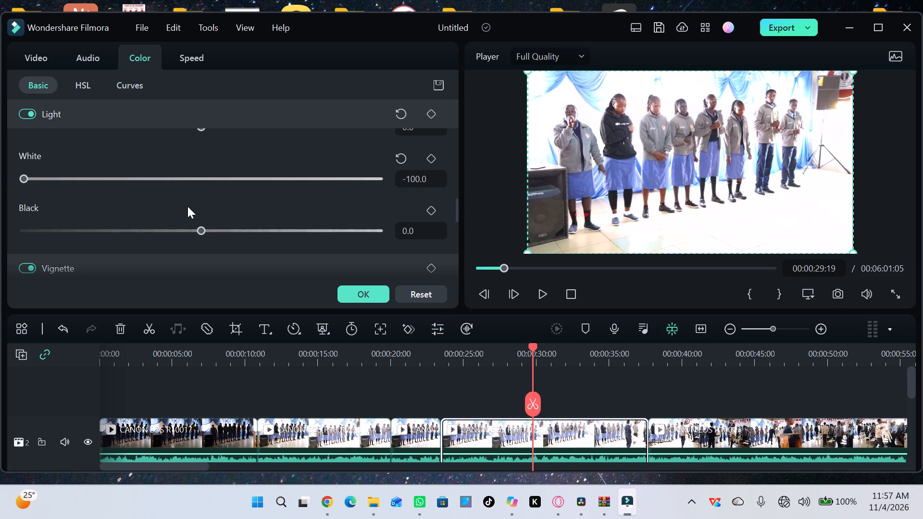
left_click_drag(202, 228, 128, 227)
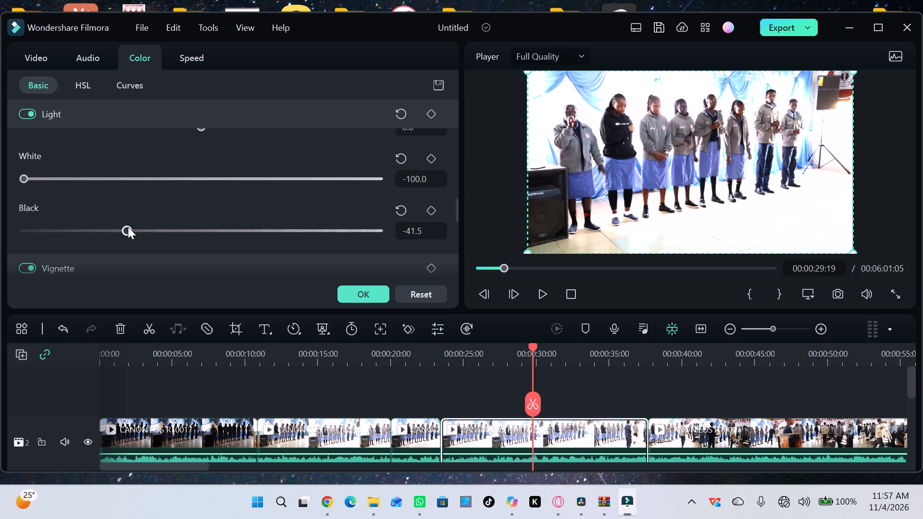
left_click_drag(128, 227, 137, 229)
left_click(137, 229)
Set the fourth segment's shadow to about -57.7 and highlight to about 2.4, and play back the result.
left_click_drag(455, 210, 449, 190)
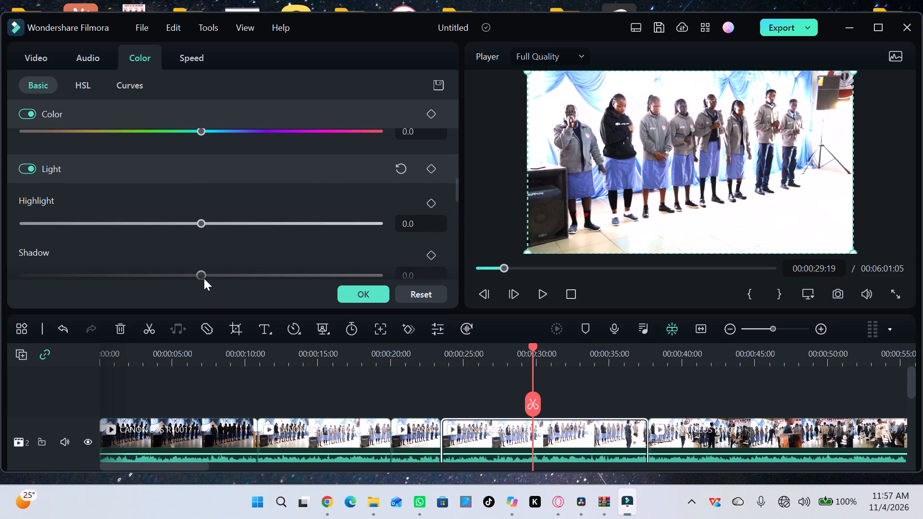
left_click_drag(201, 272, 230, 274)
left_click_drag(230, 274, 45, 281)
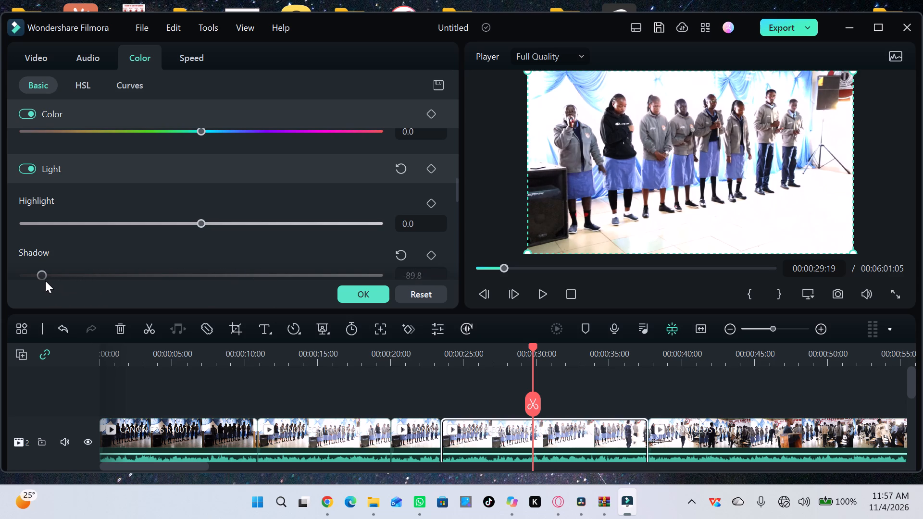
left_click_drag(45, 281, 99, 285)
left_click_drag(197, 220, 212, 229)
left_click_drag(212, 229, 205, 230)
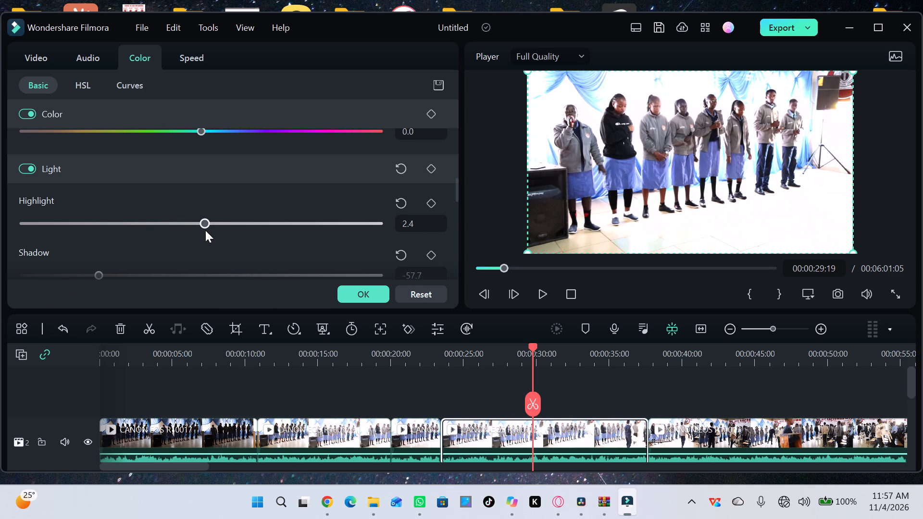
key("space")
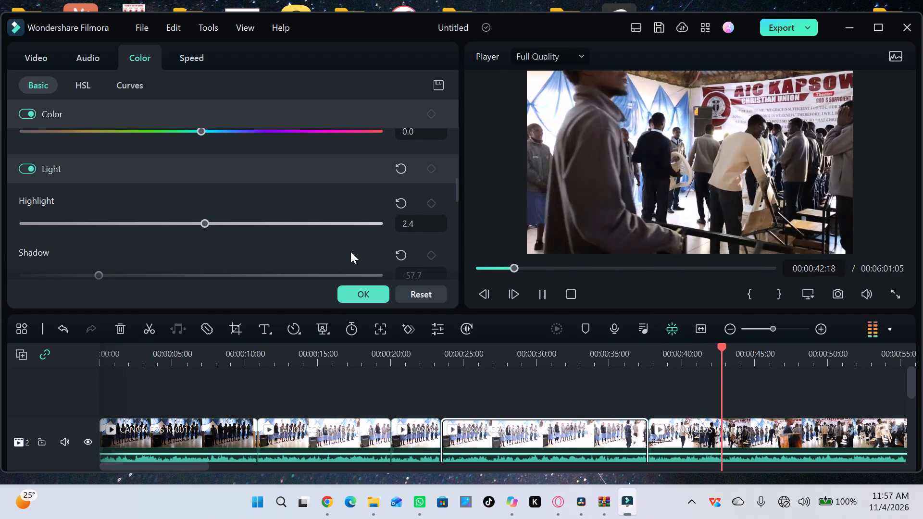
left_click(352, 254)
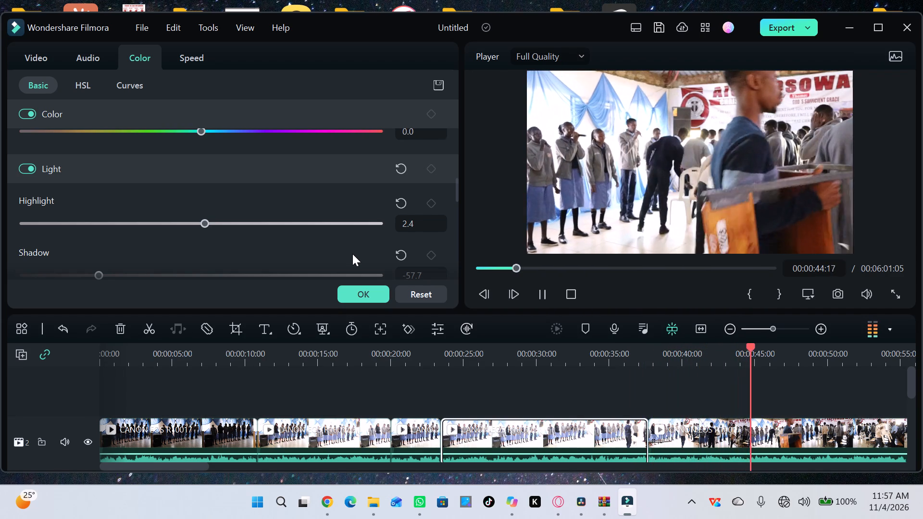
key("space")
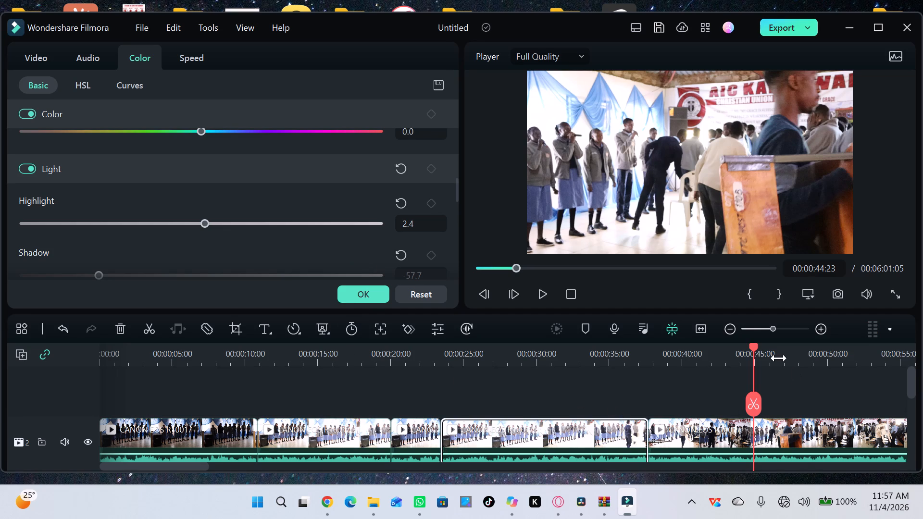
Review the lighting of the long final segment of CANON EOS R10017, sampling playback around 00:01:48, 00:02:00 and 00:03:10.
left_click_drag(779, 358, 621, 368)
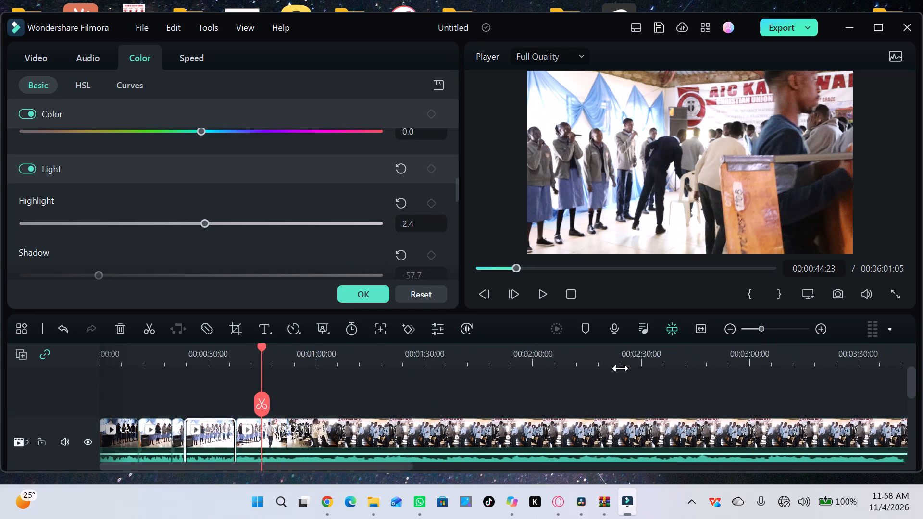
left_click_drag(621, 368, 574, 377)
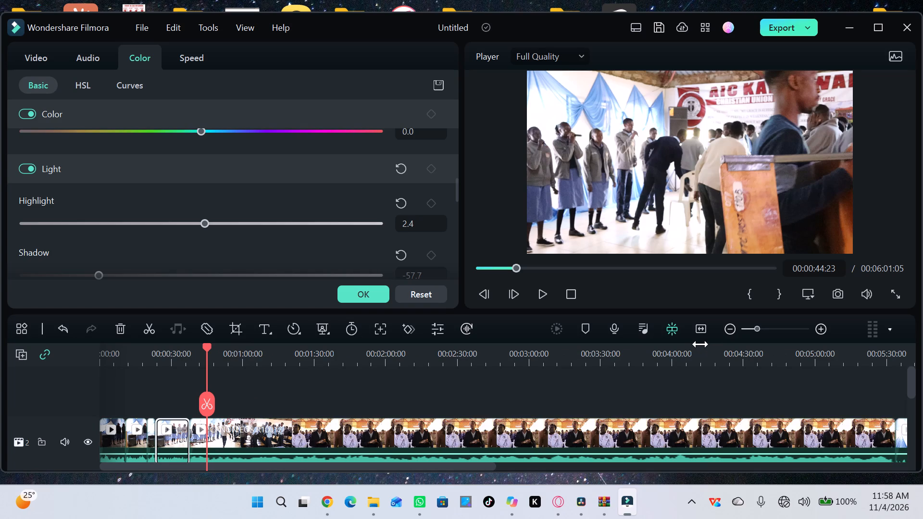
left_click(700, 344)
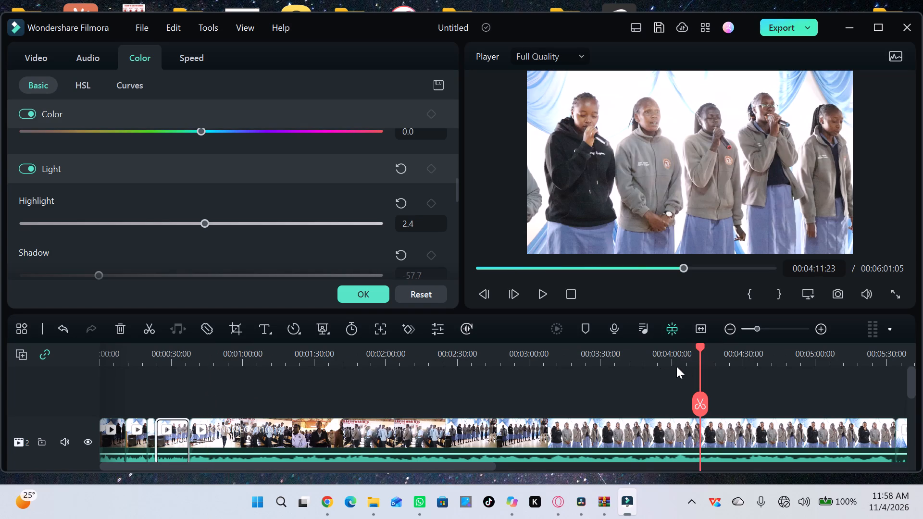
left_click(358, 363)
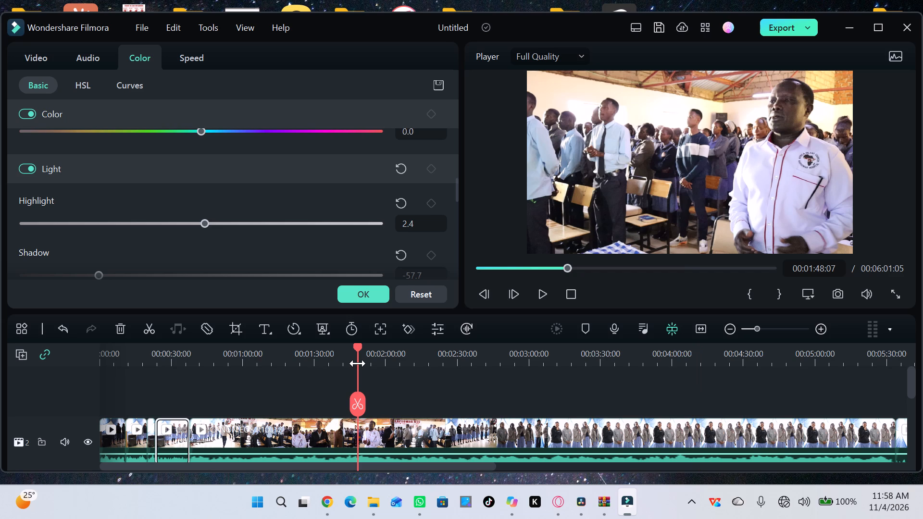
key("space")
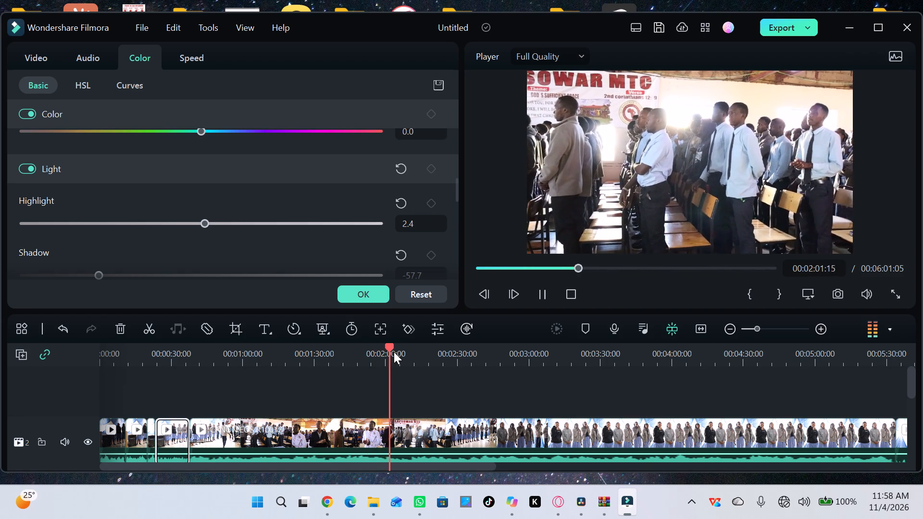
left_click_drag(394, 345, 554, 360)
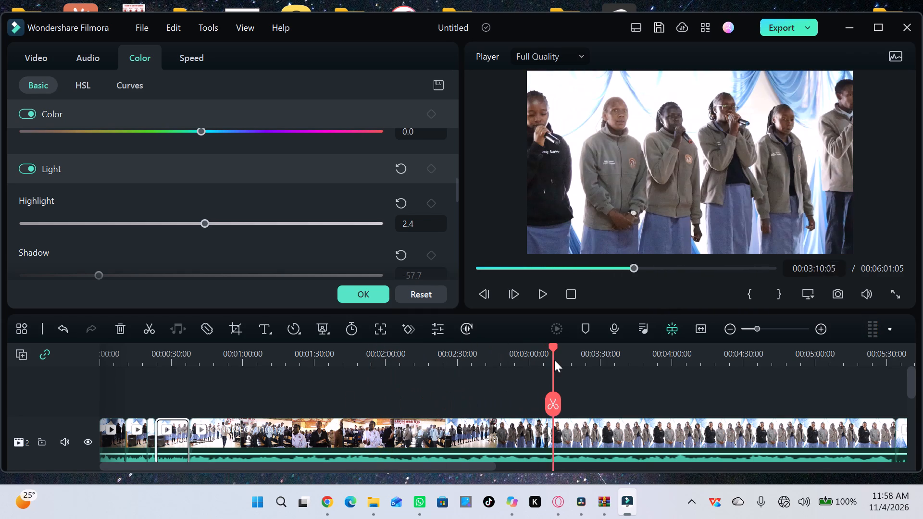
left_click_drag(554, 360, 557, 361)
key("space")
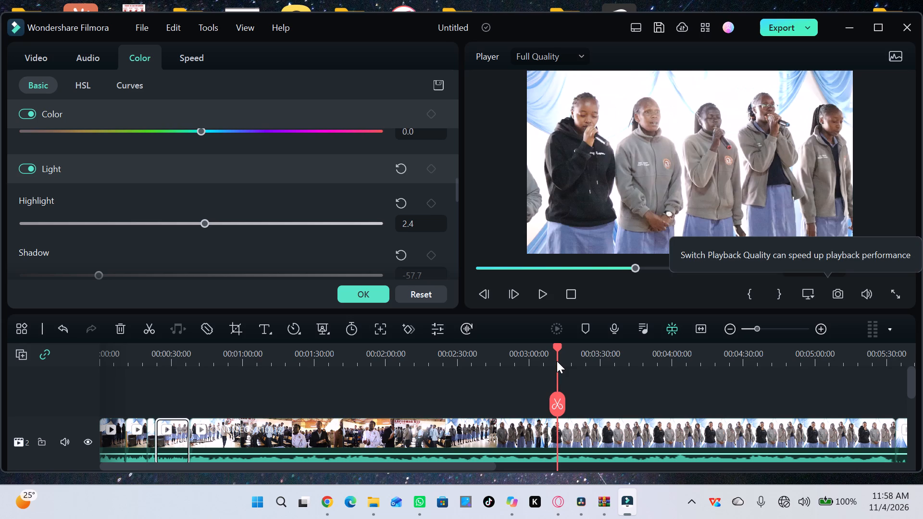
key("space")
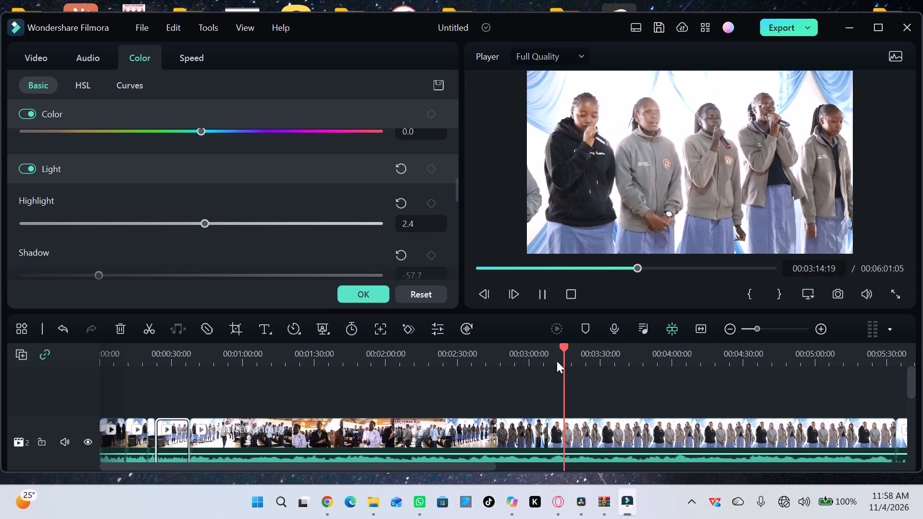
key("space")
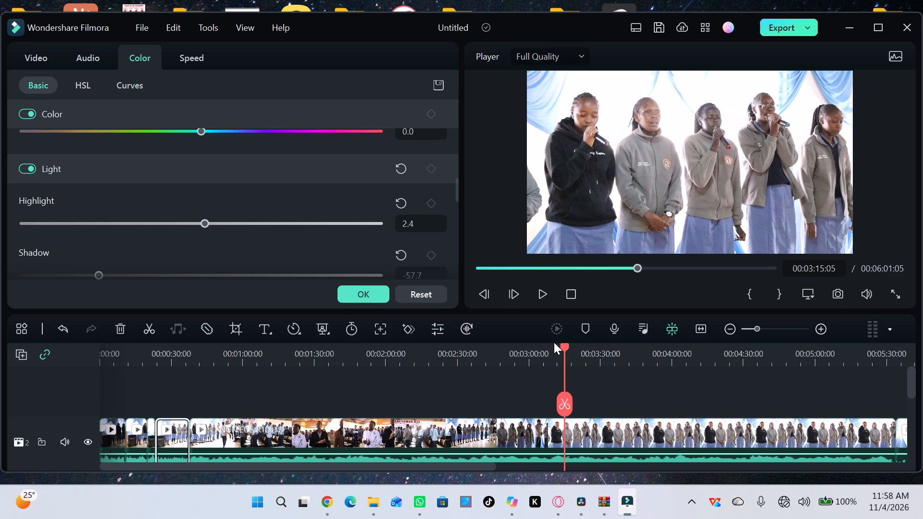
left_click_drag(565, 344, 495, 352)
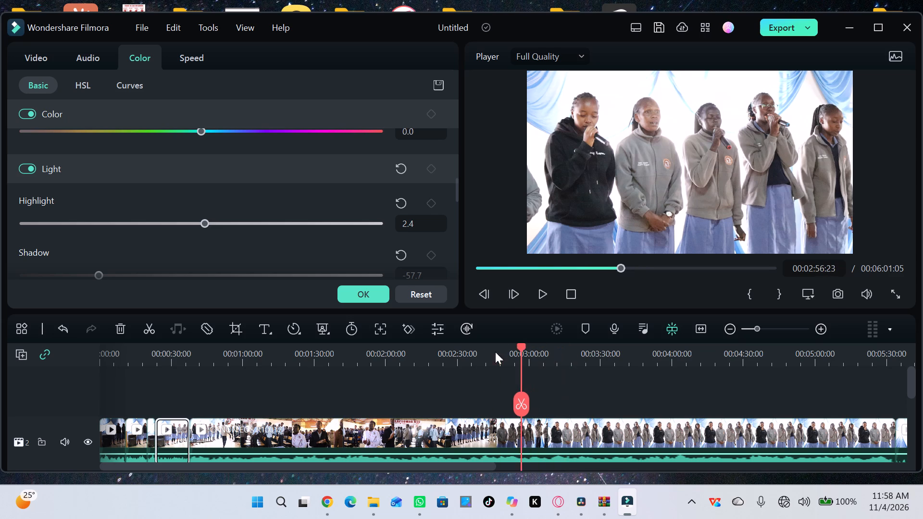
left_click_drag(495, 352, 387, 369)
key("space")
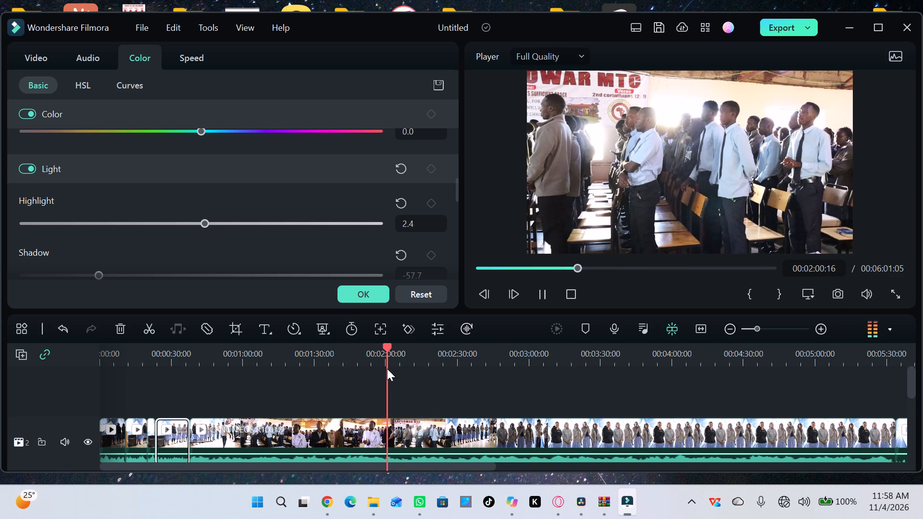
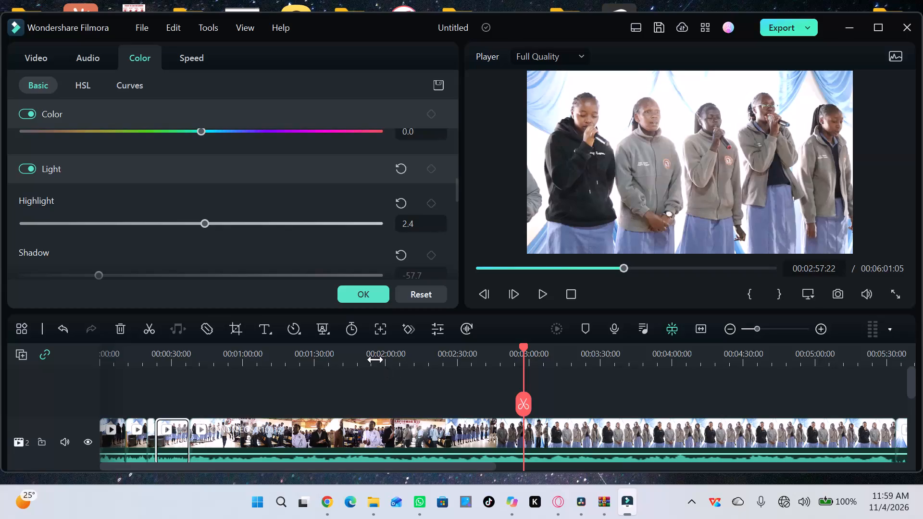
Split the long final segment of CANON EOS R10017 at 00:02:48:19 and delete the part after the cut.
left_click(502, 359)
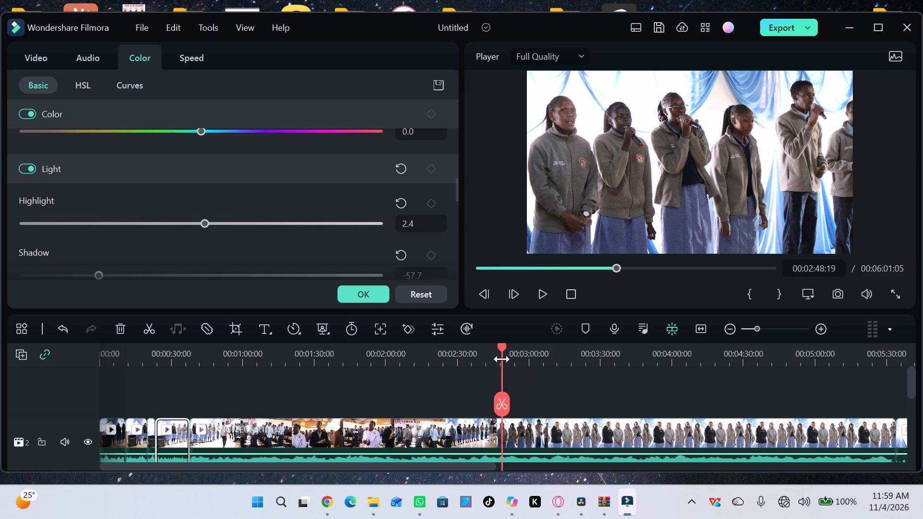
left_click(149, 328)
left_click(149, 328)
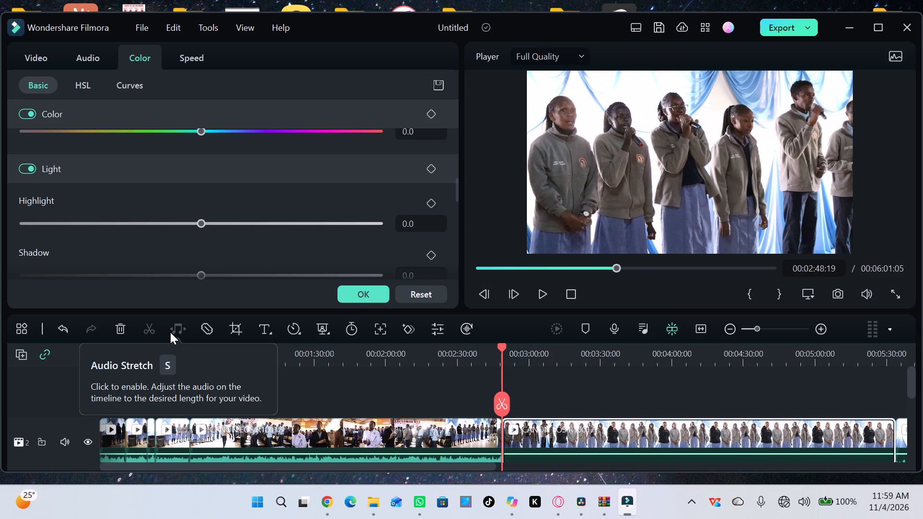
key("Delete")
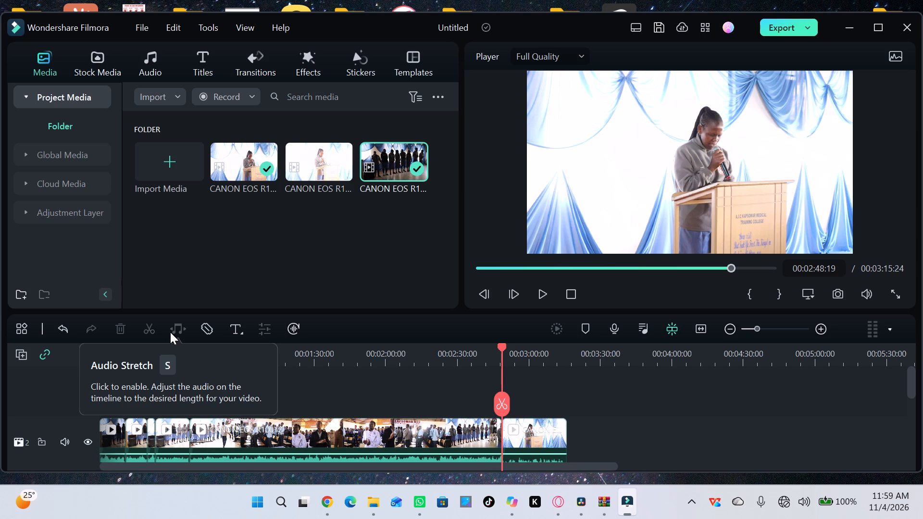
Preview the podium clip that follows, and insert CANON EOS R10022 before it, starting at 00:02:48:19.
key("space")
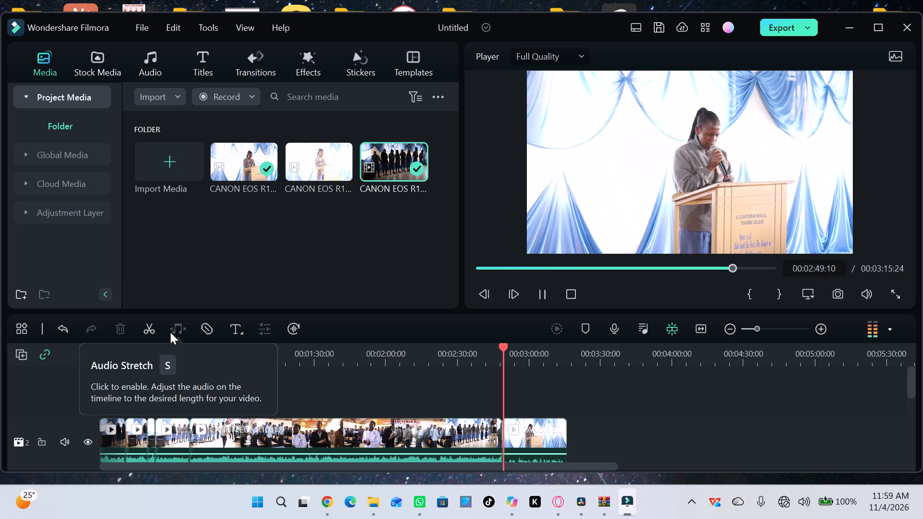
key("space")
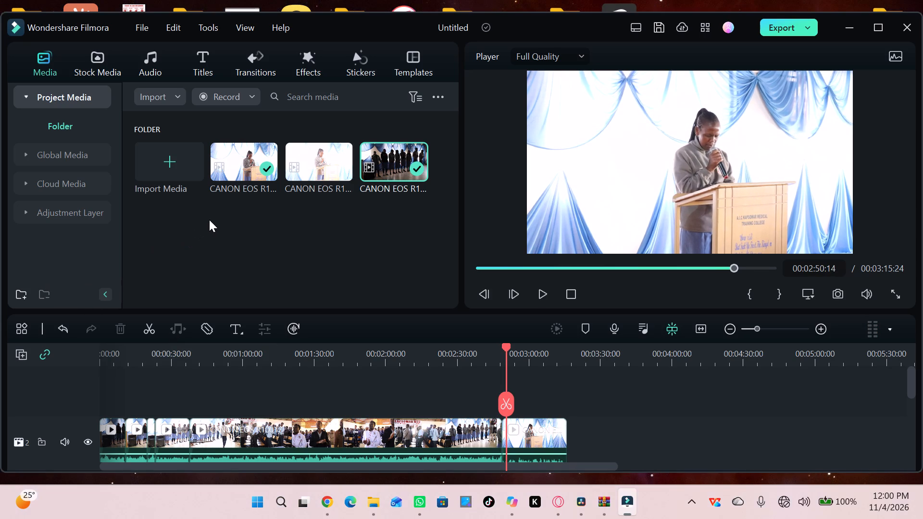
key("space")
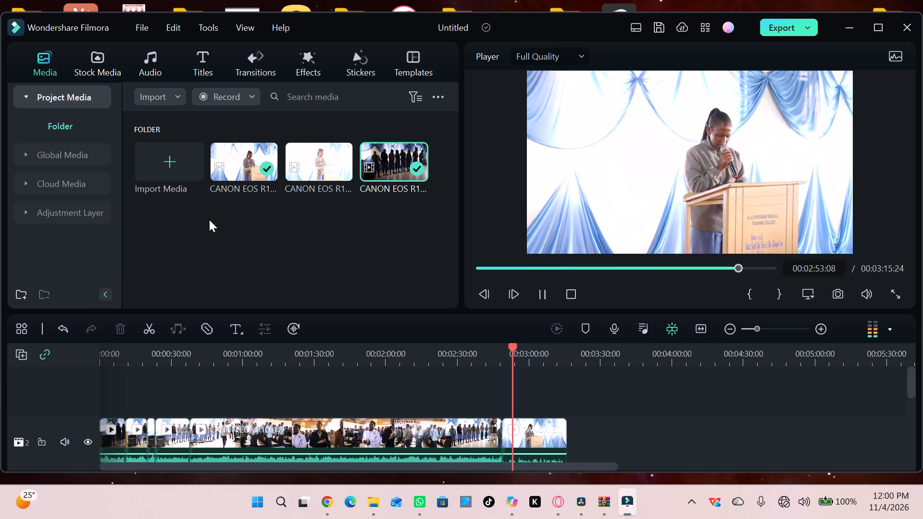
key("space")
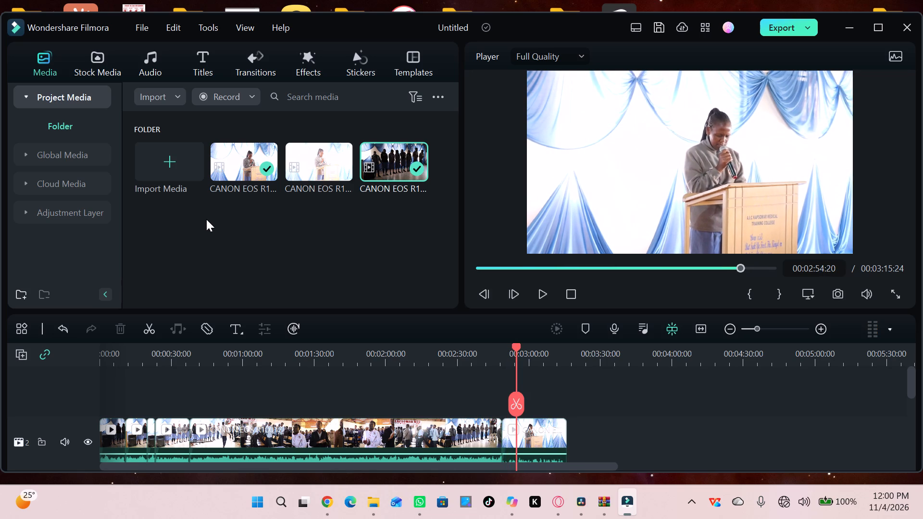
left_click_drag(302, 179, 501, 419)
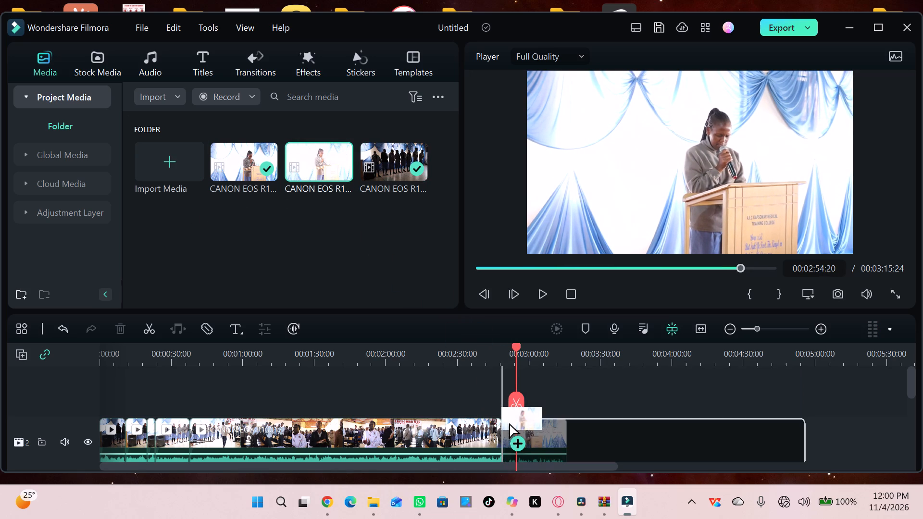
left_click_drag(501, 419, 500, 425)
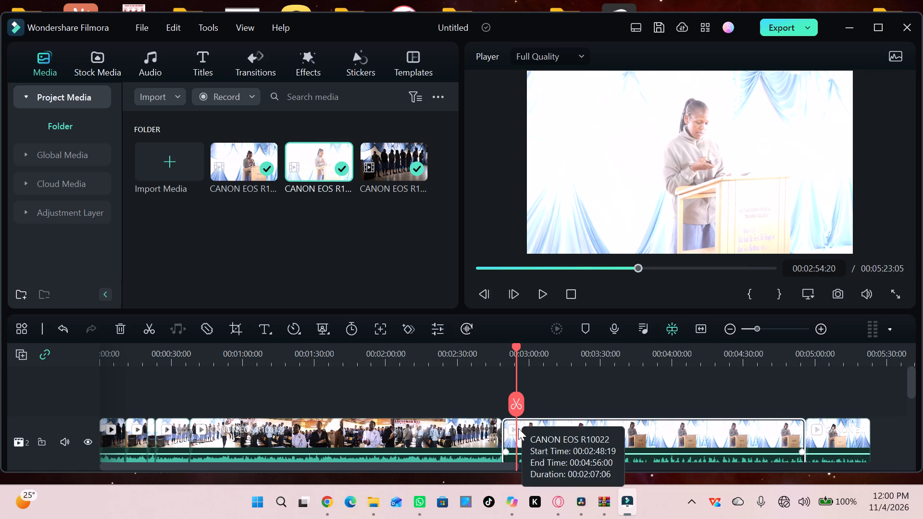
Set the Light values of CANON EOS R10022 to white about -92.7 and shadow about -35.0.
double_click(623, 447)
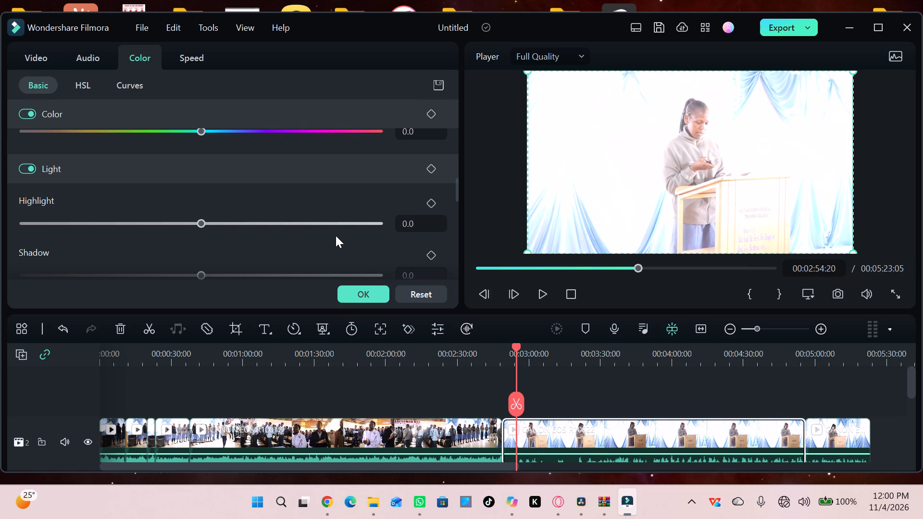
triple_click(454, 299)
left_click_drag(454, 299, 453, 283)
double_click(453, 283)
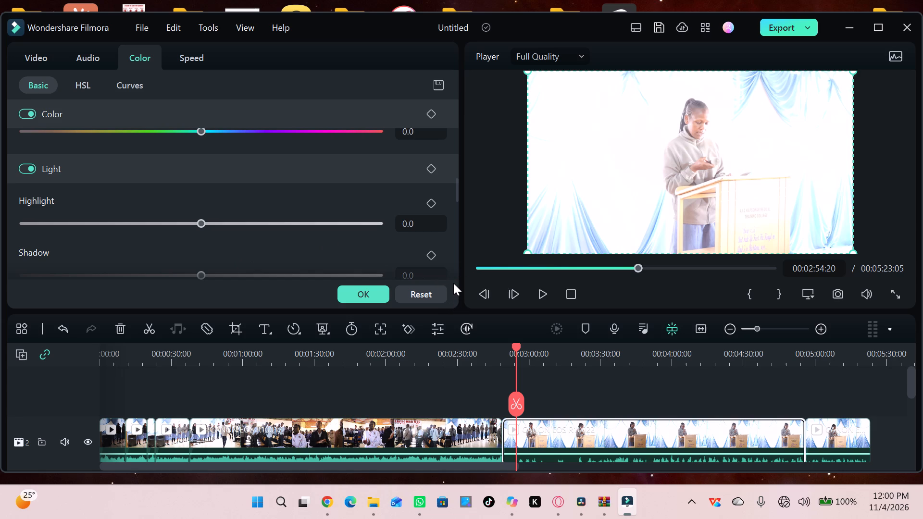
double_click(456, 285)
left_click_drag(457, 190, 459, 211)
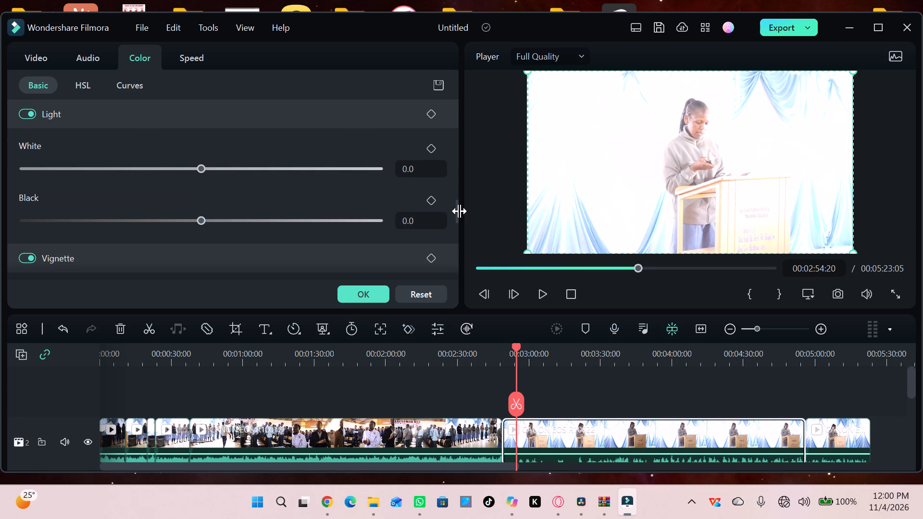
left_click_drag(201, 170, 37, 169)
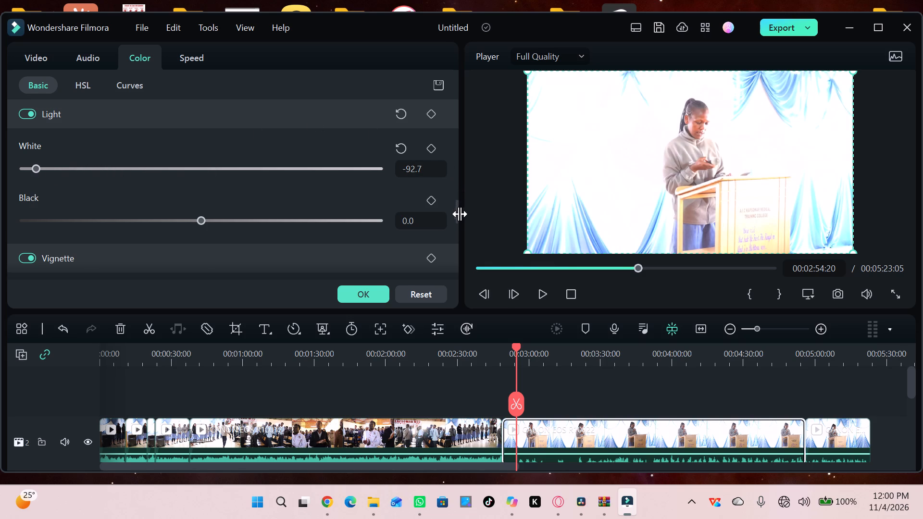
left_click_drag(456, 216, 450, 193)
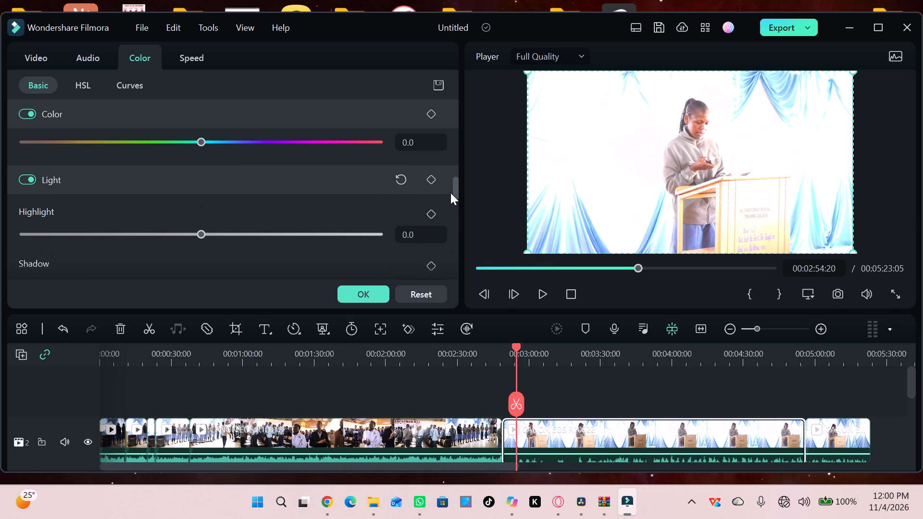
left_click_drag(450, 193, 349, 194)
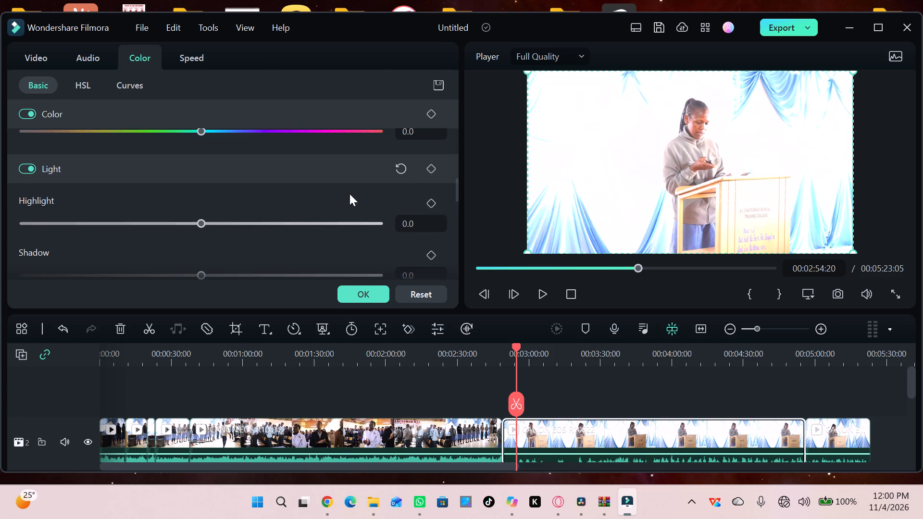
left_click_drag(205, 276, 181, 275)
left_click_drag(181, 275, 139, 261)
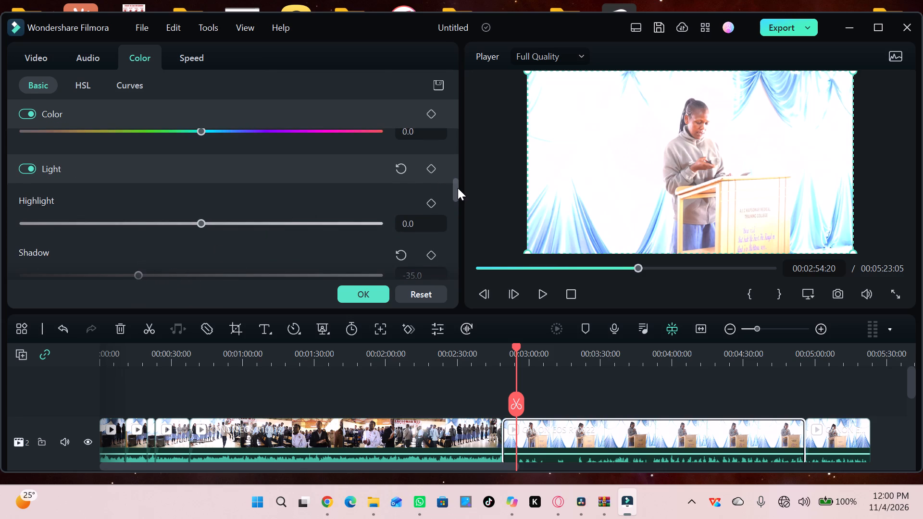
Set the exposure of CANON EOS R10022 to about -2.0 and its brightness to about 10.6.
left_click_drag(458, 188, 454, 170)
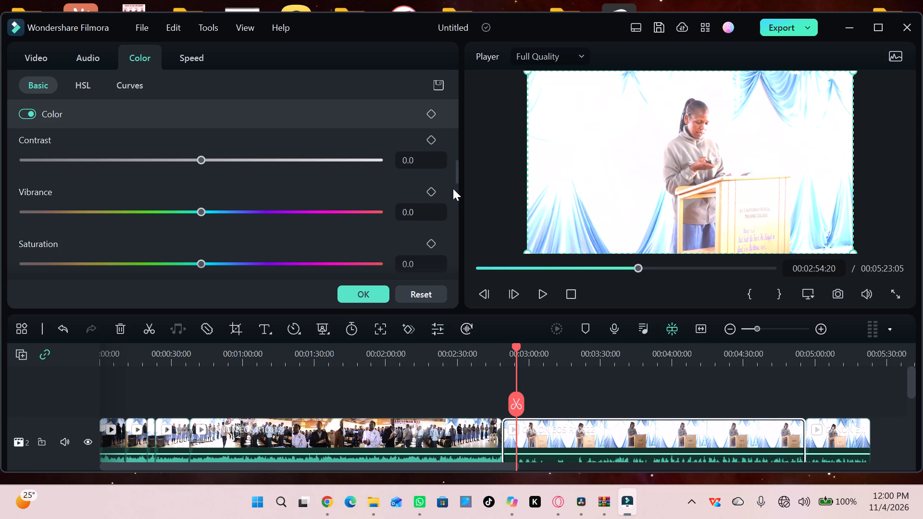
left_click_drag(455, 180, 453, 163)
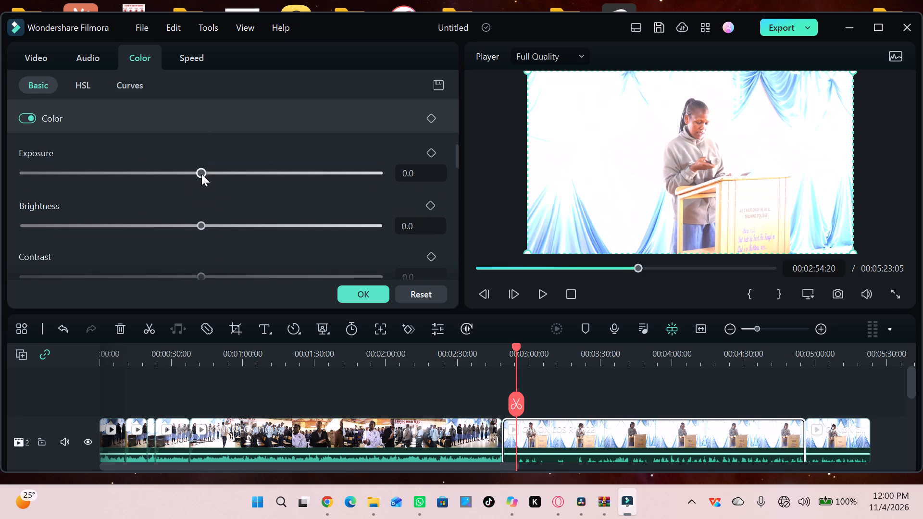
left_click_drag(200, 173, 214, 177)
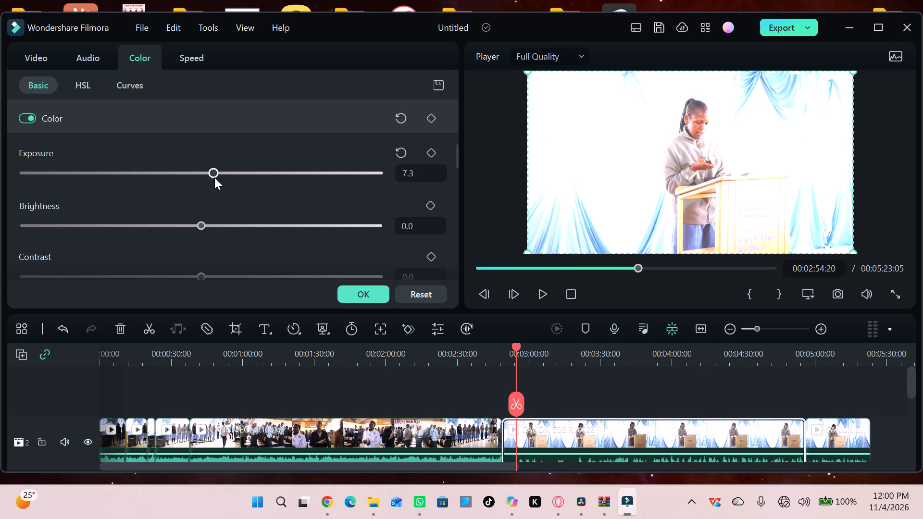
left_click_drag(214, 177, 198, 223)
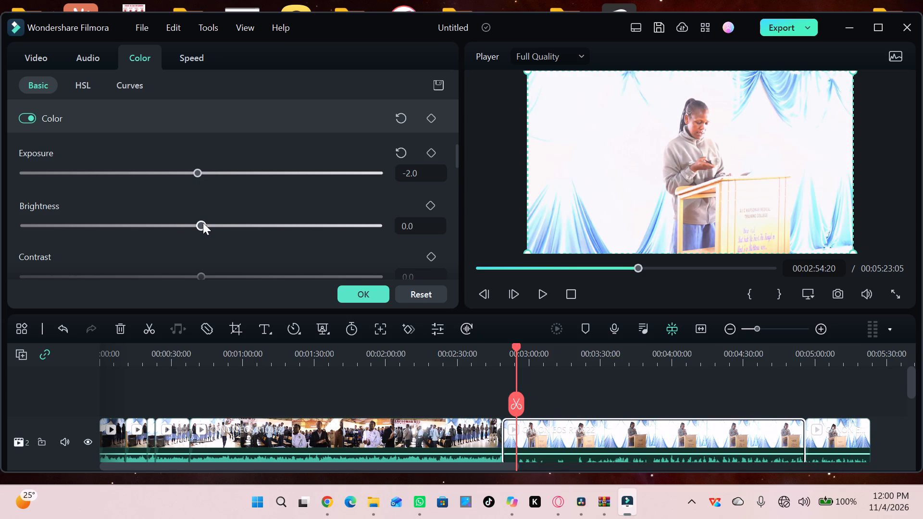
left_click_drag(200, 223, 220, 228)
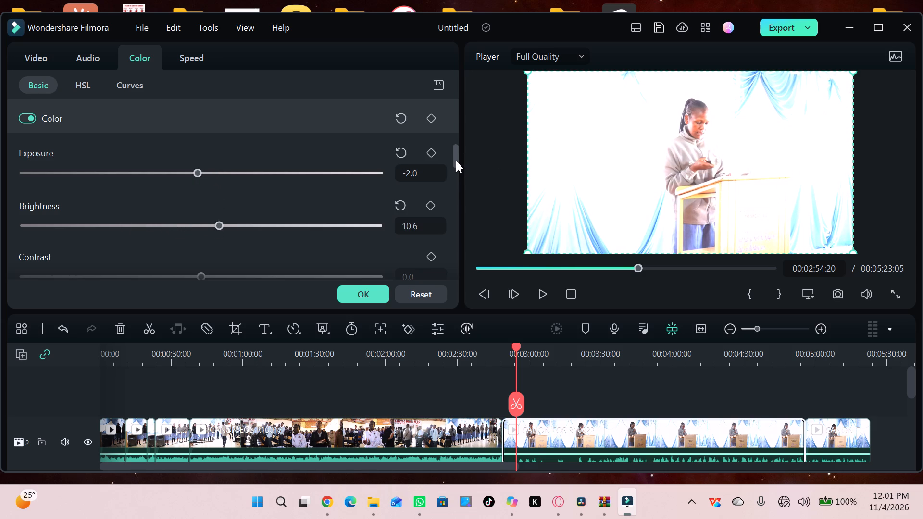
Set the highlight of CANON EOS R10022 to about -62.6 and its shadow to about -39.0.
left_click_drag(456, 161, 457, 193)
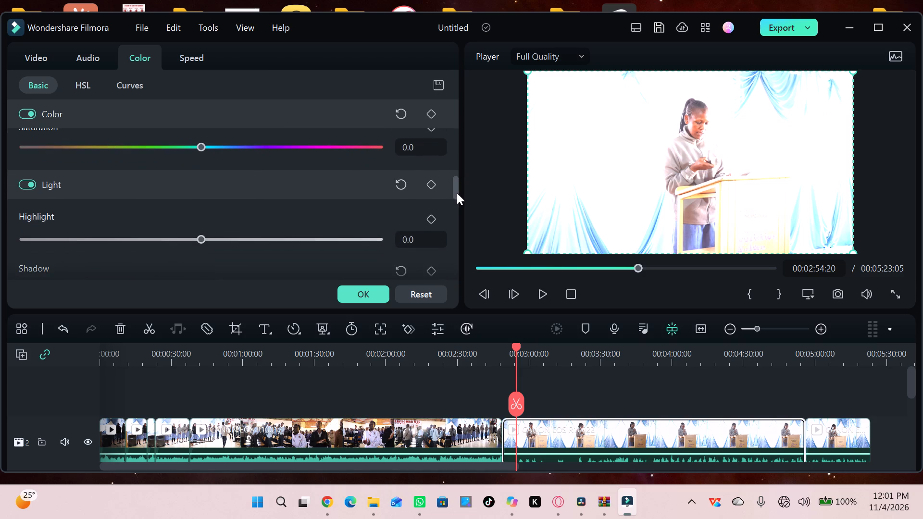
left_click_drag(457, 193, 457, 193)
left_click_drag(199, 240, 138, 236)
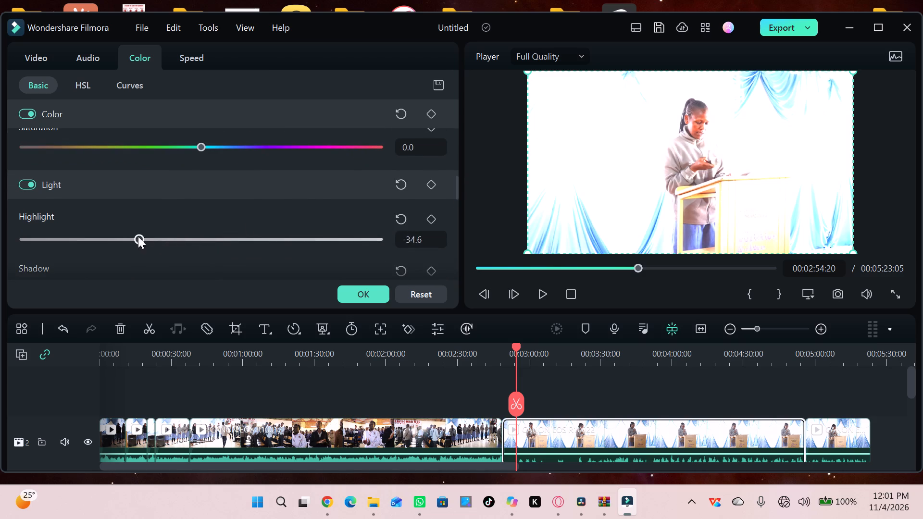
left_click_drag(138, 236, 90, 233)
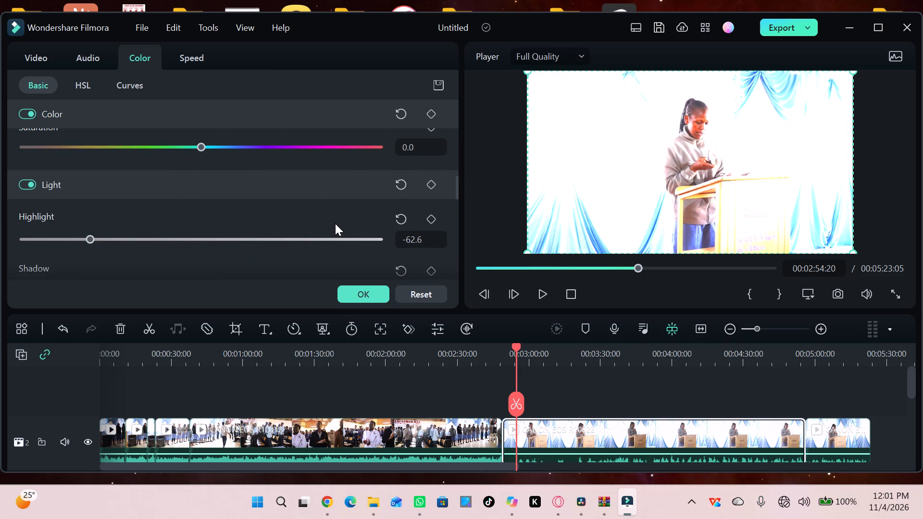
left_click_drag(454, 189, 454, 196)
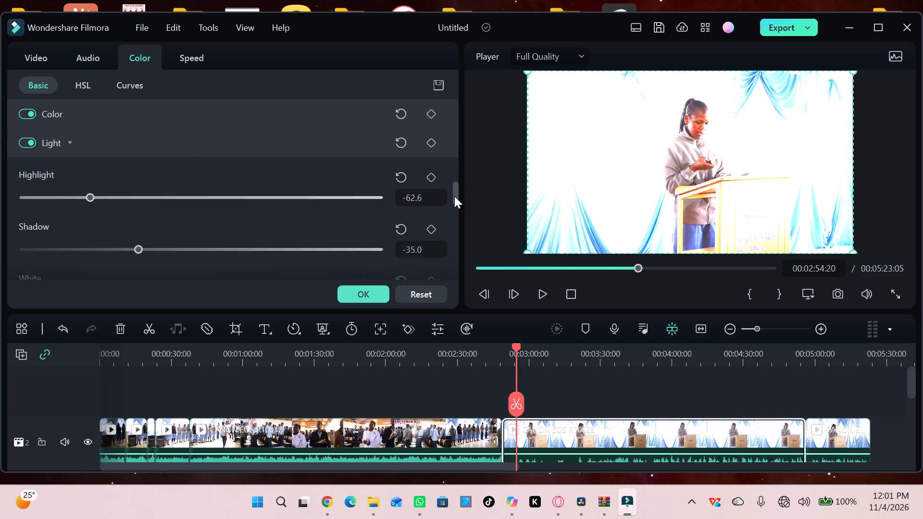
left_click_drag(454, 196, 458, 197)
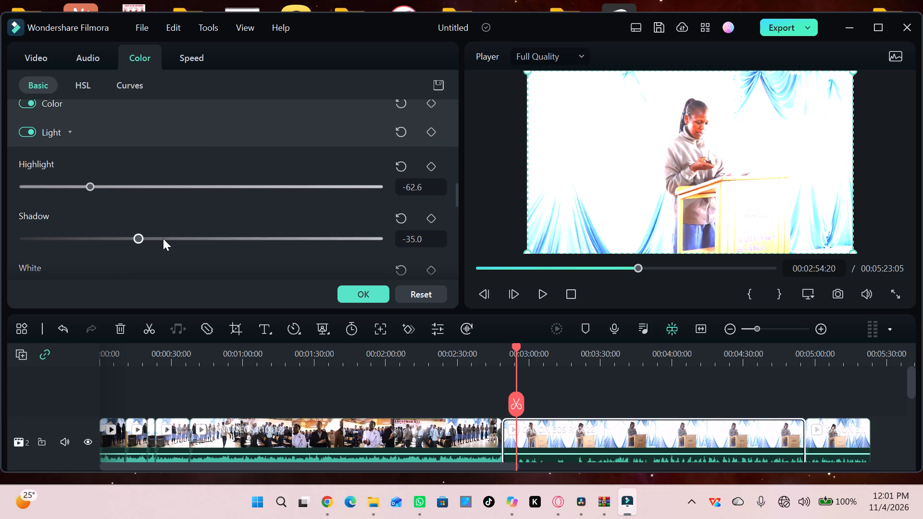
left_click_drag(141, 238, 118, 243)
left_click_drag(118, 243, 132, 245)
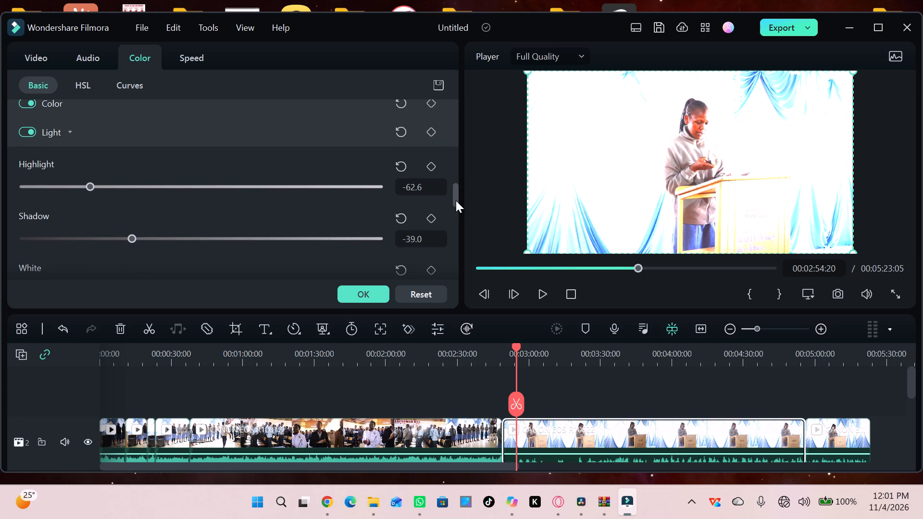
Set the black value of CANON EOS R10022 to about -65.0.
left_click_drag(454, 199, 453, 213)
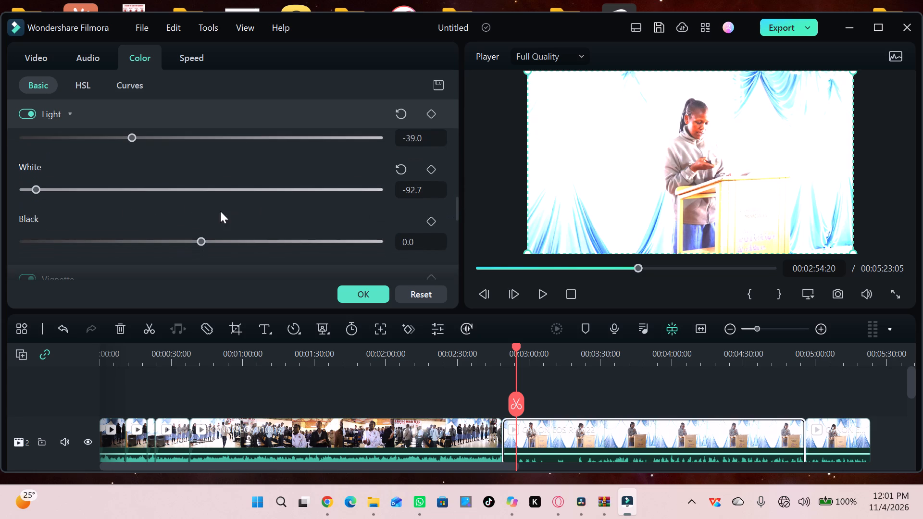
left_click_drag(196, 240, 79, 238)
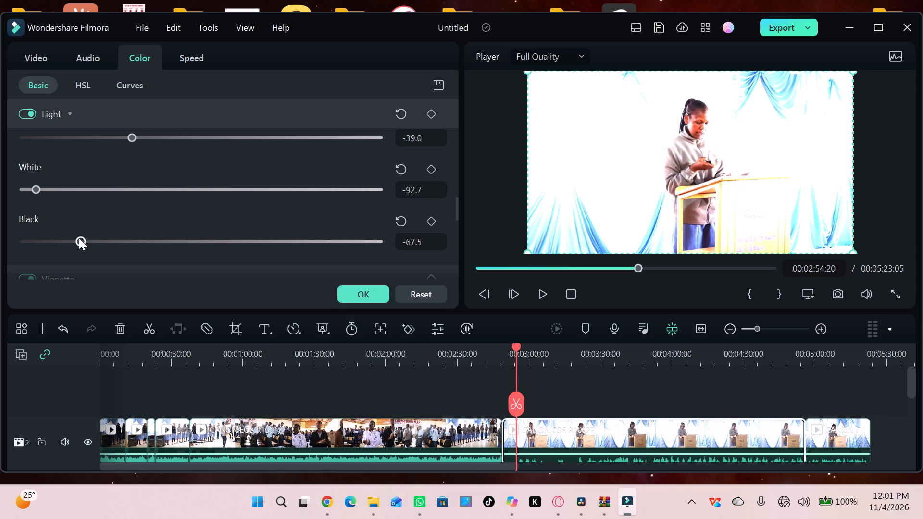
left_click_drag(79, 238, 86, 236)
Play back CANON EOS R10022 at several points to examine the light correction, ending at about 00:03:30:00.
key("space")
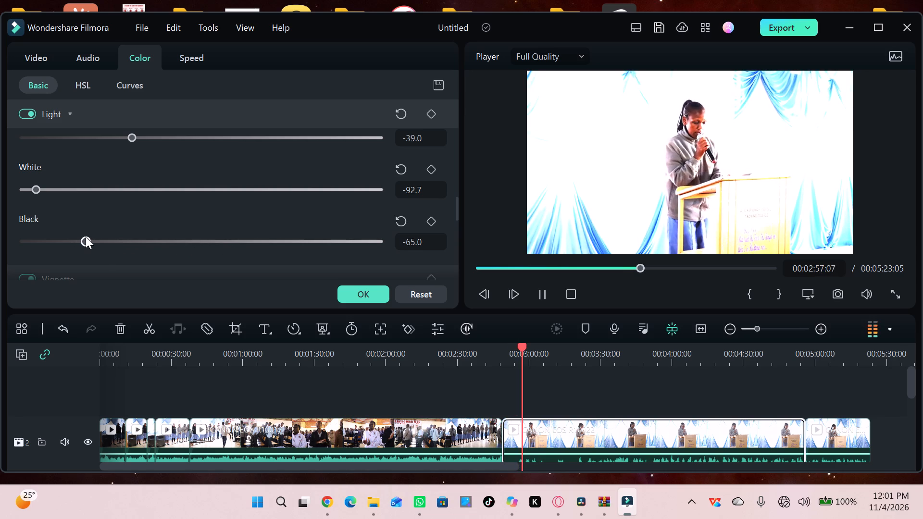
left_click(677, 359)
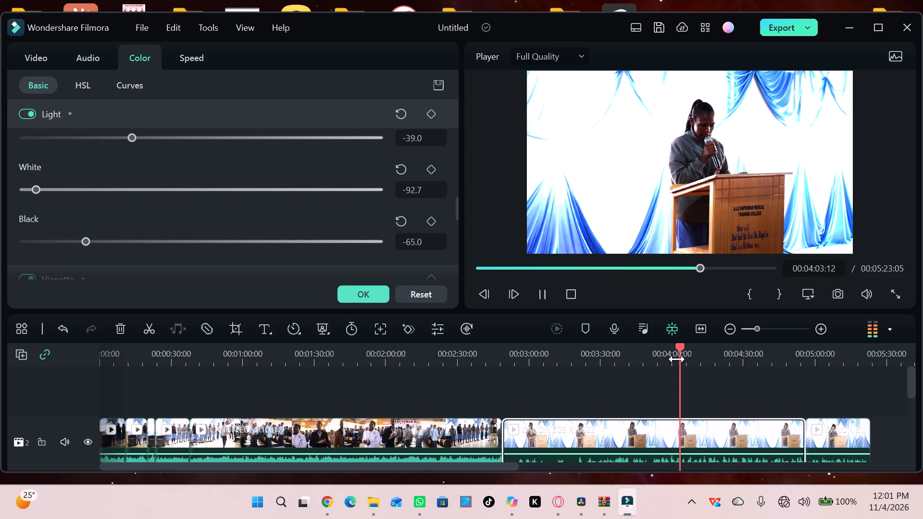
left_click_drag(679, 346, 589, 357)
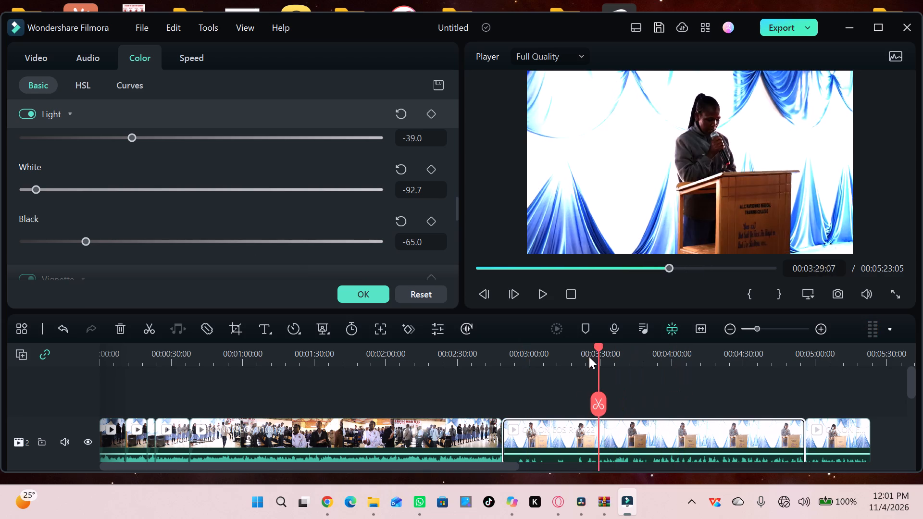
left_click_drag(589, 357, 580, 358)
left_click(580, 358)
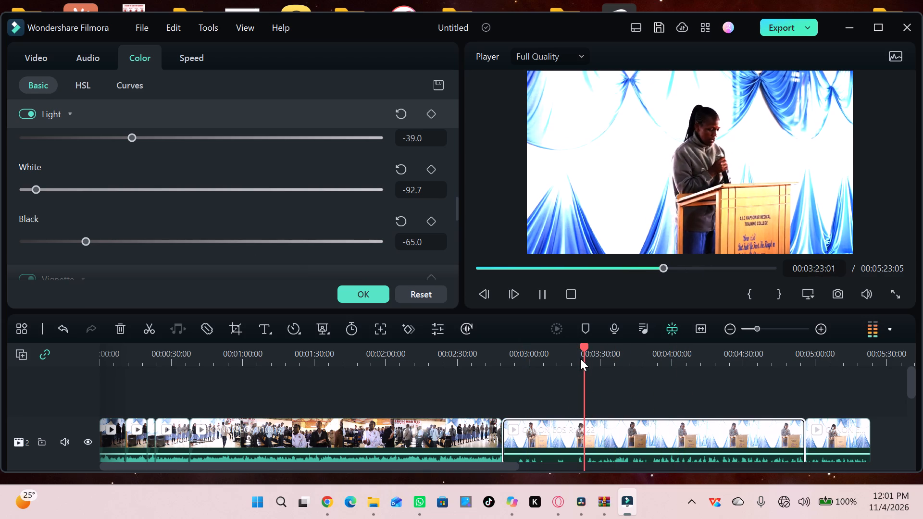
left_click_drag(580, 358, 382, 321)
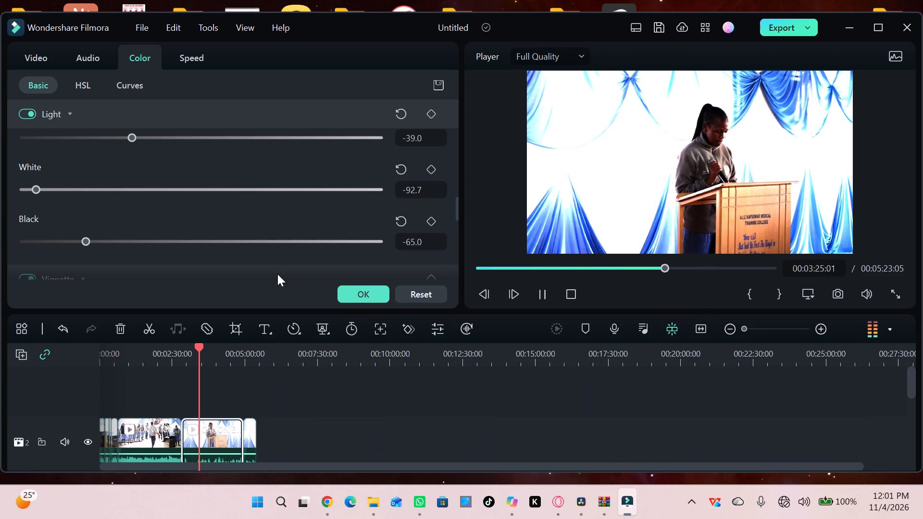
left_click(428, 344)
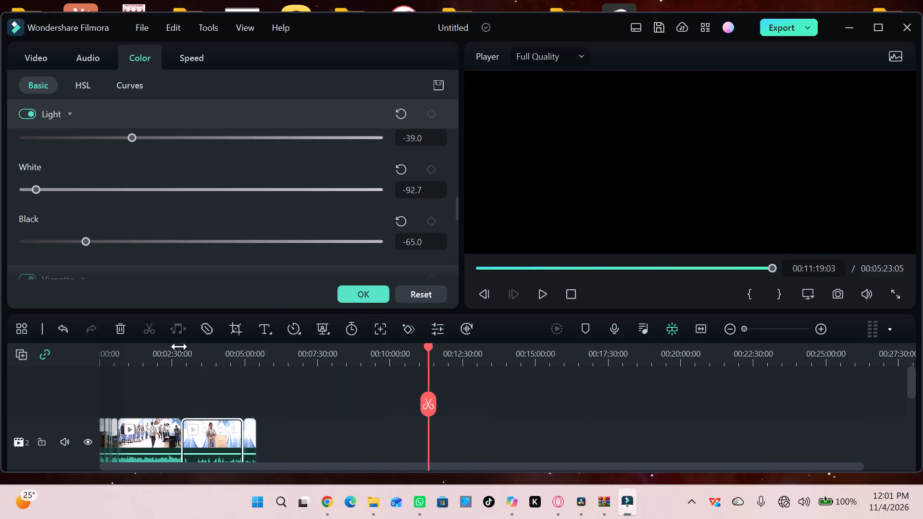
left_click(201, 360)
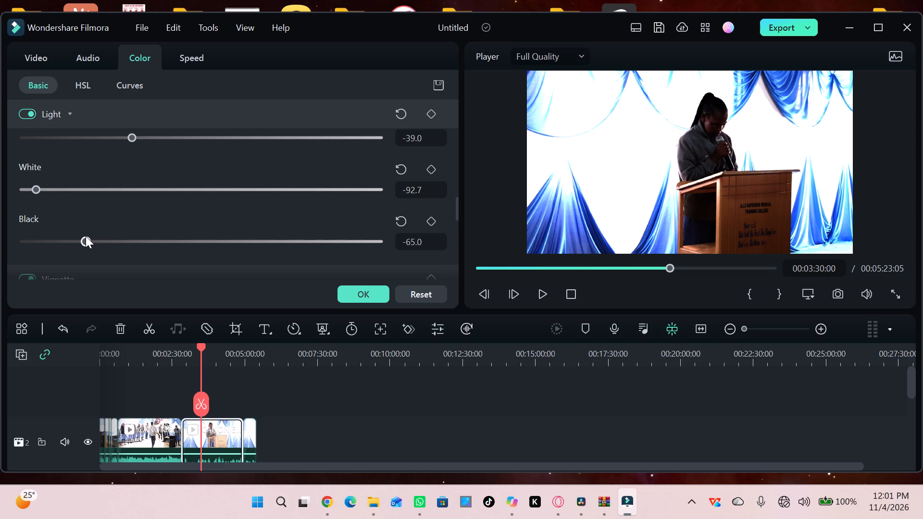
Set the Light values of CANON EOS R10022 to black about 23.2 and white about -23.6.
left_click_drag(86, 236, 220, 248)
left_click_drag(220, 248, 126, 239)
left_click_drag(87, 238, 109, 240)
left_click_drag(109, 240, 242, 248)
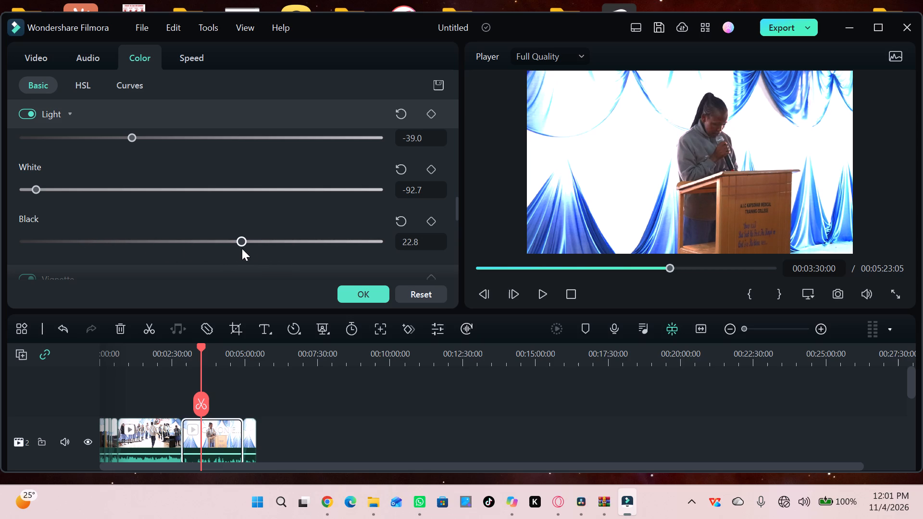
left_click_drag(242, 248, 242, 247)
left_click_drag(38, 187, 231, 198)
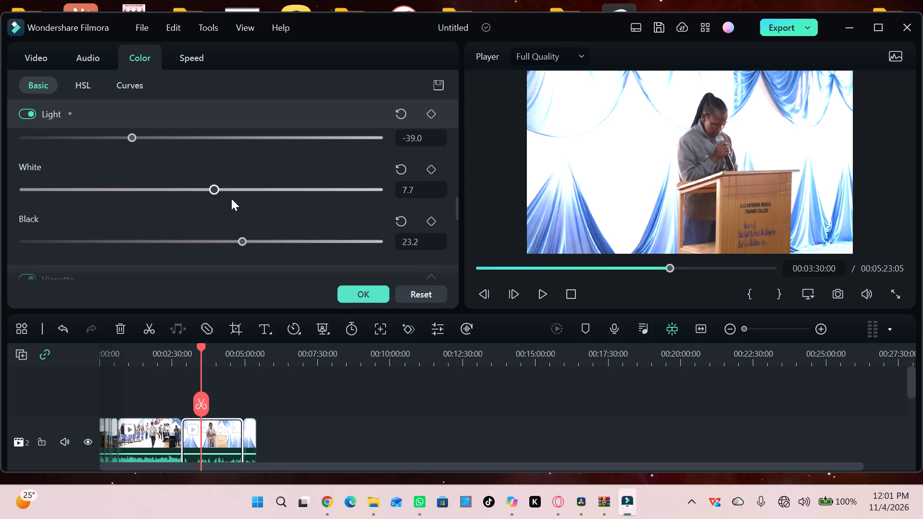
left_click_drag(231, 198, 160, 188)
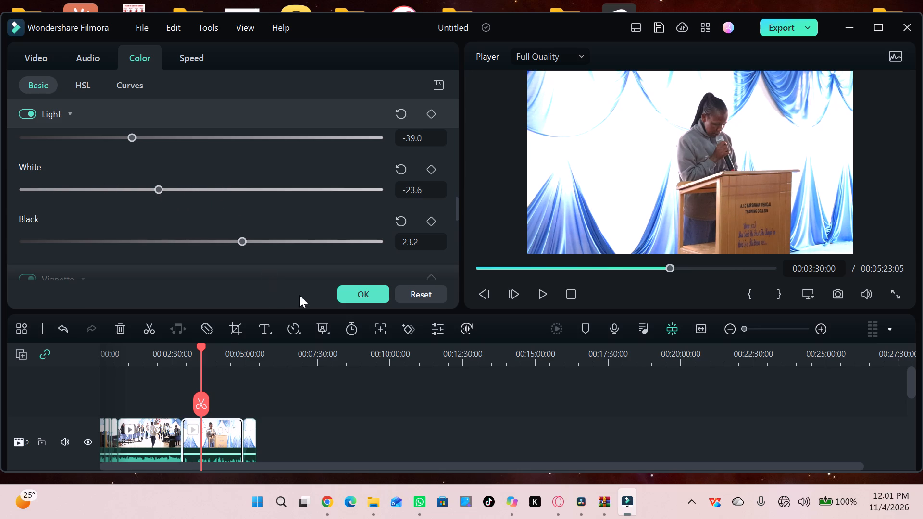
Play back CANON EOS R10022 from its start and from past its middle, and confirm its color settings.
left_click_drag(201, 347, 183, 345)
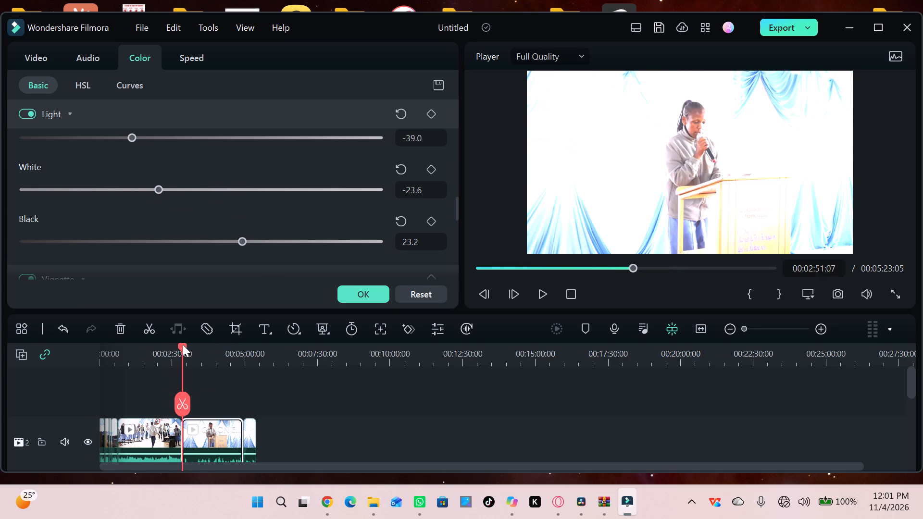
left_click_drag(183, 345, 185, 346)
key("space")
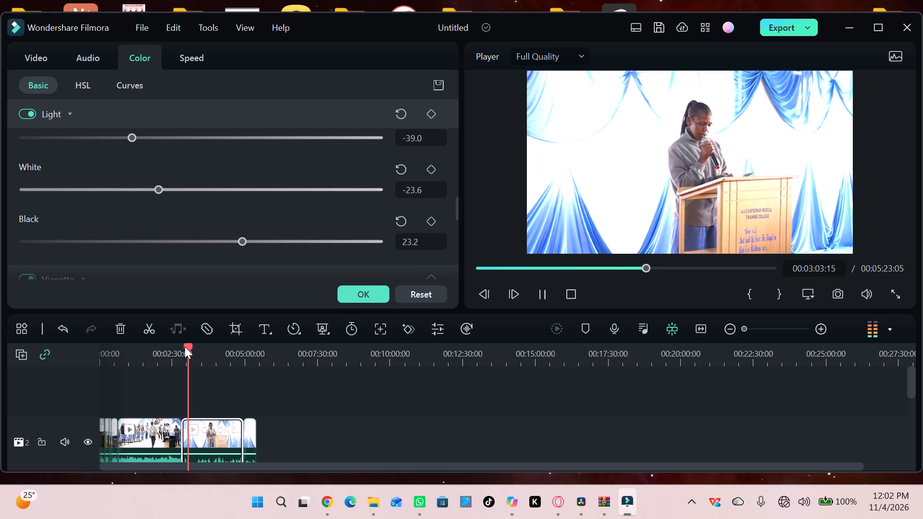
left_click(218, 358)
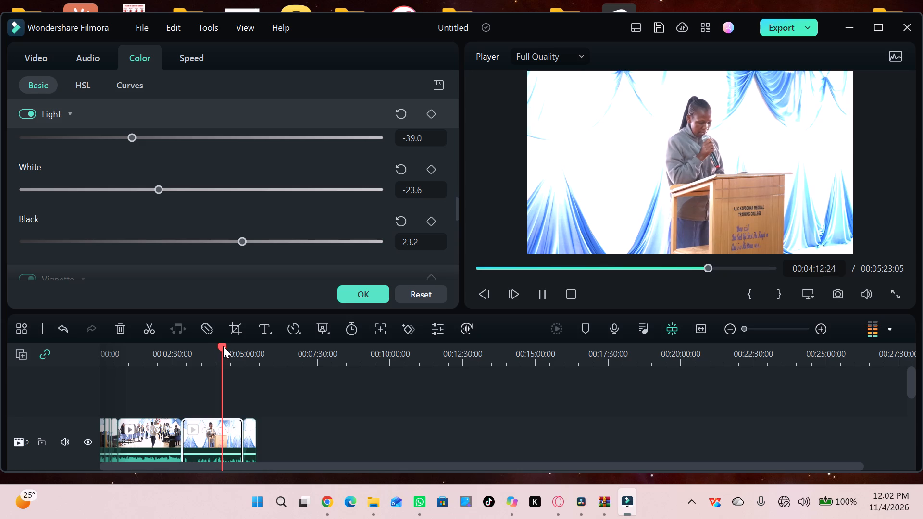
left_click(344, 295)
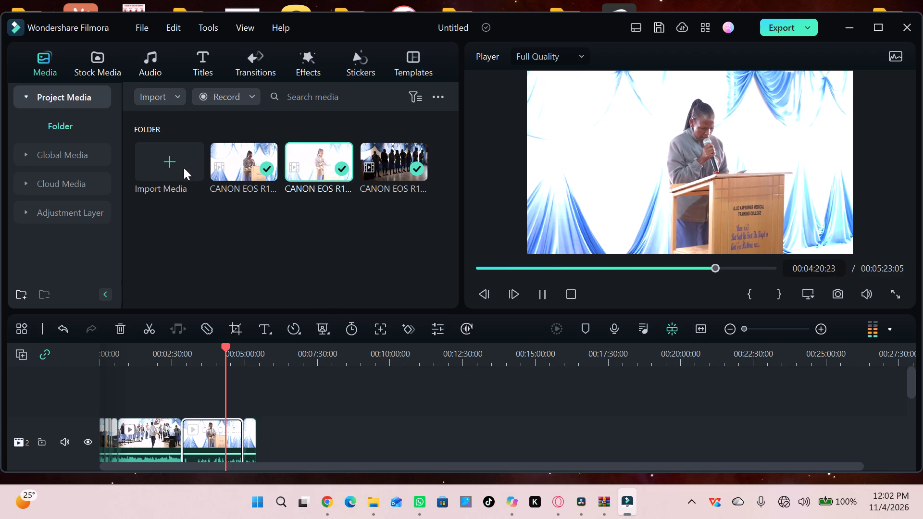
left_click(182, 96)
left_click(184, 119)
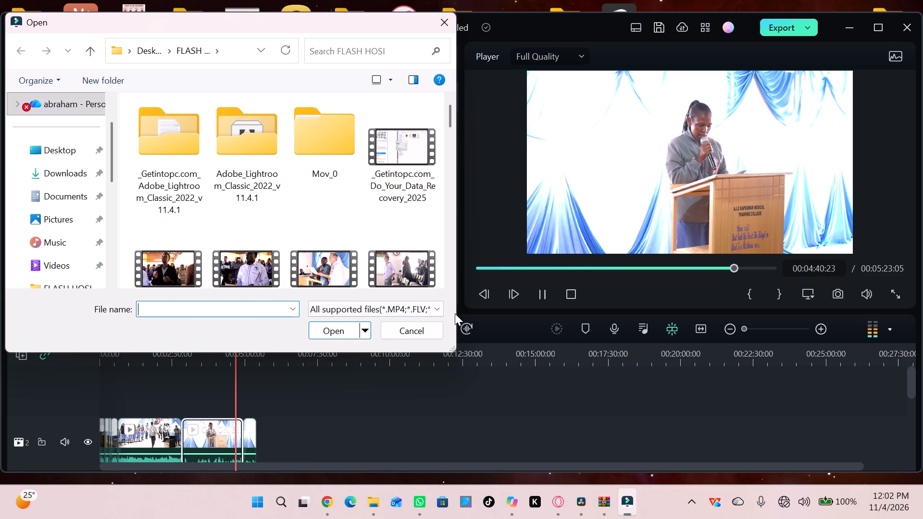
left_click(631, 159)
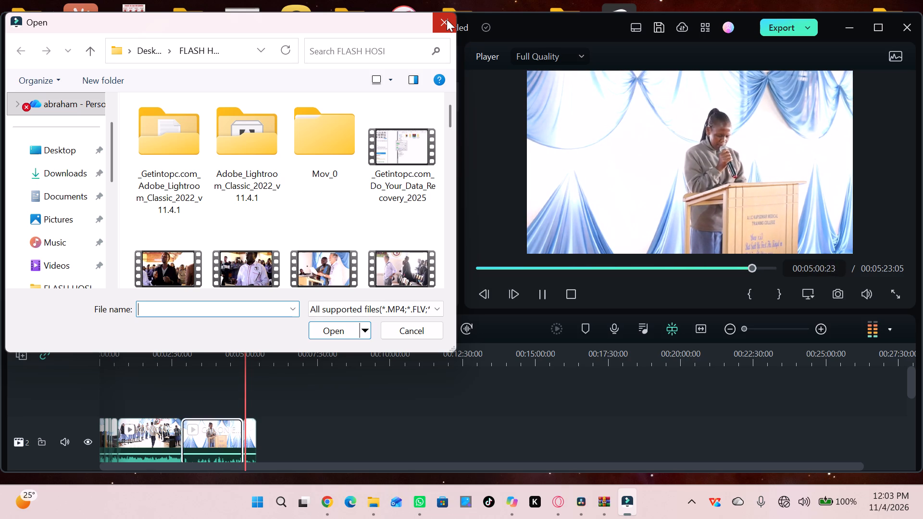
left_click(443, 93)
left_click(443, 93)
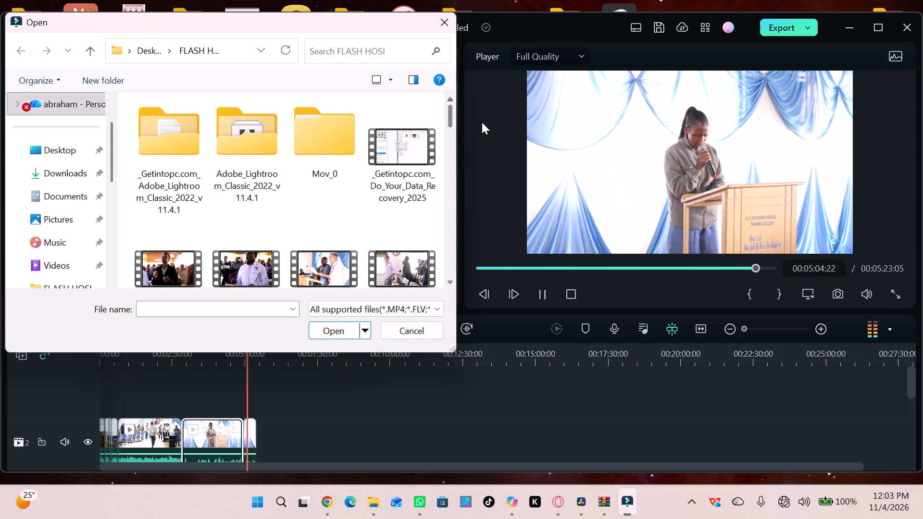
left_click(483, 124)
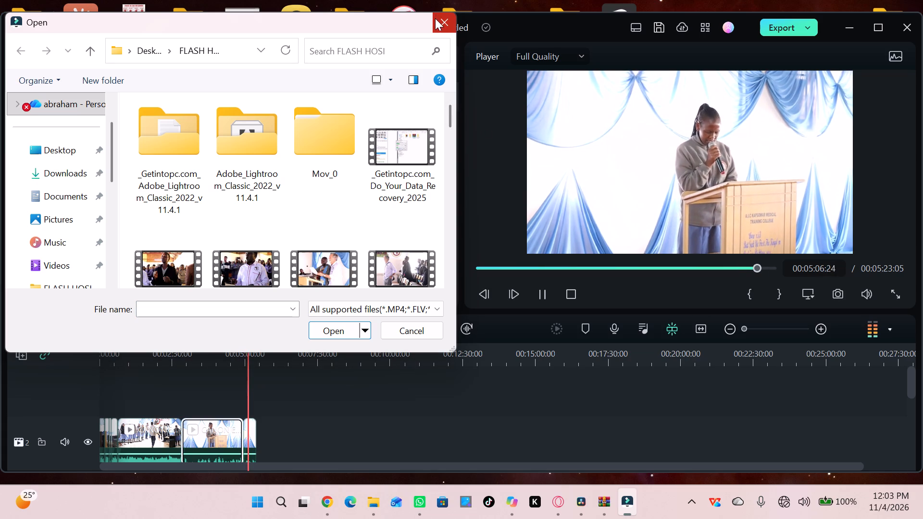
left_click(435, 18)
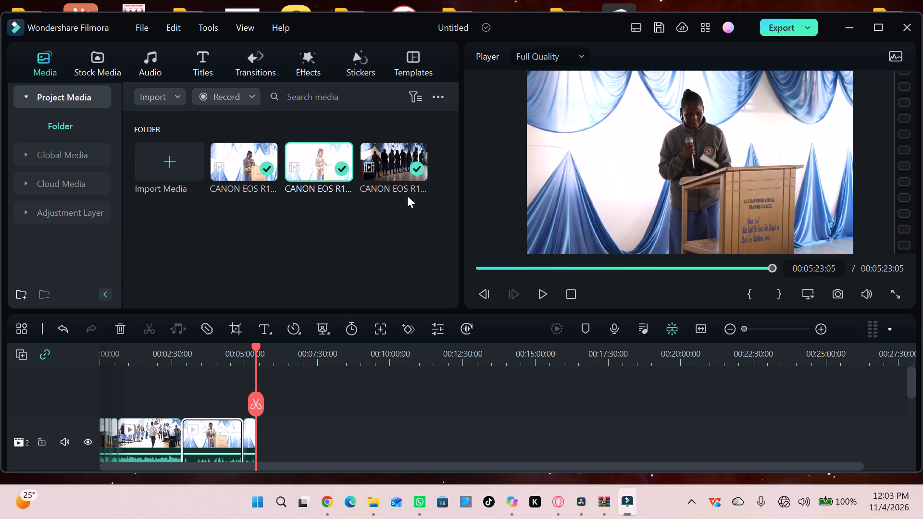
Start importing media files and look through the clips in the CANON folder inside Mov_0.
left_click(174, 95)
left_click(199, 117)
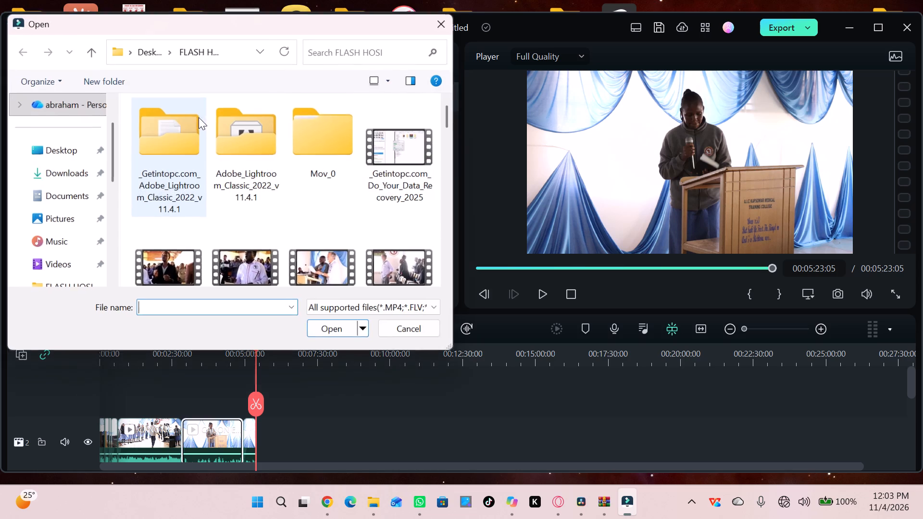
triple_click(318, 137)
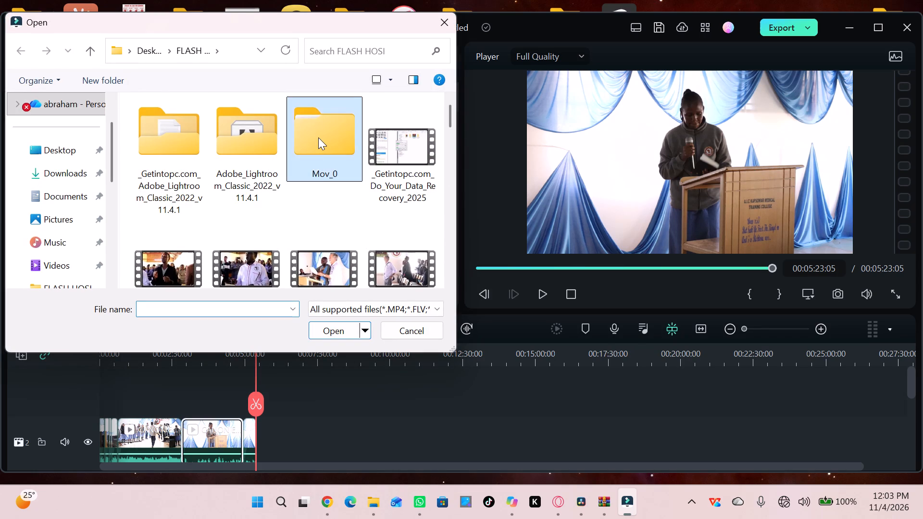
double_click(147, 122)
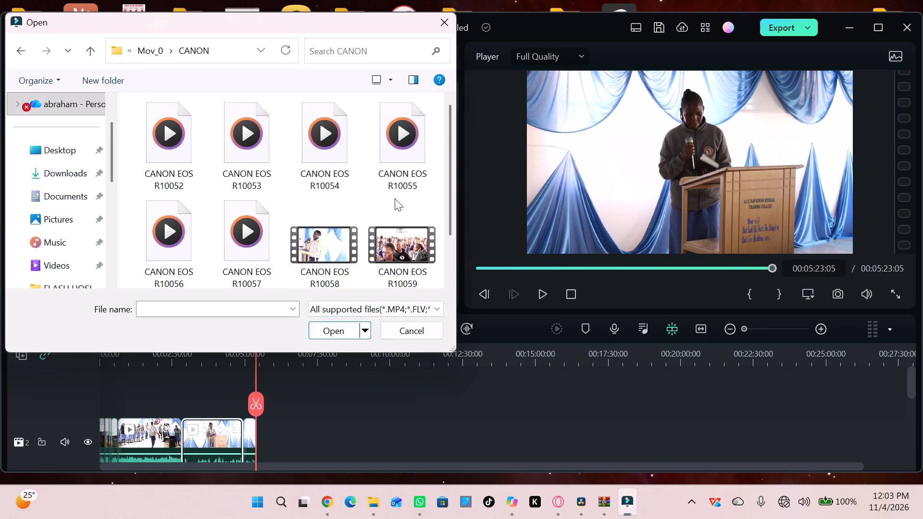
triple_click(449, 307)
left_click_drag(449, 307, 448, 331)
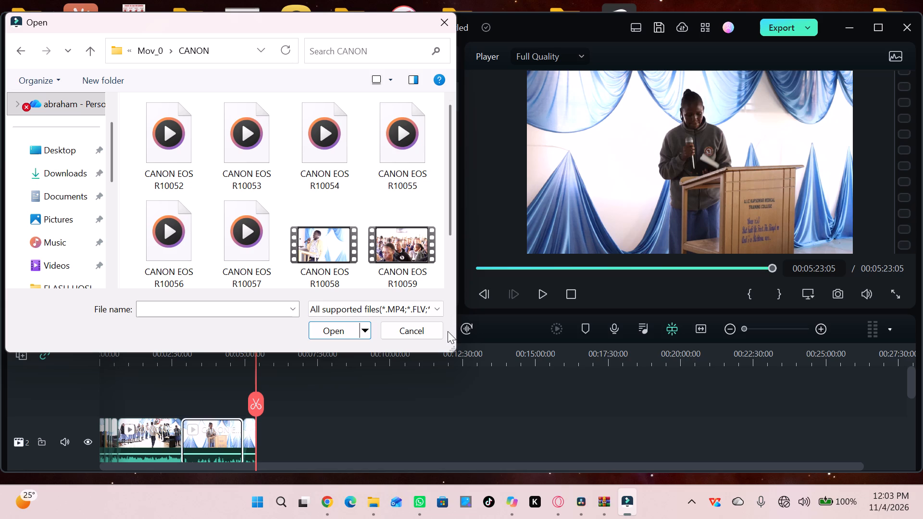
double_click(448, 331)
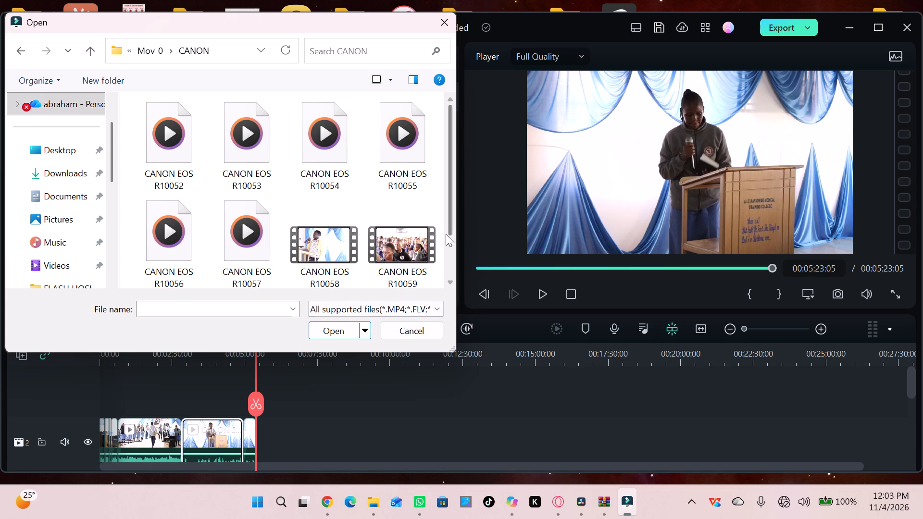
left_click_drag(448, 214, 450, 241)
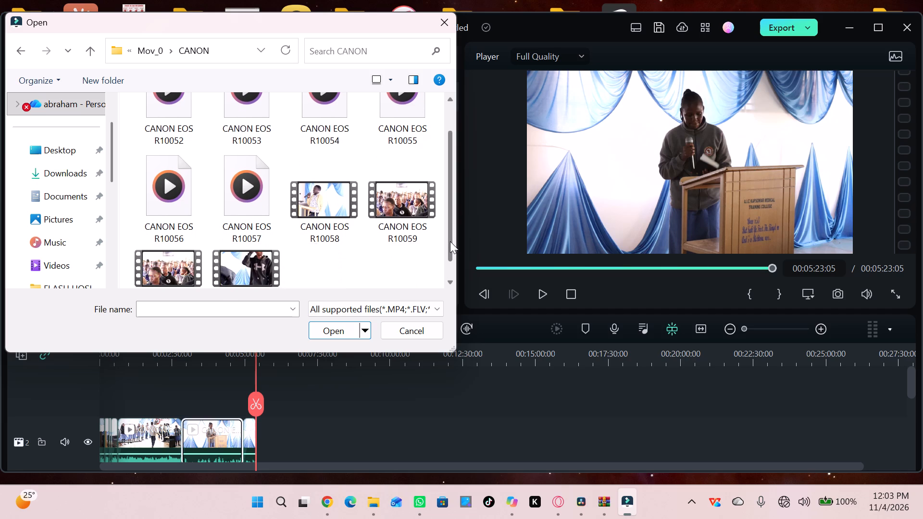
left_click_drag(450, 241, 443, 130)
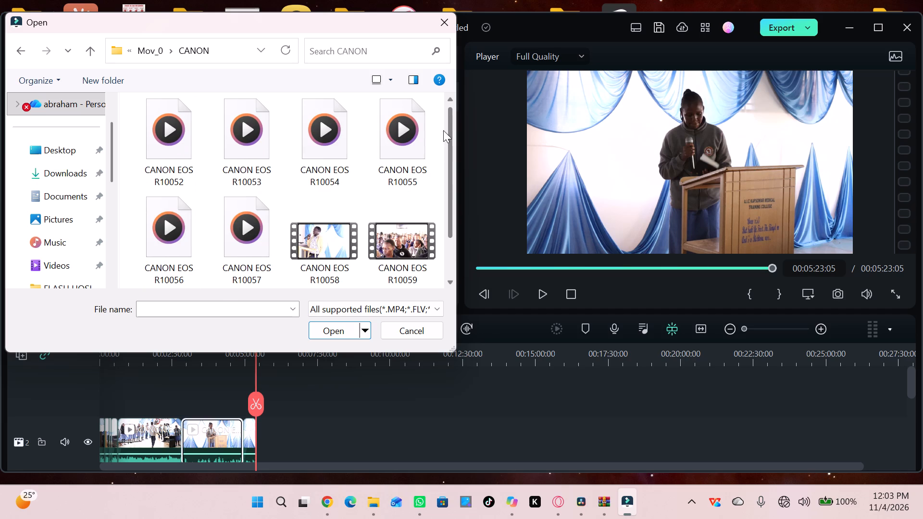
left_click_drag(443, 130, 443, 127)
Return to the FLASH HOSI folder, look through its clips down to Hosi scene 1, and leave the import without choosing a file.
left_click(18, 61)
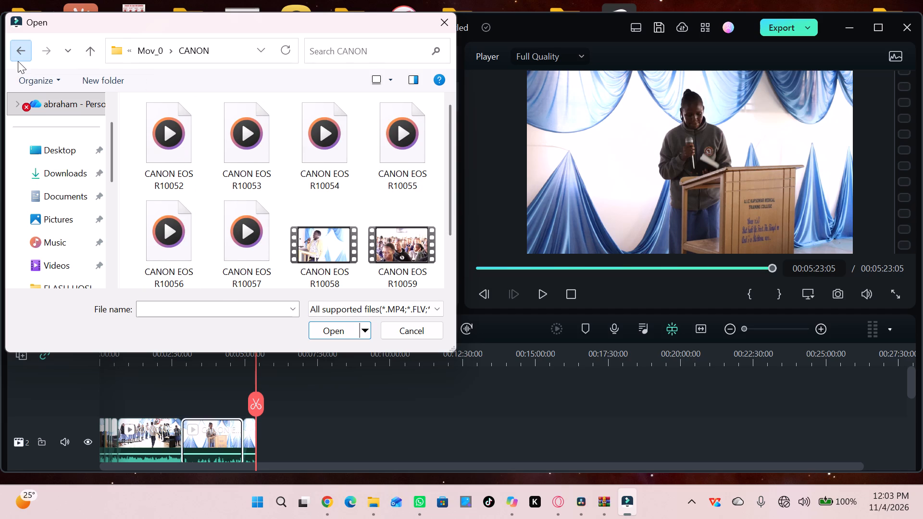
left_click(18, 61)
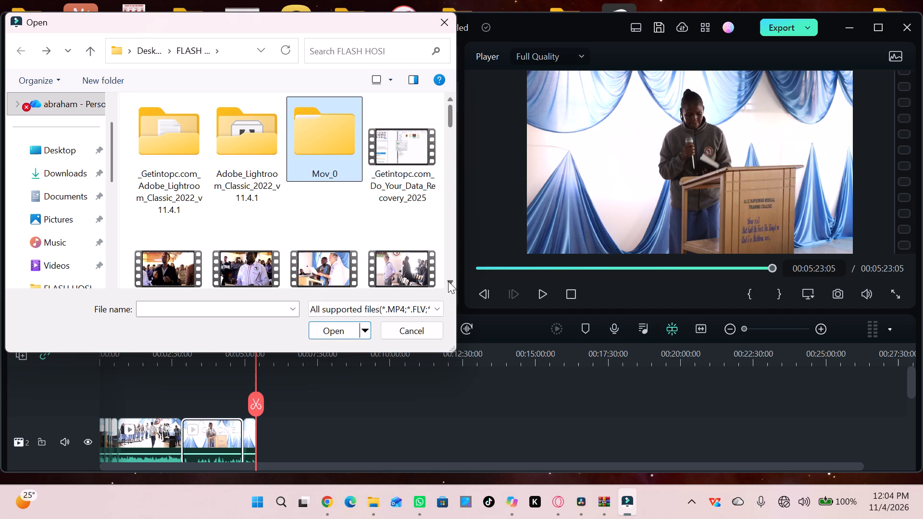
double_click(448, 281)
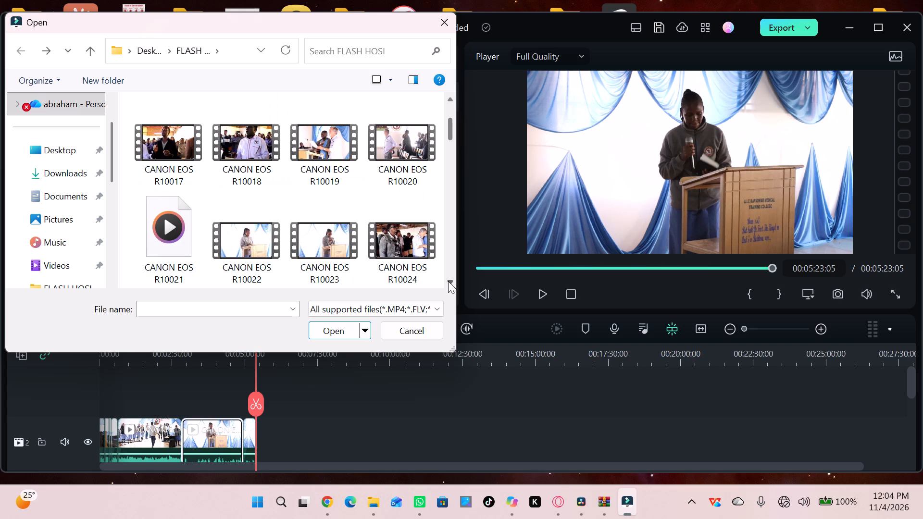
left_click(448, 281)
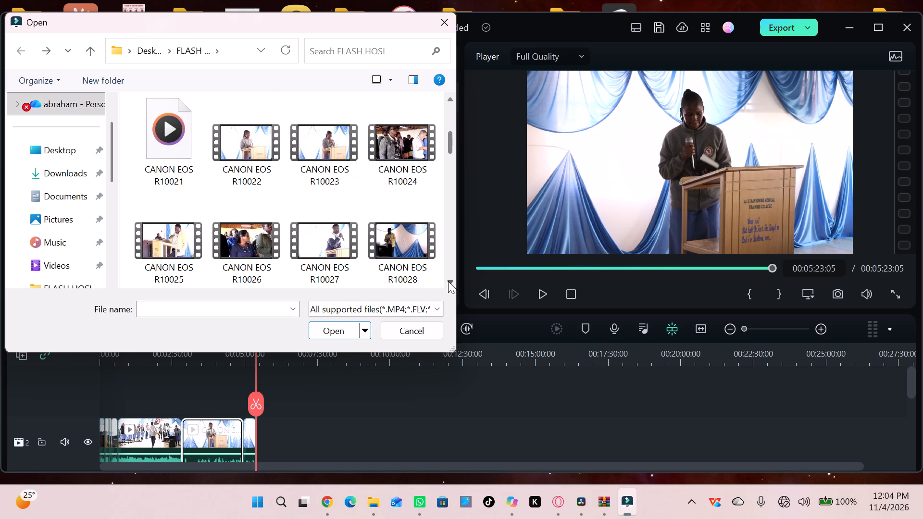
left_click(448, 281)
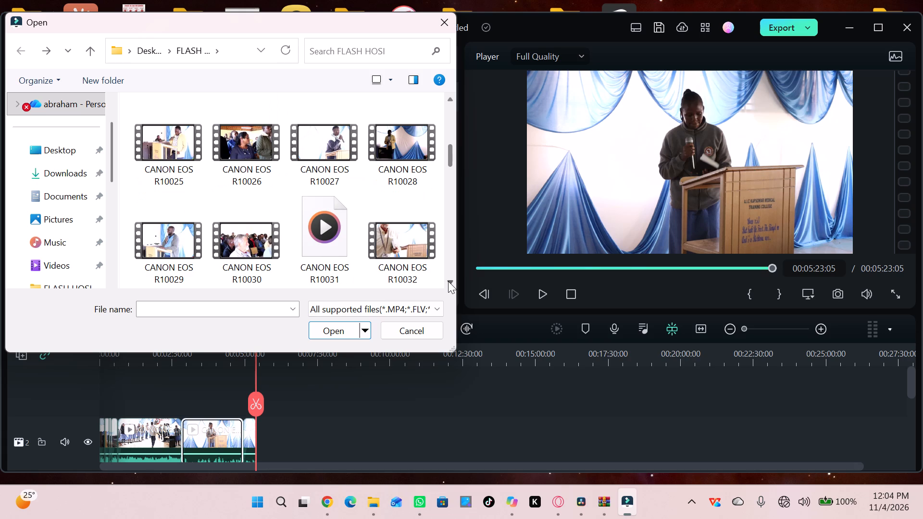
left_click(448, 281)
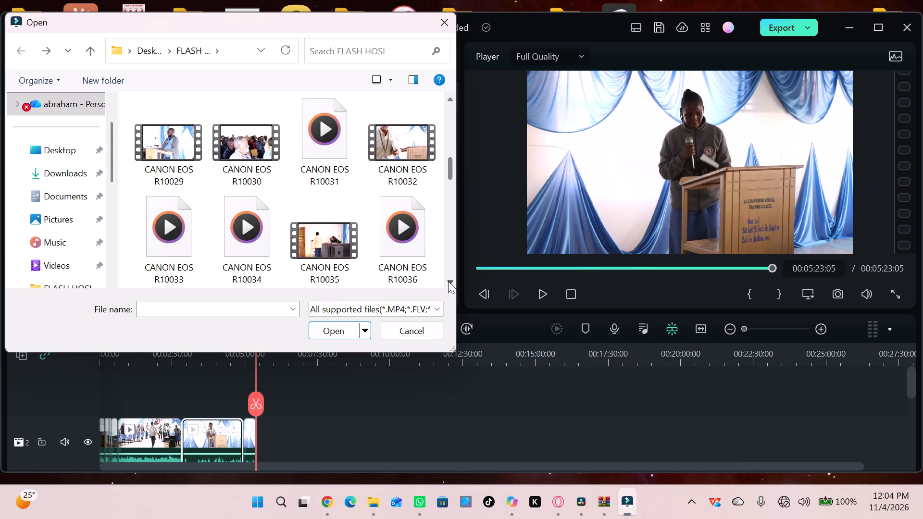
left_click(448, 281)
left_click(448, 281)
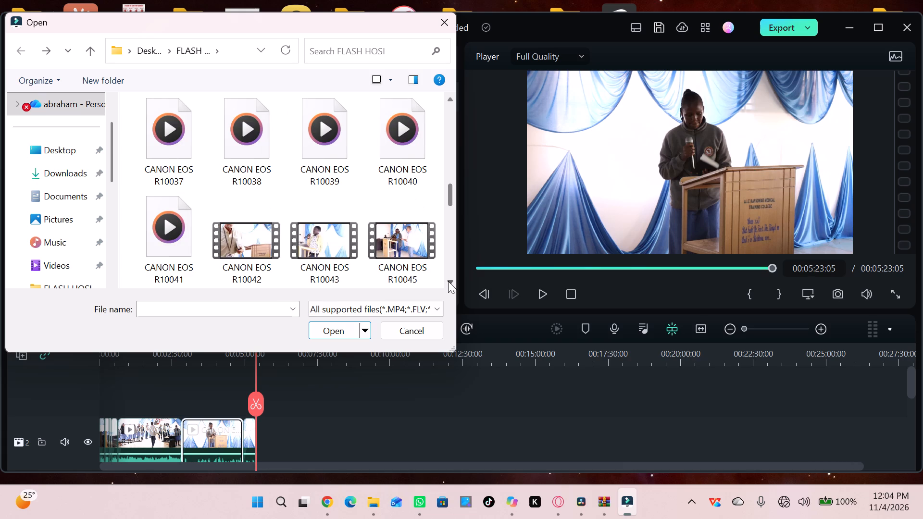
left_click(448, 281)
left_click(448, 281)
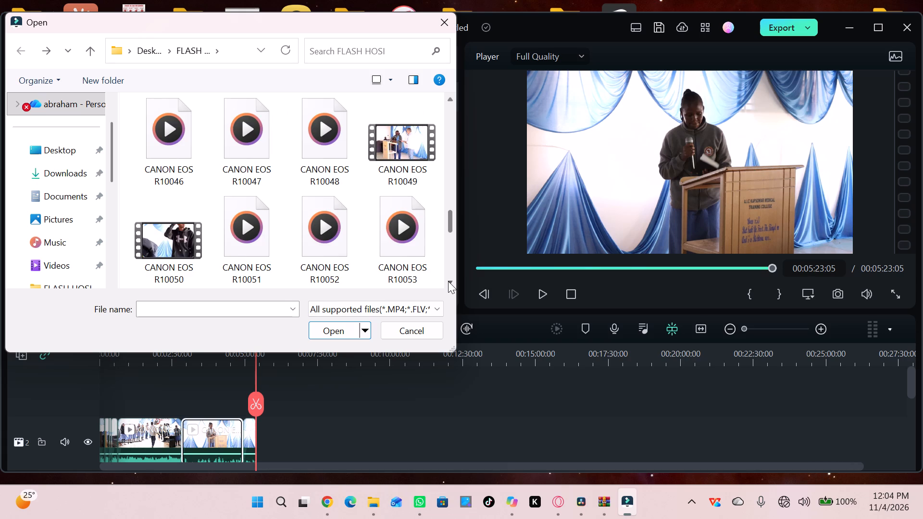
left_click(448, 281)
left_click(448, 281)
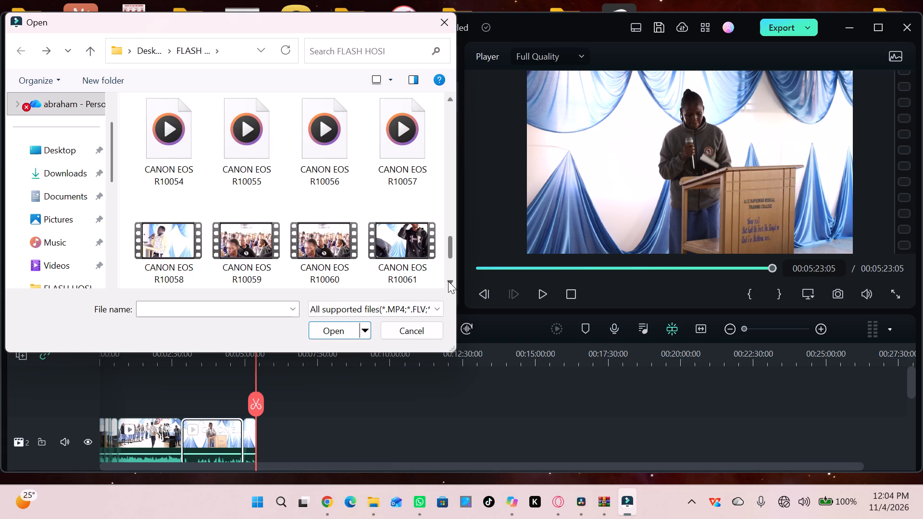
left_click(448, 281)
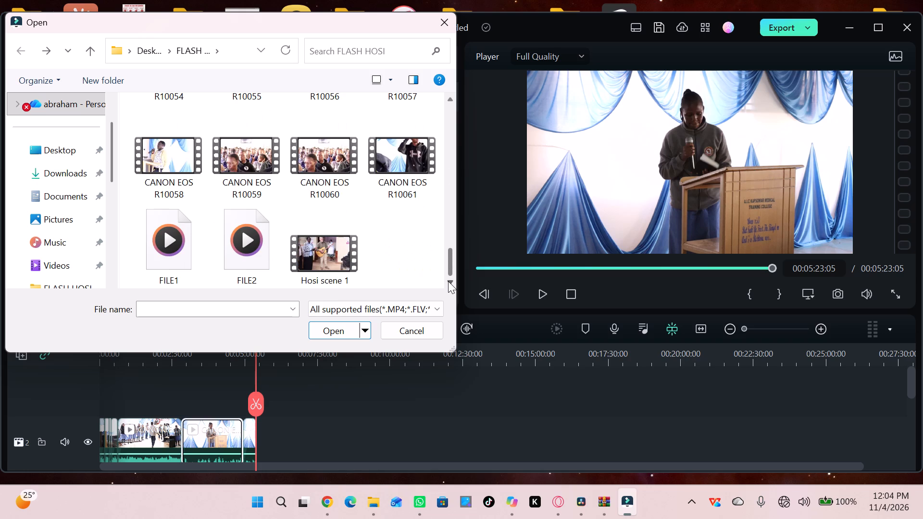
left_click(448, 281)
left_click(449, 18)
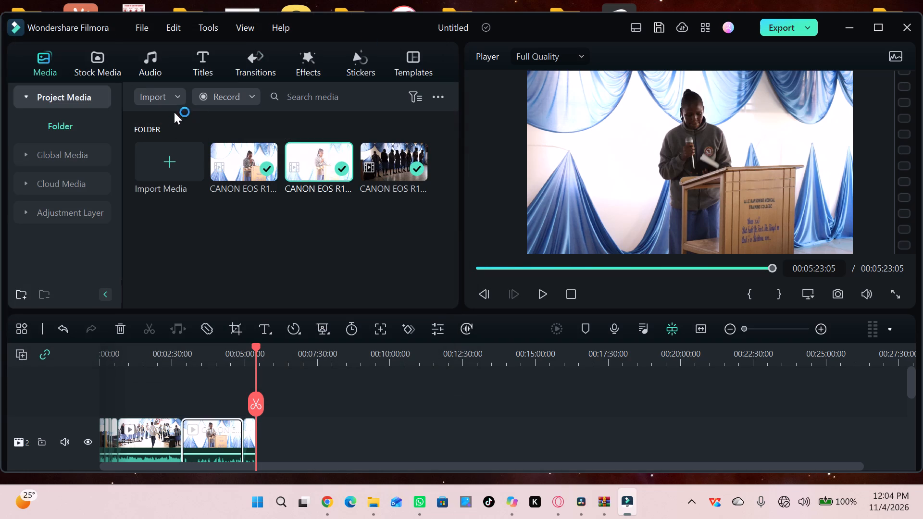
Start importing media files again and go to the Documents folder to look for further media.
left_click(177, 99)
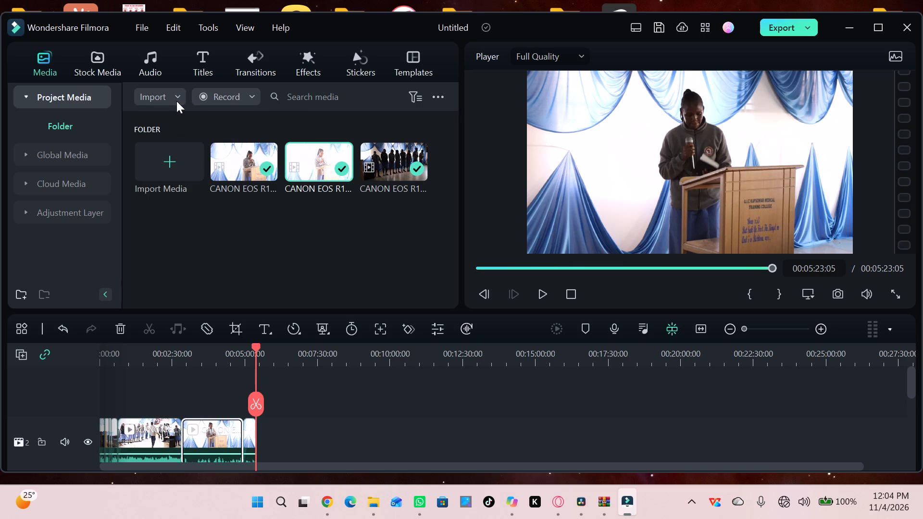
left_click(178, 92)
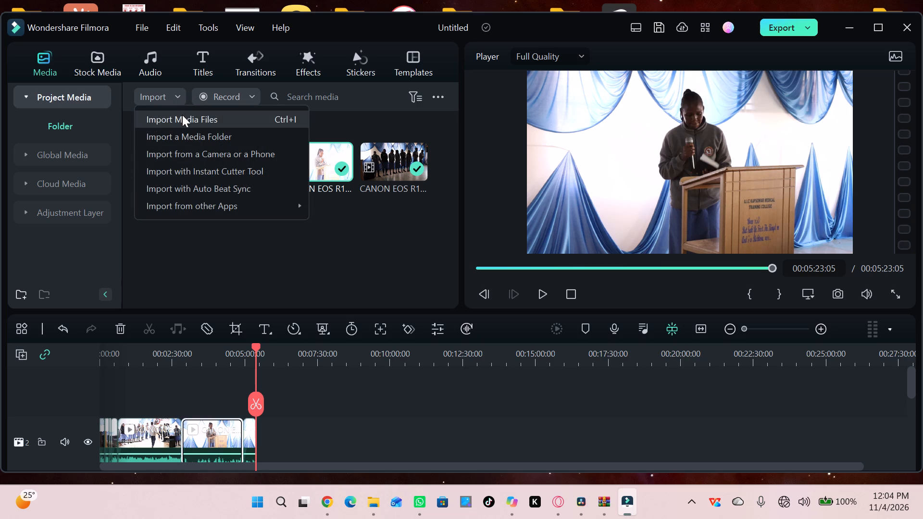
left_click(182, 115)
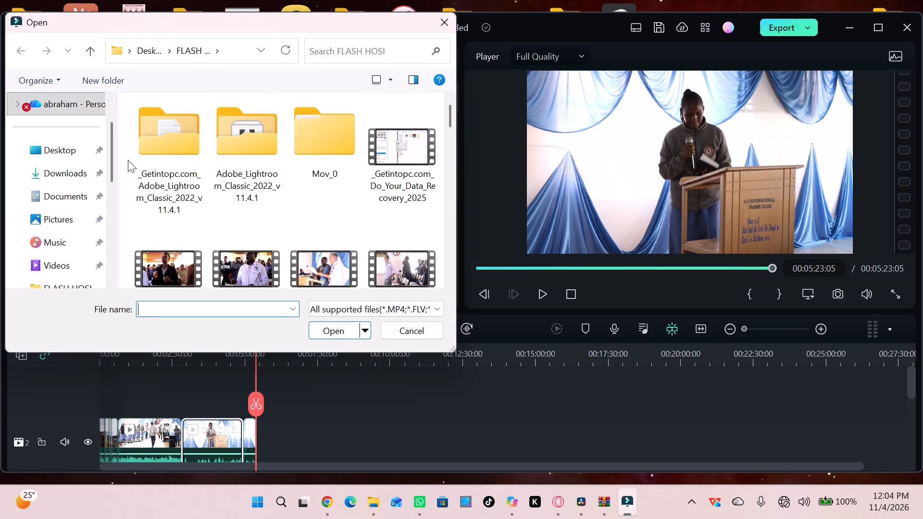
left_click_drag(128, 160, 109, 166)
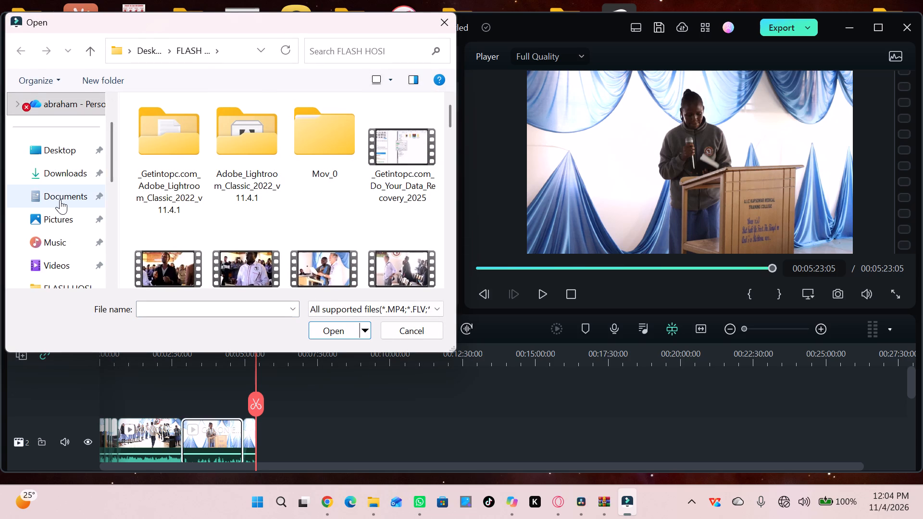
left_click(60, 199)
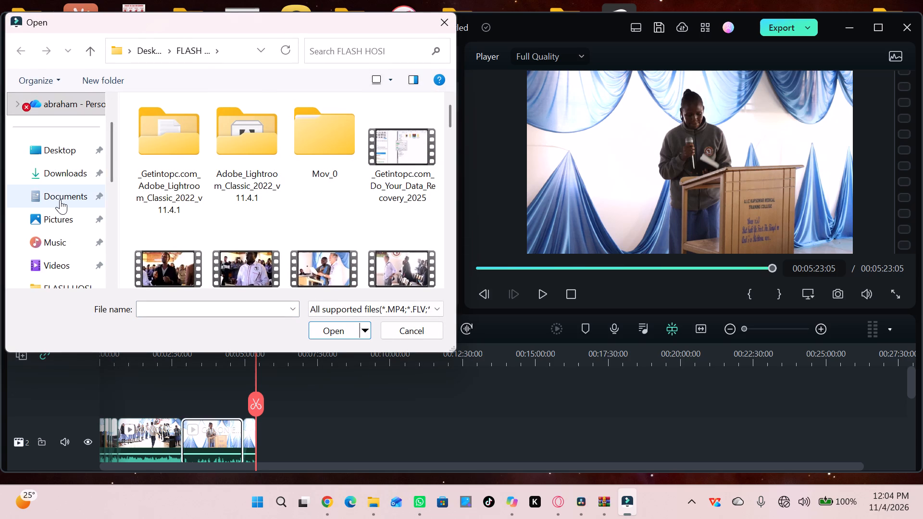
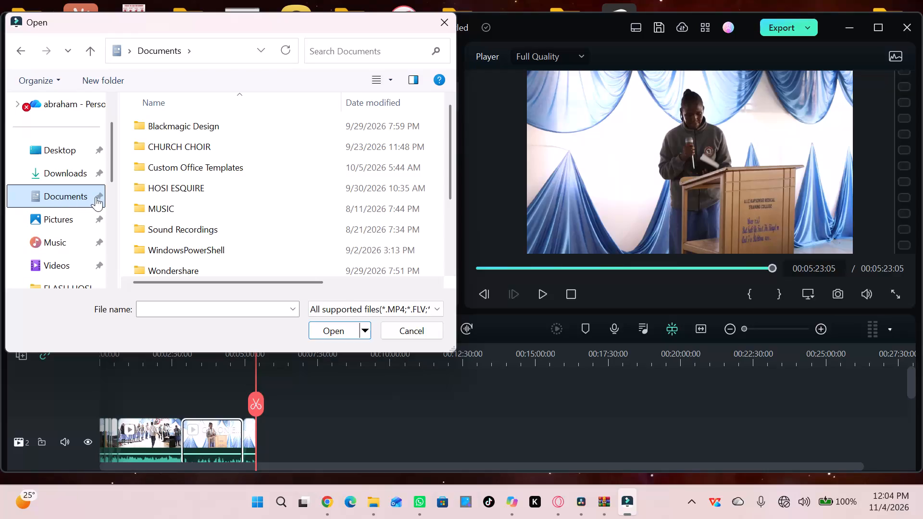
Import CANON EOS R100019 from the Mov\CANON folder of the recovered Deep Scan result inside HOSI ESQUIRE.
double_click(155, 188)
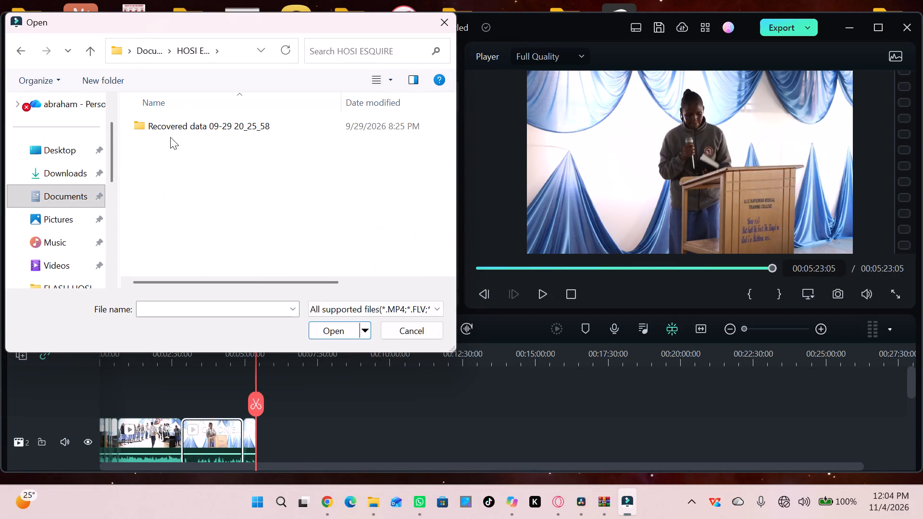
double_click(173, 129)
double_click(173, 129)
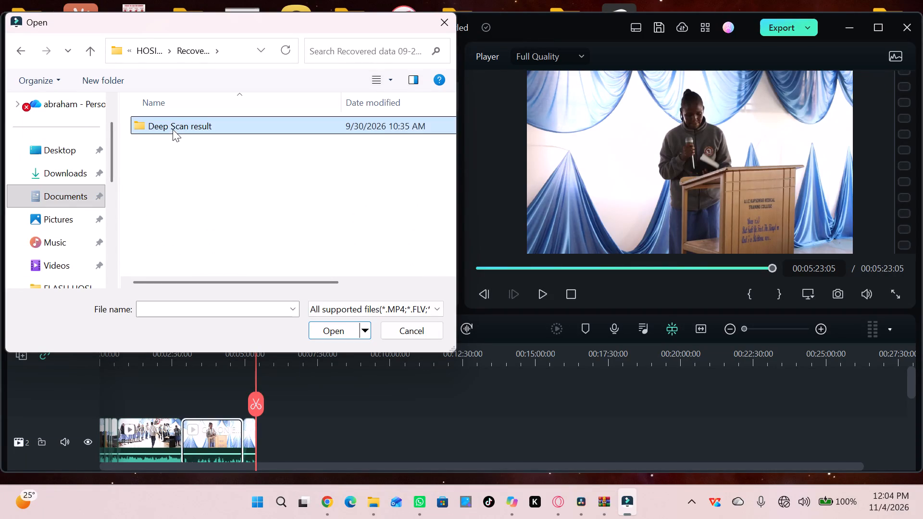
double_click(173, 129)
double_click(173, 129)
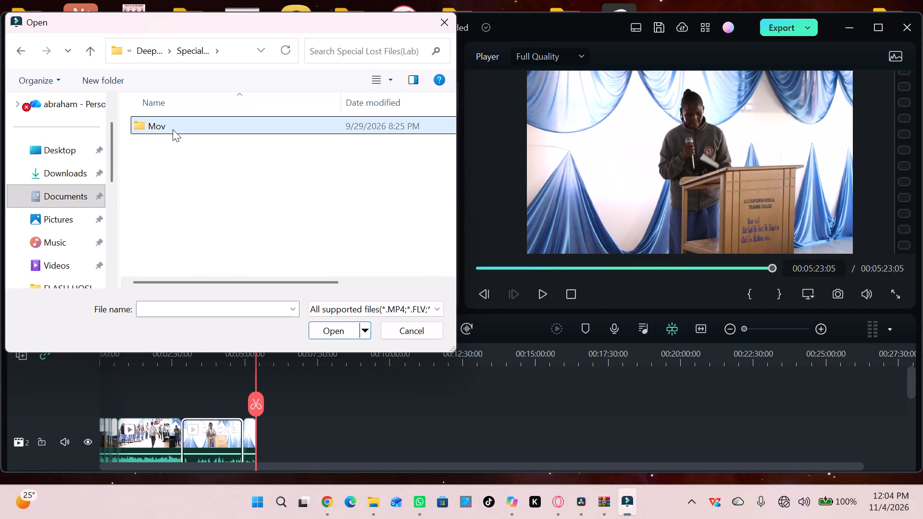
double_click(173, 129)
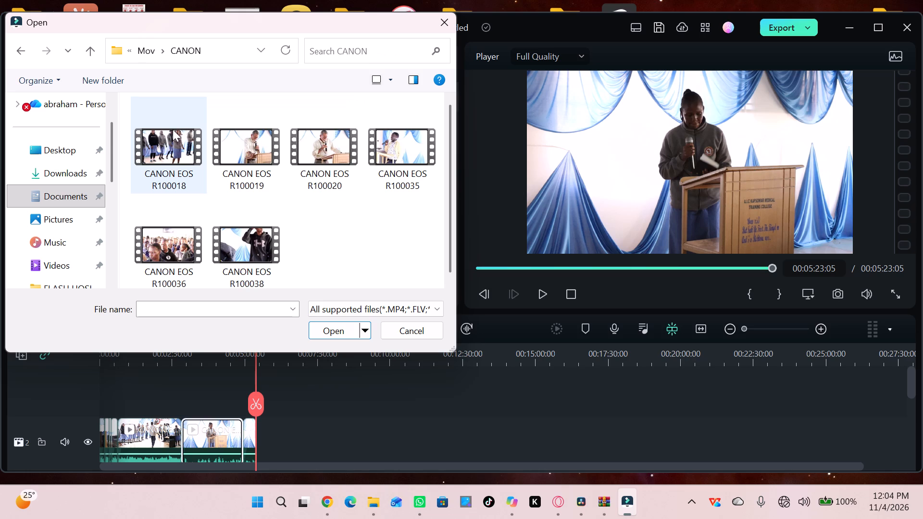
left_click(228, 158, "ctrl")
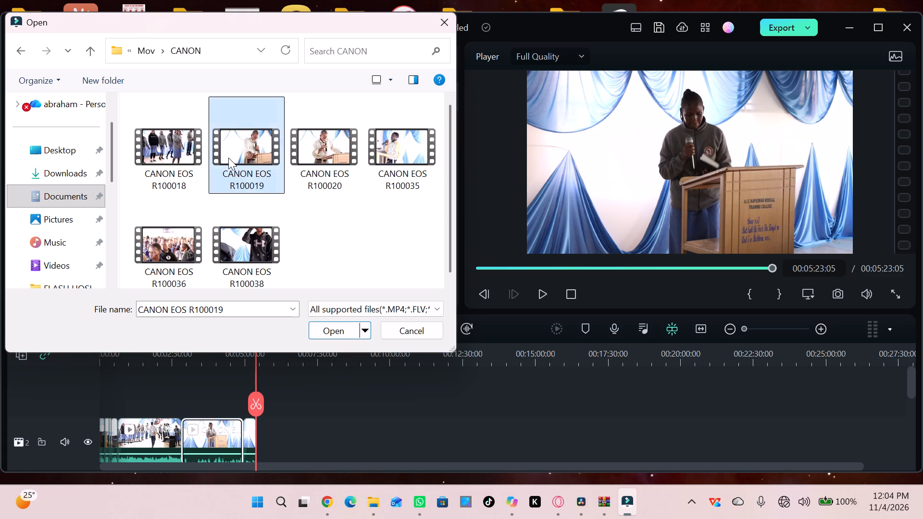
left_click(309, 158, "ctrl")
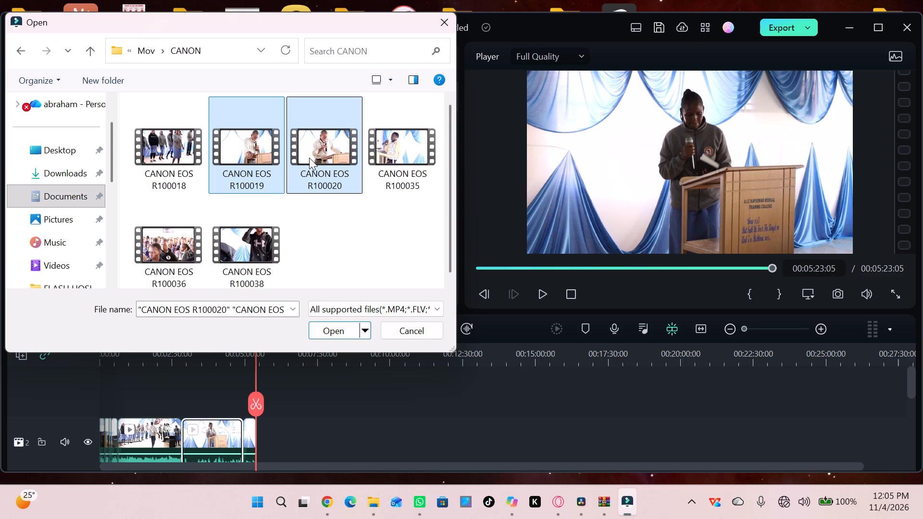
left_click(309, 158, "ctrl")
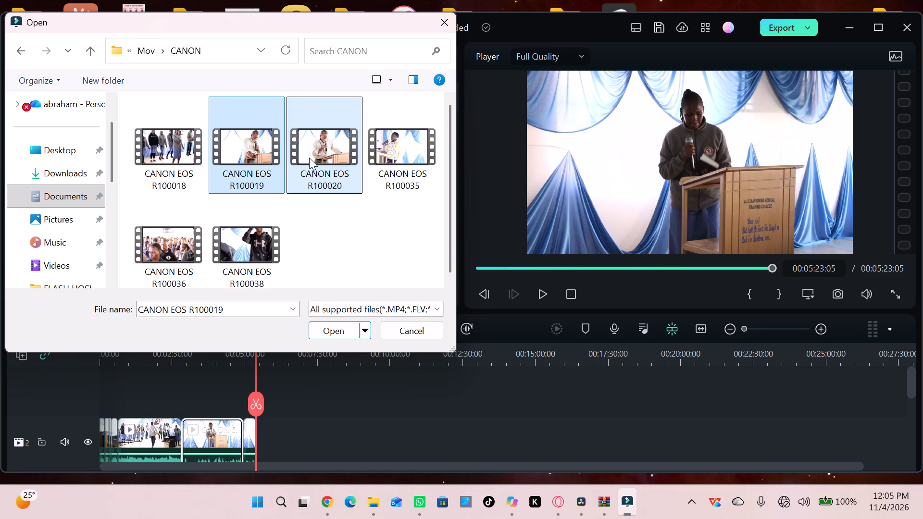
left_click(337, 336)
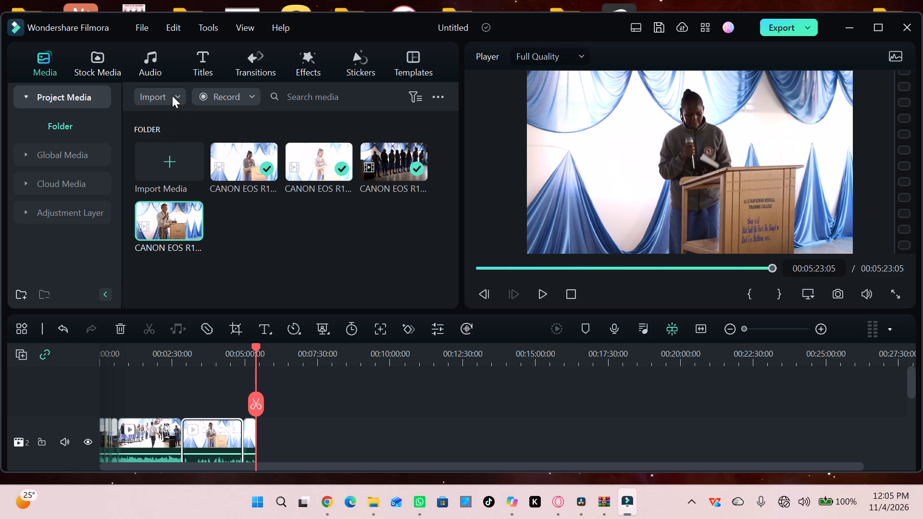
Add the imported CANON EOS R100019 clip to the timeline, starting at the end of the existing clips.
left_click(189, 224)
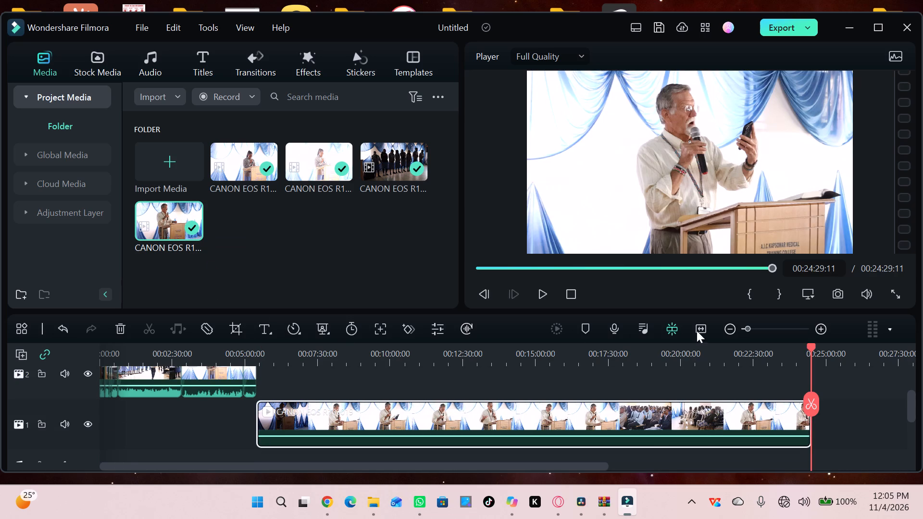
Skim CANON EOS R100019 backward from its end and play its opening seconds.
scroll(813, 350, "down", 4, "ctrl")
scroll(698, 334, "left", 1)
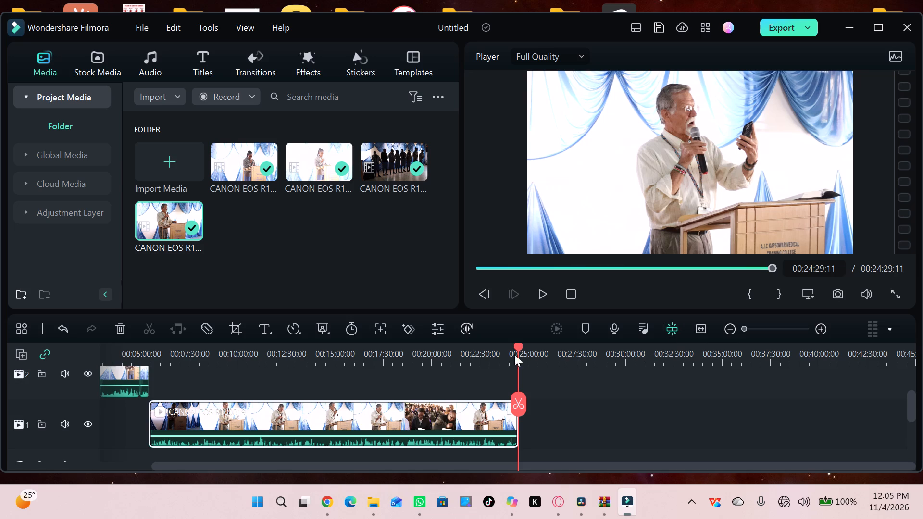
left_click_drag(516, 346, 389, 358)
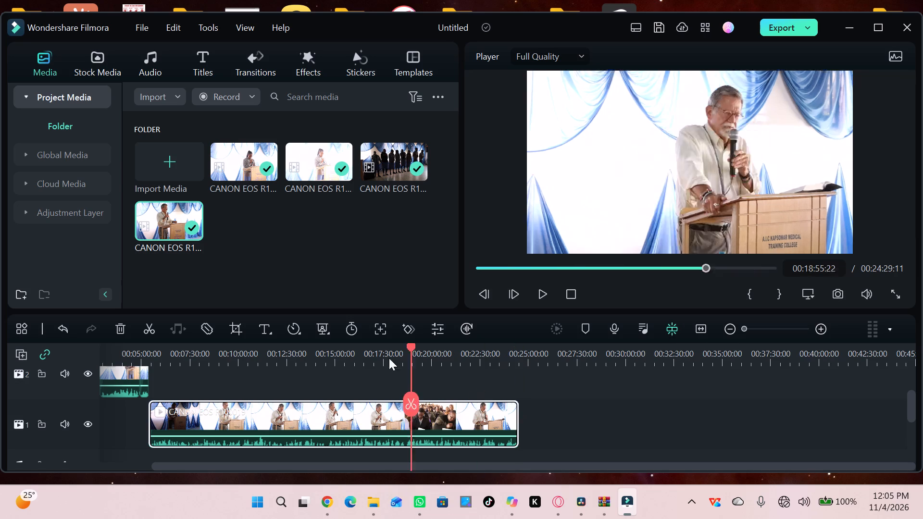
left_click_drag(389, 358, 238, 383)
left_click(238, 383)
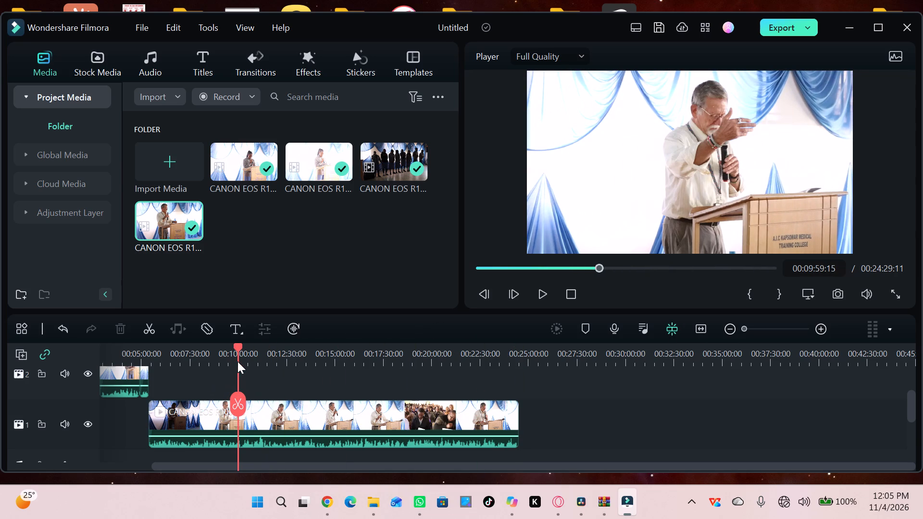
left_click(234, 356)
left_click_drag(236, 346, 150, 359)
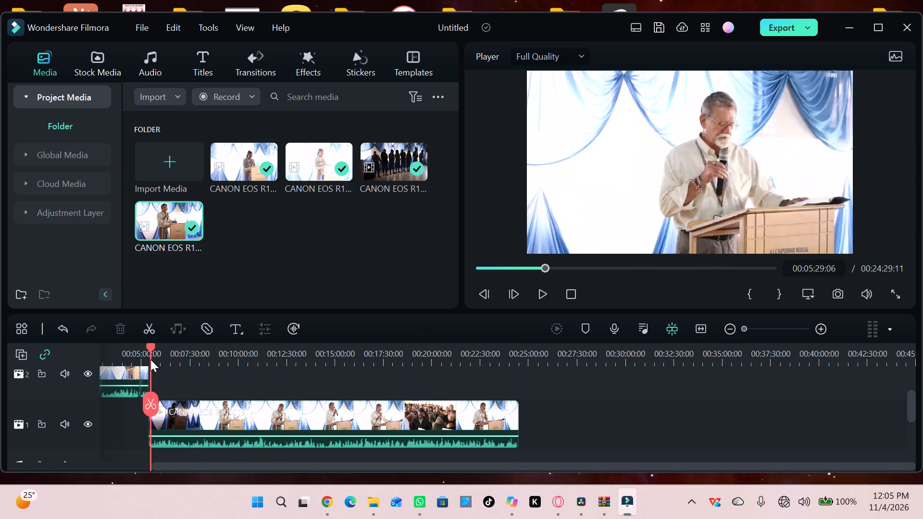
left_click_drag(150, 359, 151, 359)
left_click(151, 359)
key("space")
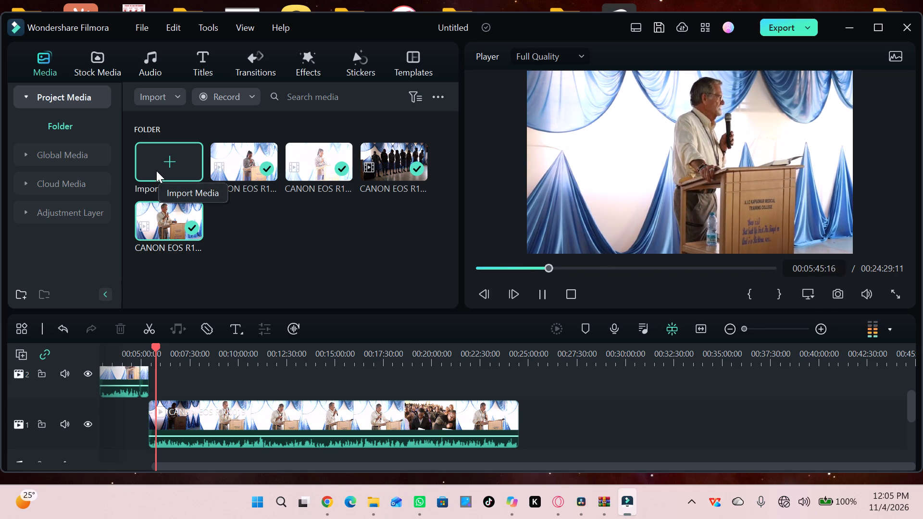
key("space")
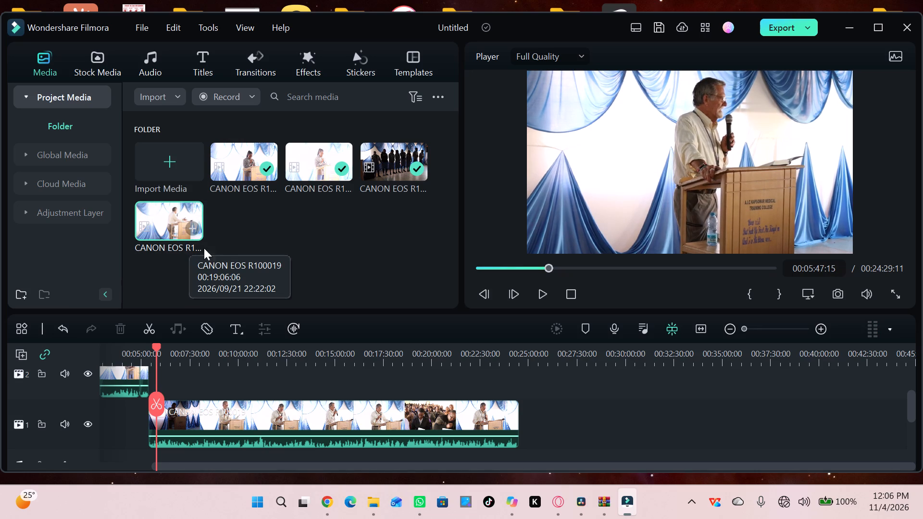
Move CANON EOS R100019 up from video track 1 to track 2, directly behind the existing clips.
left_click_drag(222, 415, 225, 422)
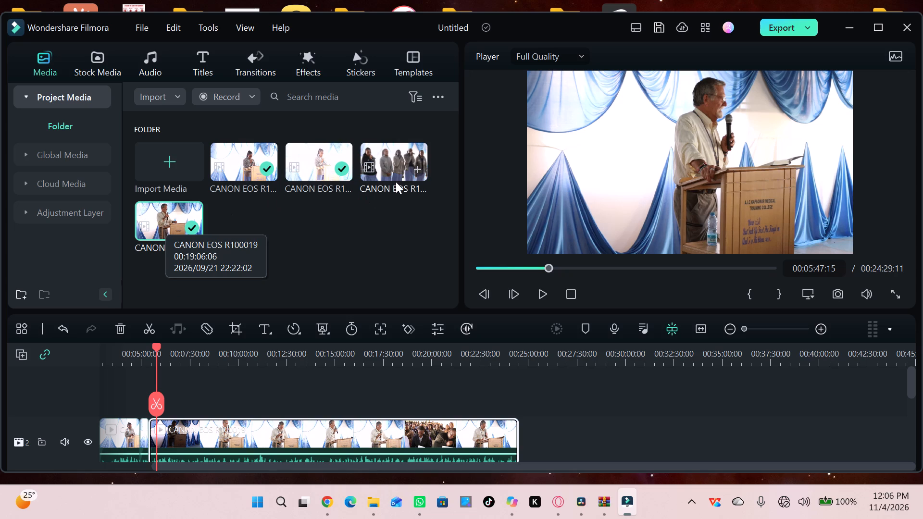
Import CANON EOS R100020 from the same CANON folder into the project media.
left_click(173, 98)
left_click(180, 116)
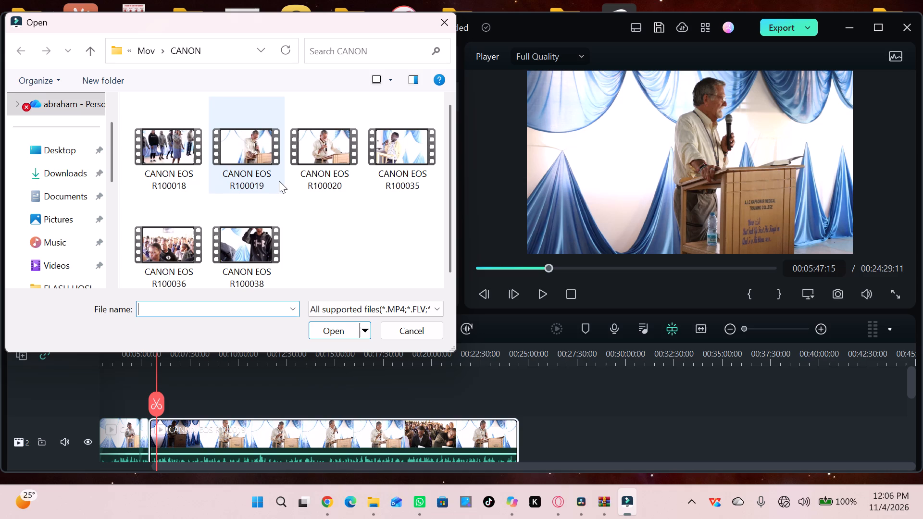
left_click(322, 156)
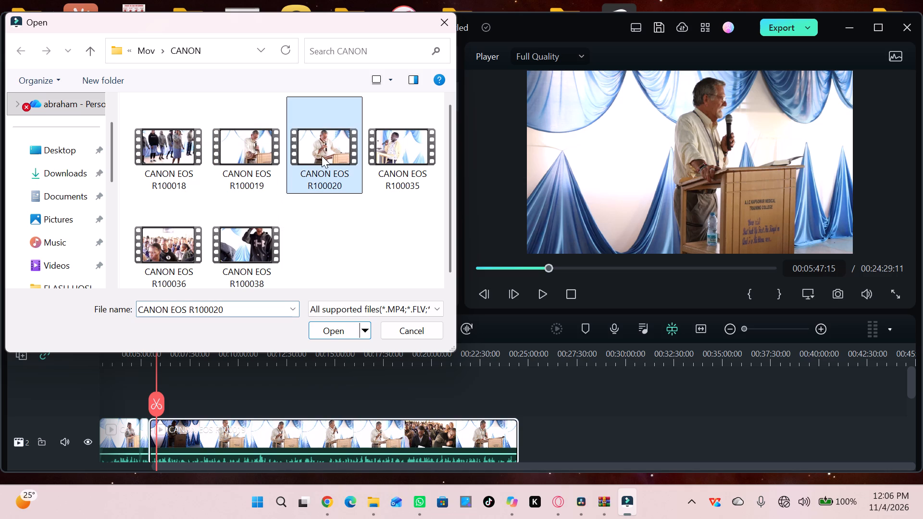
left_click(327, 334)
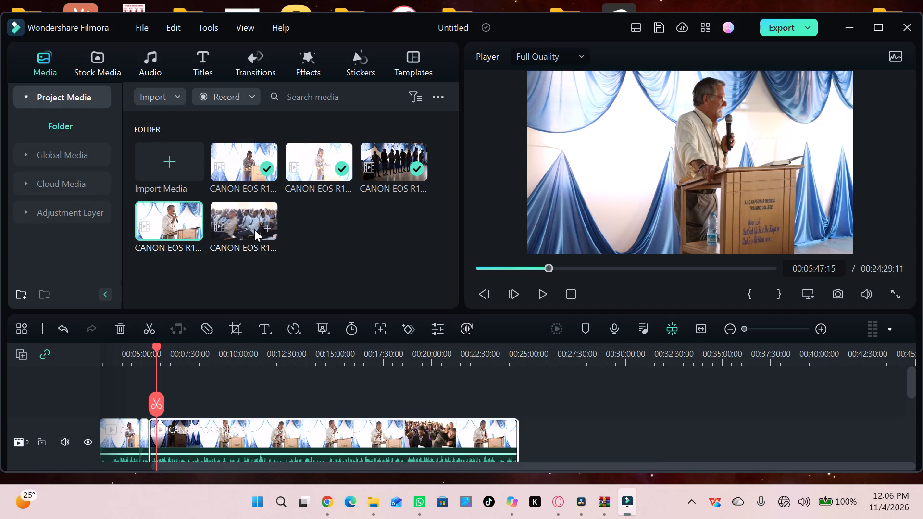
Place the newly imported CANON EOS R100020 clip on track 2 directly after CANON EOS R100019.
left_click(253, 227)
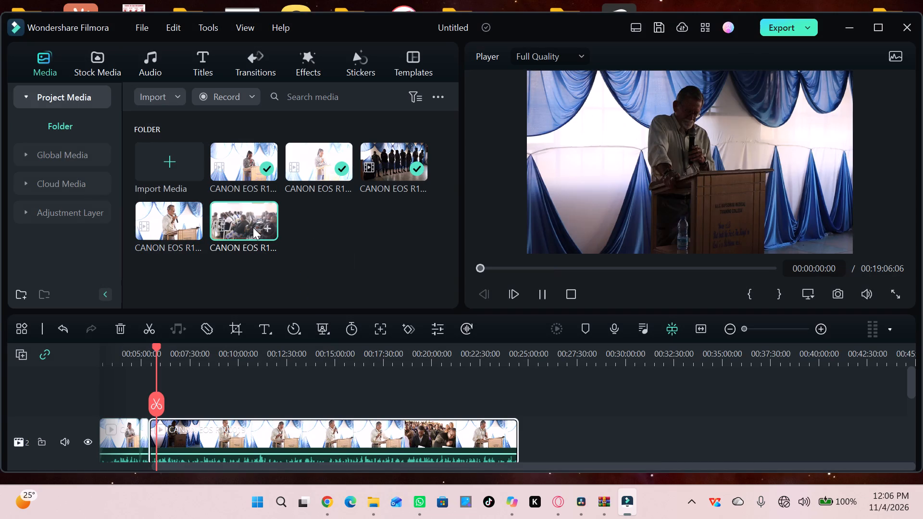
left_click_drag(253, 227, 528, 437)
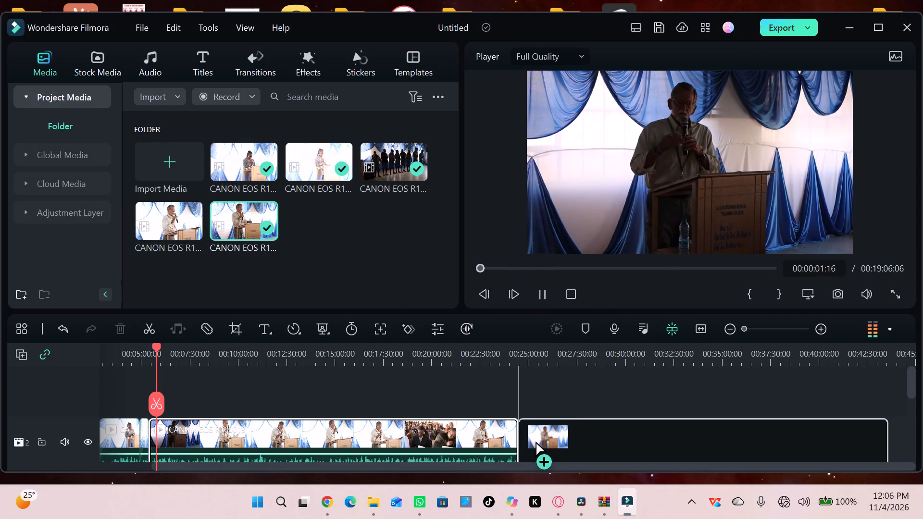
left_click_drag(528, 437, 527, 436)
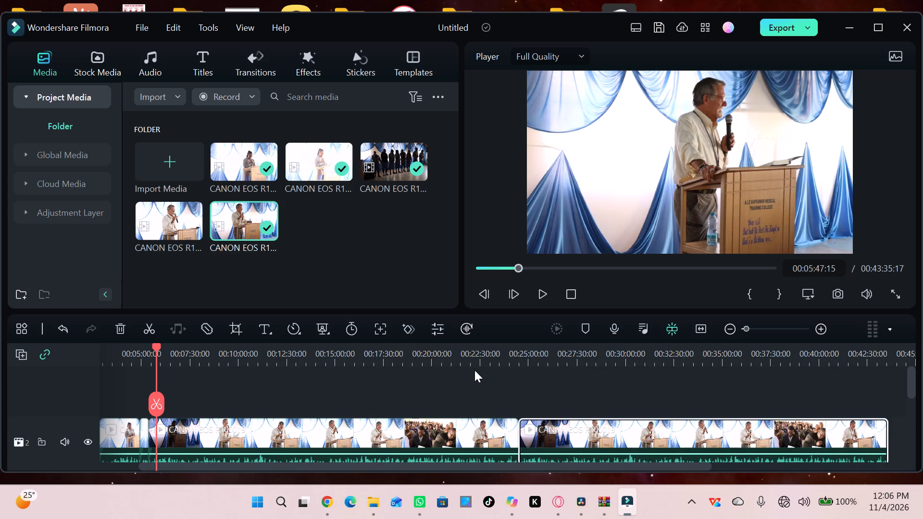
Play back the closing minutes of CANON EOS R100019, up to where CANON EOS R100020 begins.
left_click(474, 357)
key("space")
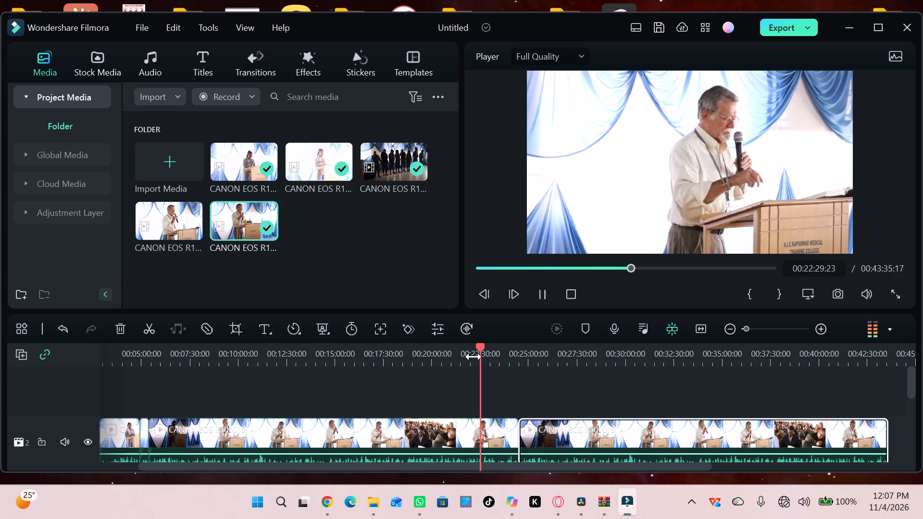
left_click(508, 358)
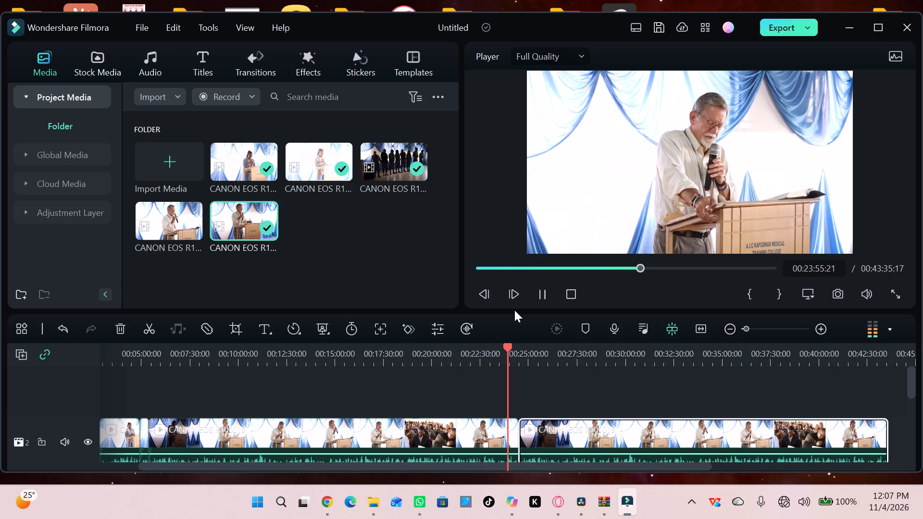
key("space")
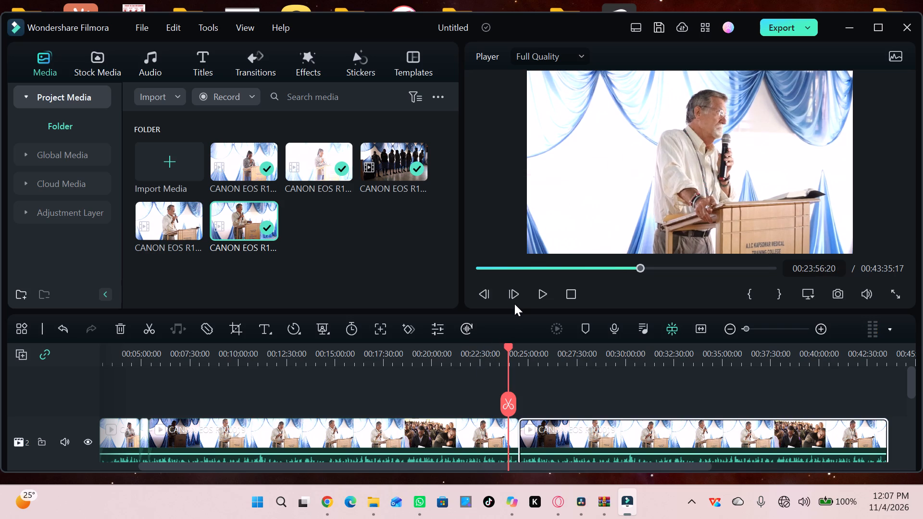
key("space")
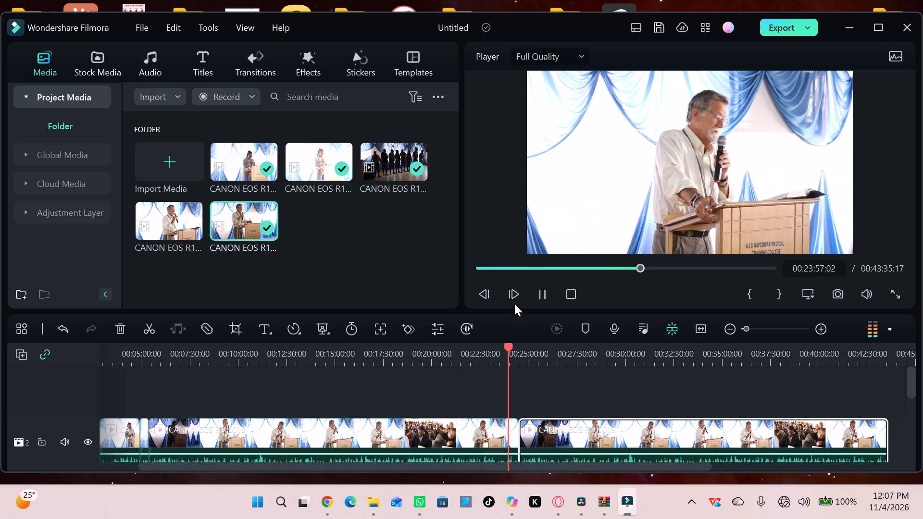
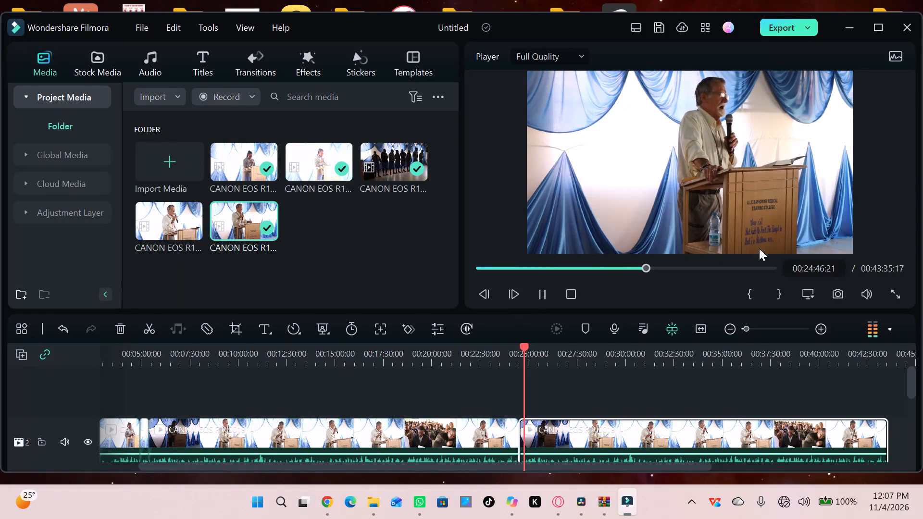
Play back the last two minutes of the timeline, sampling the closing part of the CANON EOS R100020 clip.
left_click(849, 363)
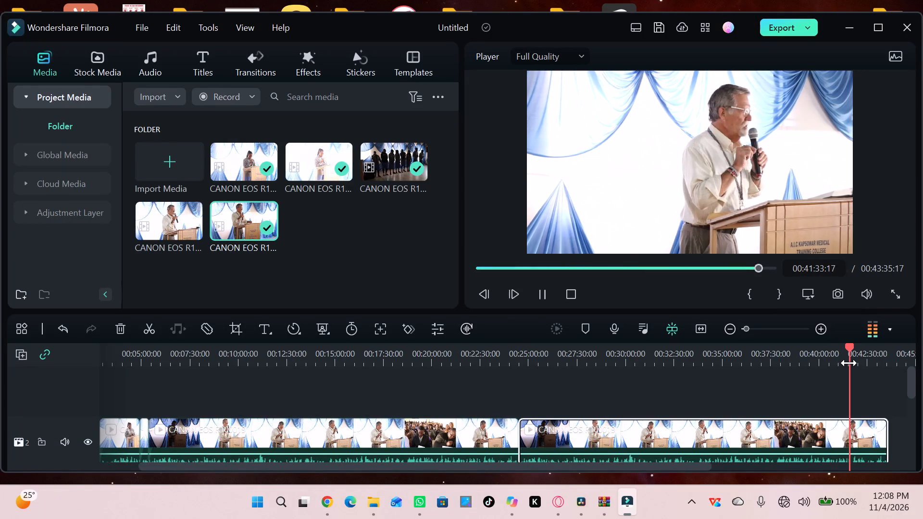
key("space")
key("space")
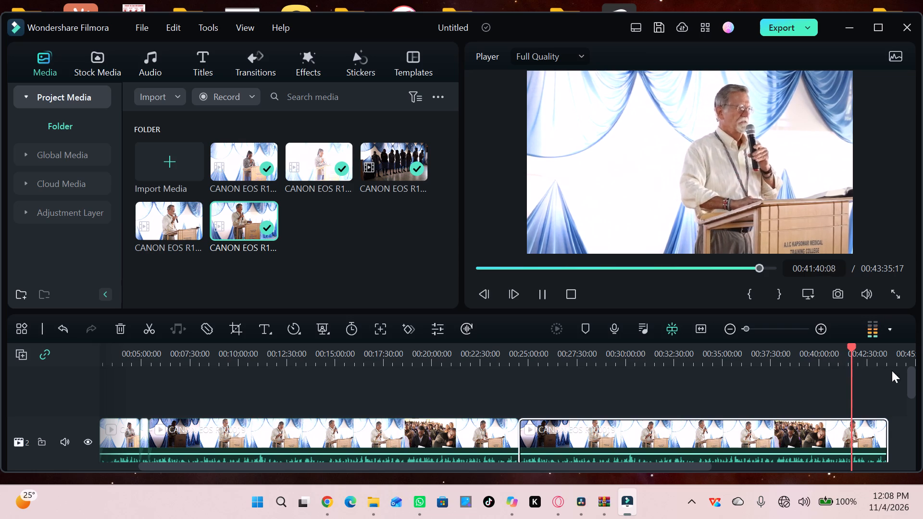
left_click(877, 361)
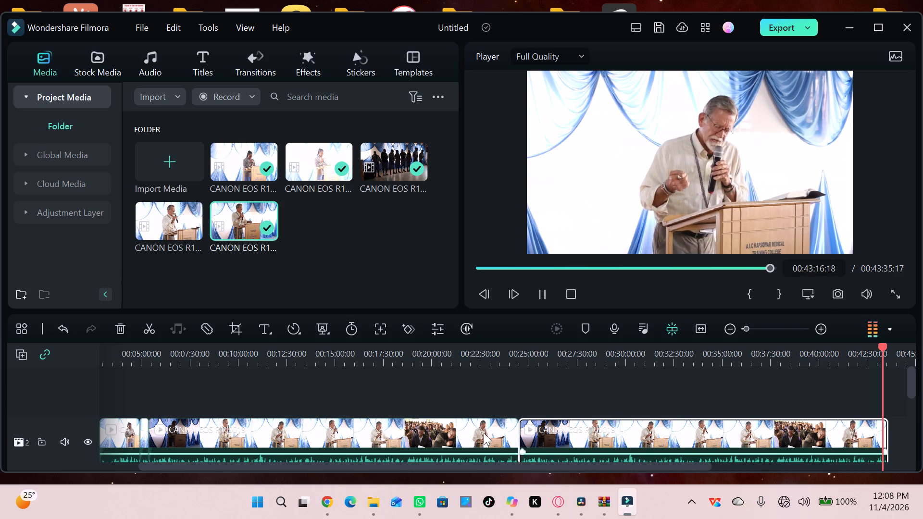
Delete the CANON EOS R100019 clip that sits directly before the last clip on track 2.
left_click(444, 446)
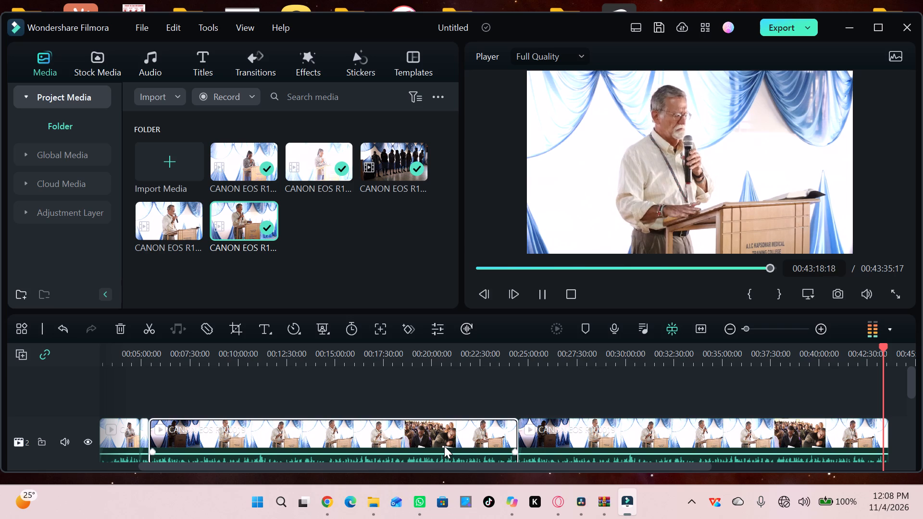
key("Delete")
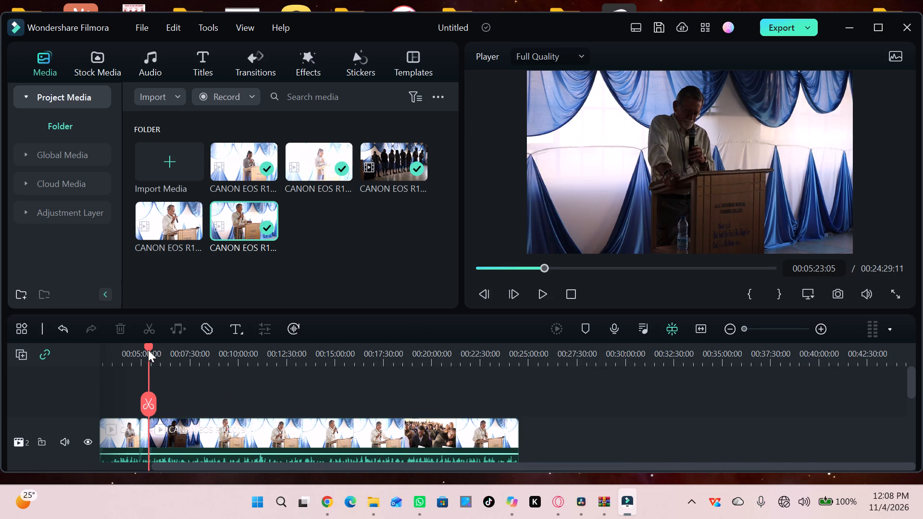
Review the join into the last clip from about 00:04:57, and step back through the speaker's opening seconds to about 00:05:30.
left_click_drag(148, 350, 142, 348)
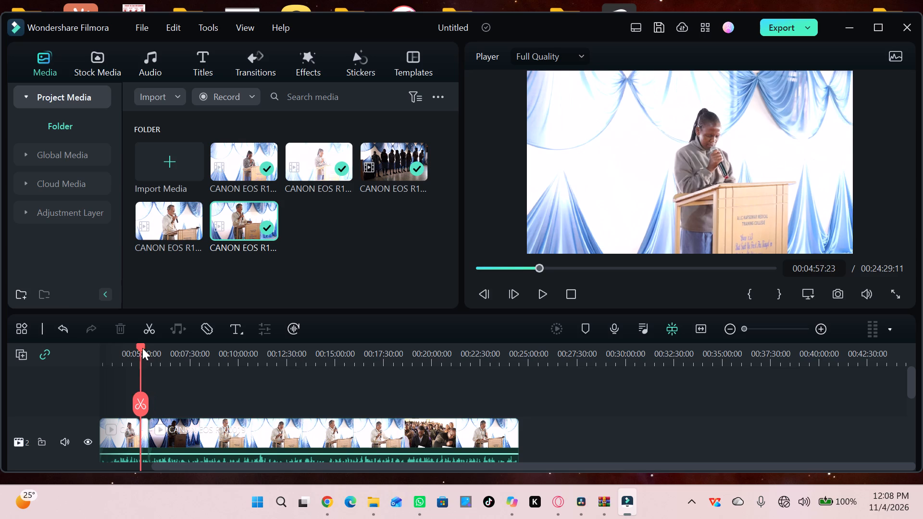
left_click_drag(142, 348, 143, 349)
key("space")
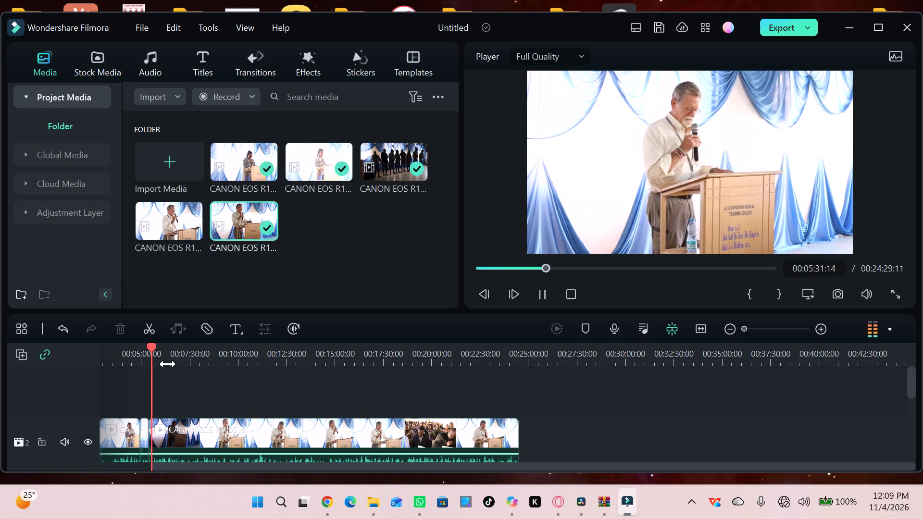
key("space")
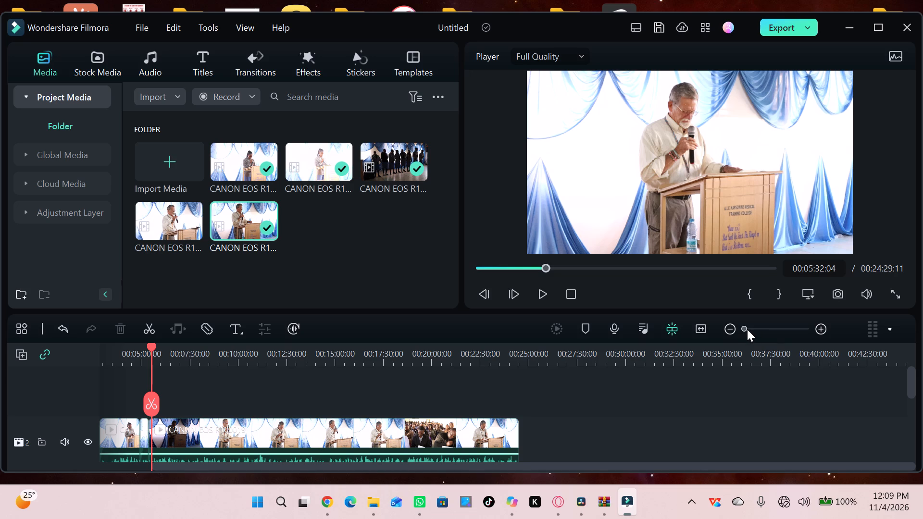
left_click_drag(746, 328, 756, 329)
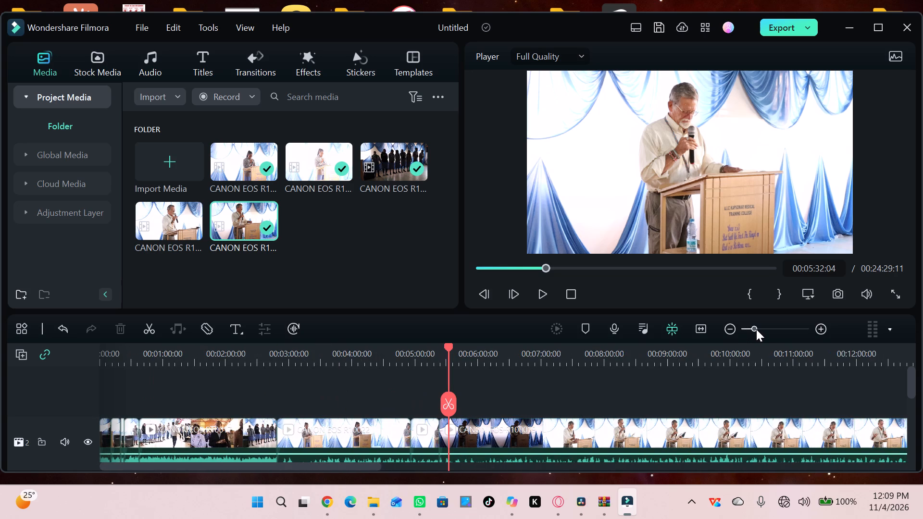
left_click_drag(756, 329, 757, 330)
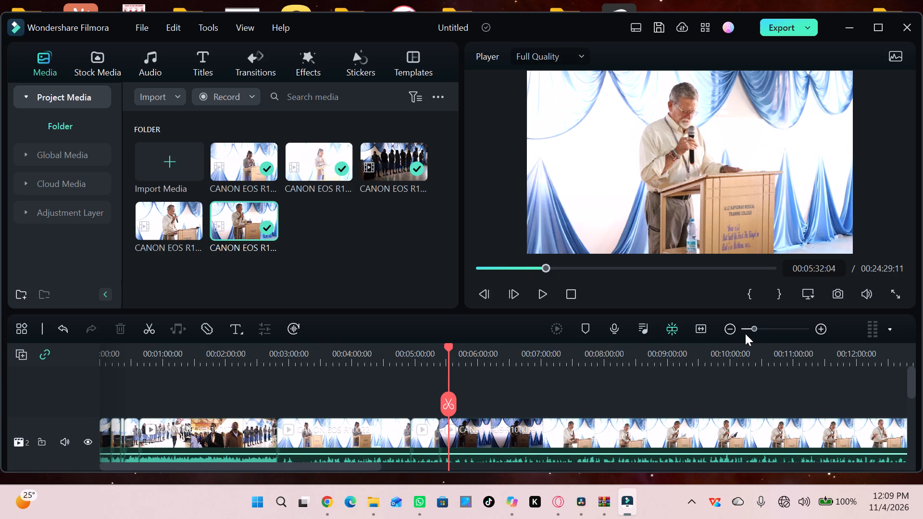
triple_click(485, 294)
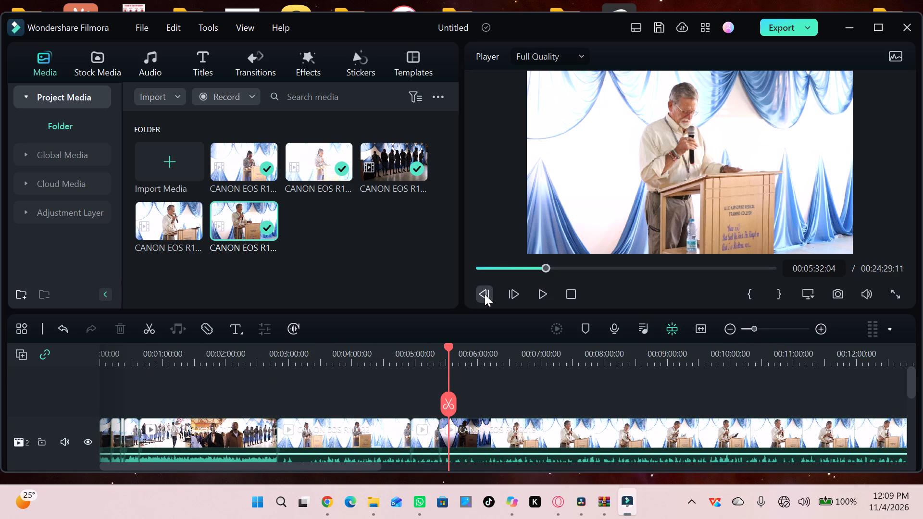
triple_click(485, 294)
triple_click(485, 294)
triple_click(485, 294)
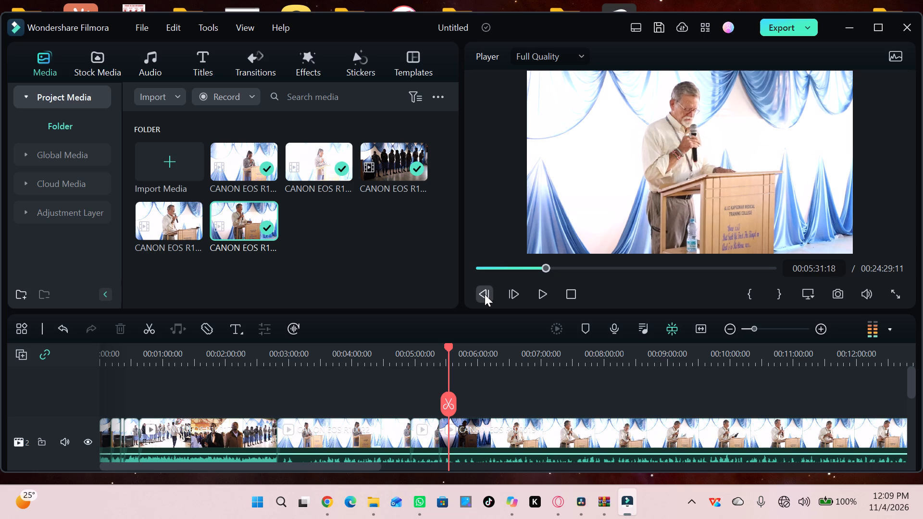
triple_click(485, 294)
triple_click(485, 294)
triple_click(485, 294)
triple_click(485, 294)
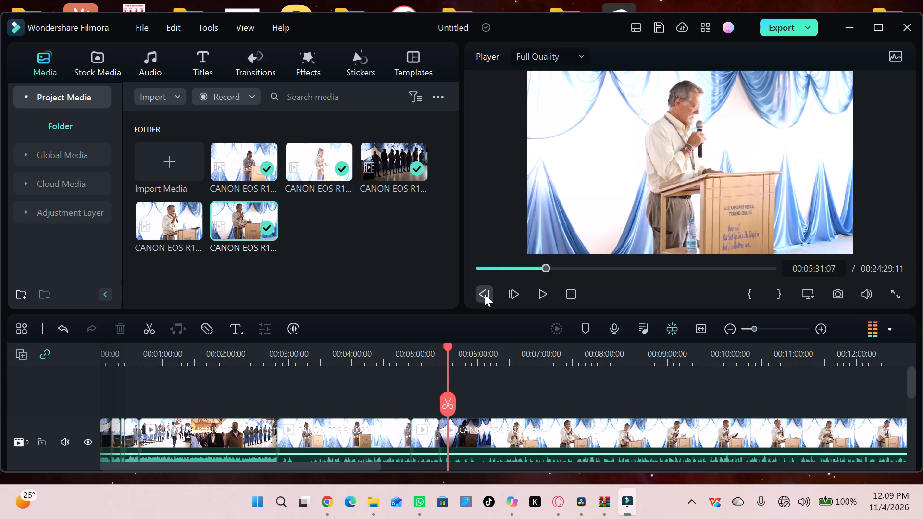
triple_click(485, 294)
triple_click(485, 294)
triple_click(485, 294)
triple_click(485, 294)
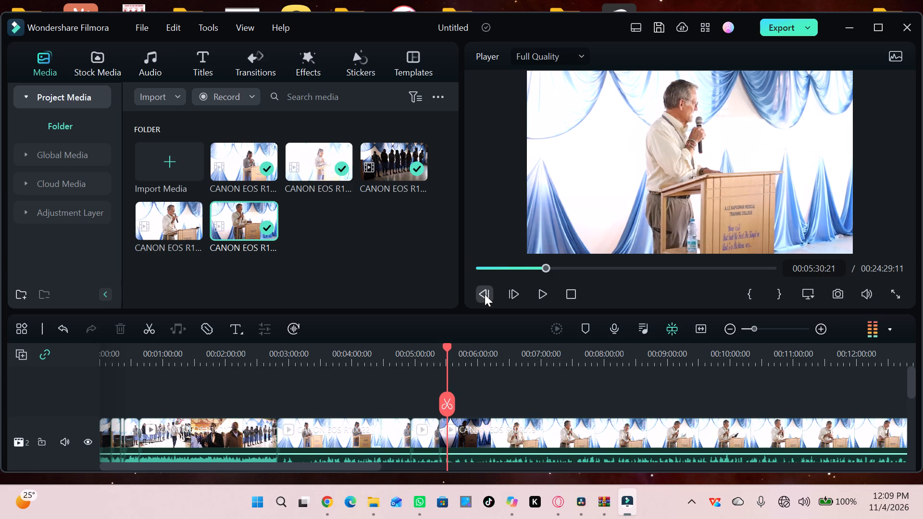
triple_click(485, 294)
triple_click(485, 294)
triple_click(485, 294)
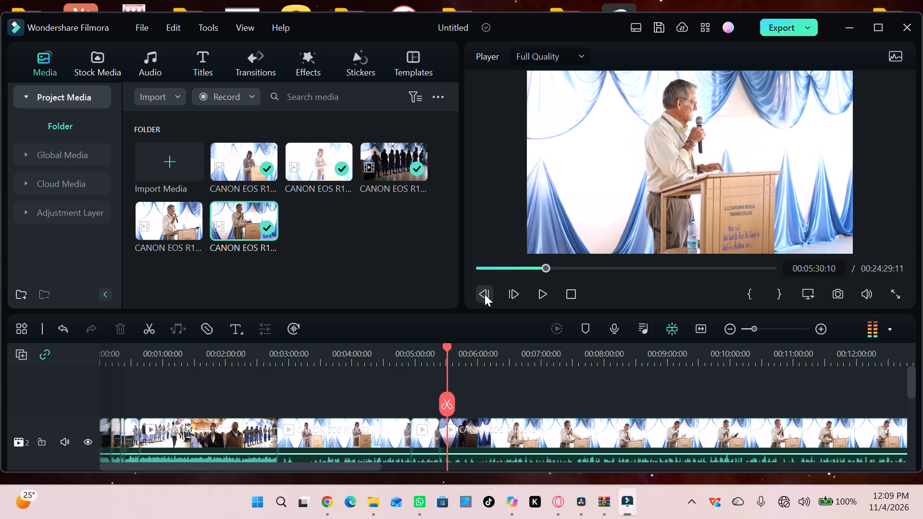
triple_click(485, 294)
triple_click(485, 294)
triple_click(485, 294)
left_click(486, 294)
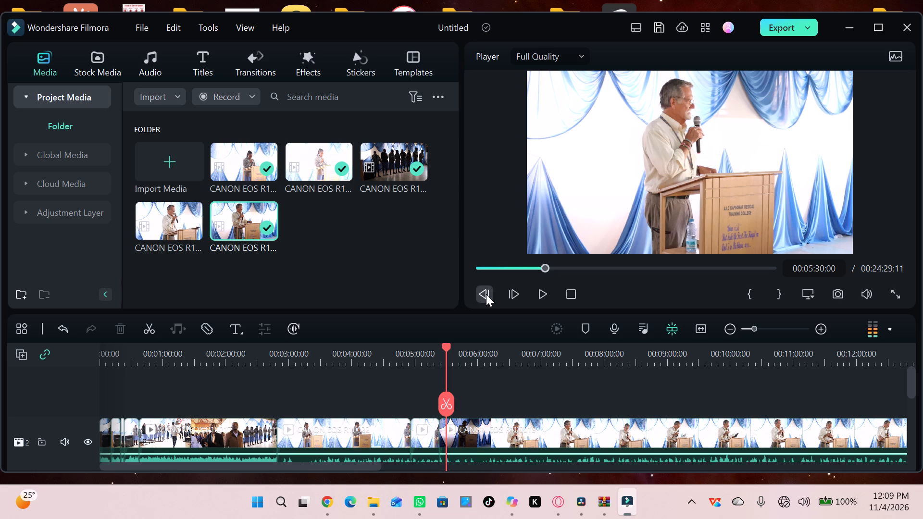
Split the last clip on track 2 at 00:05:27:12, just after its dark opening footage.
left_click_drag(486, 294, 443, 343)
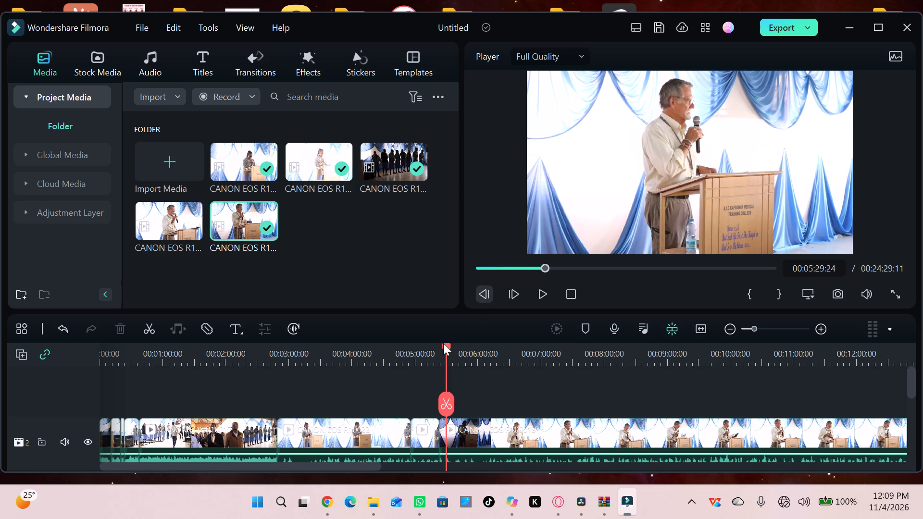
left_click_drag(443, 343, 453, 353)
left_click_drag(453, 353, 425, 351)
left_click_drag(425, 351, 444, 341)
left_click_drag(444, 341, 325, 369)
scroll(368, 390, "right", 1)
scroll(442, 353, "right", 1)
left_click_drag(449, 351, 419, 356)
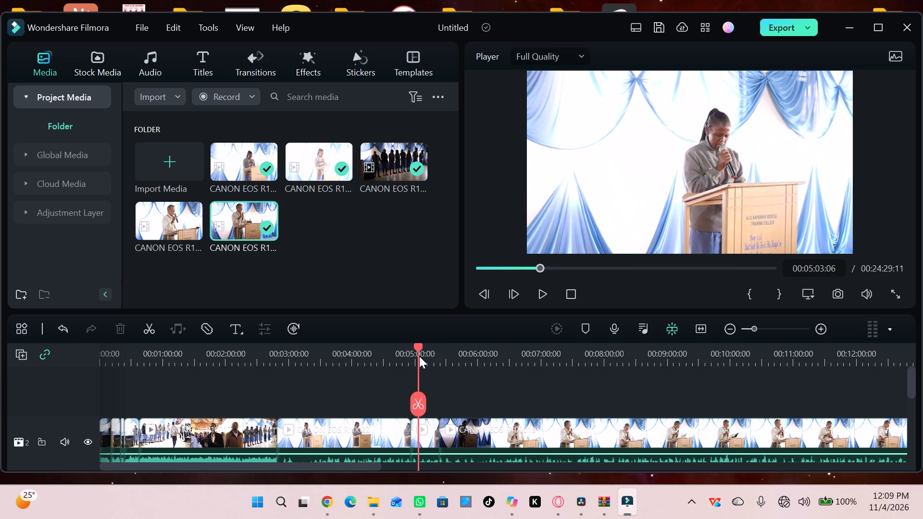
left_click_drag(419, 356, 426, 357)
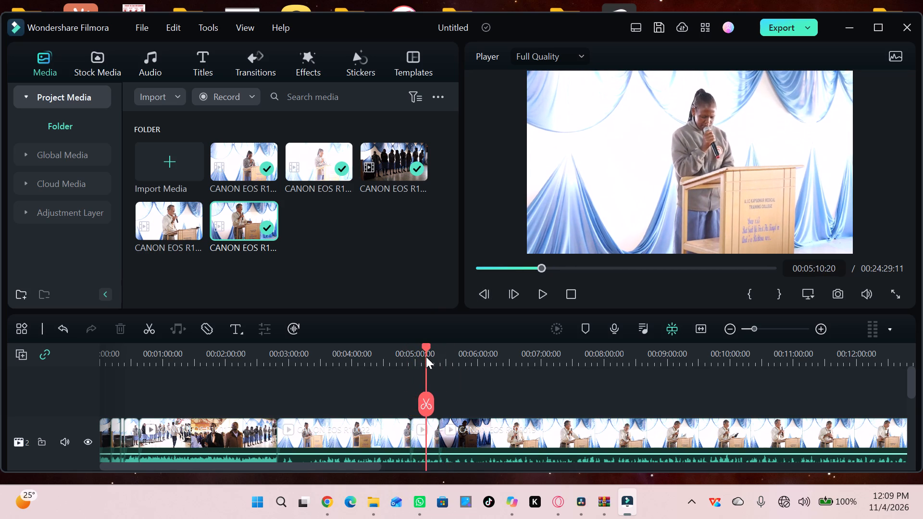
left_click_drag(426, 357, 445, 361)
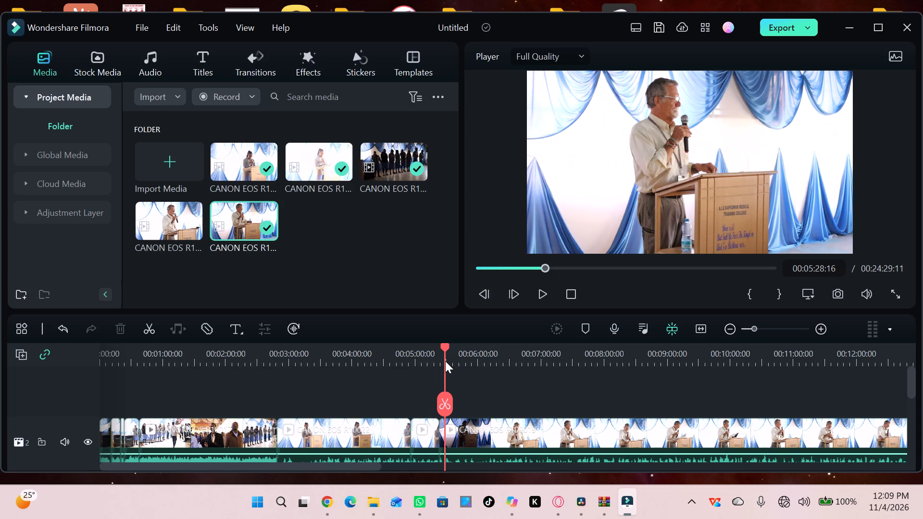
left_click_drag(445, 361, 445, 361)
triple_click(481, 290)
triple_click(481, 290)
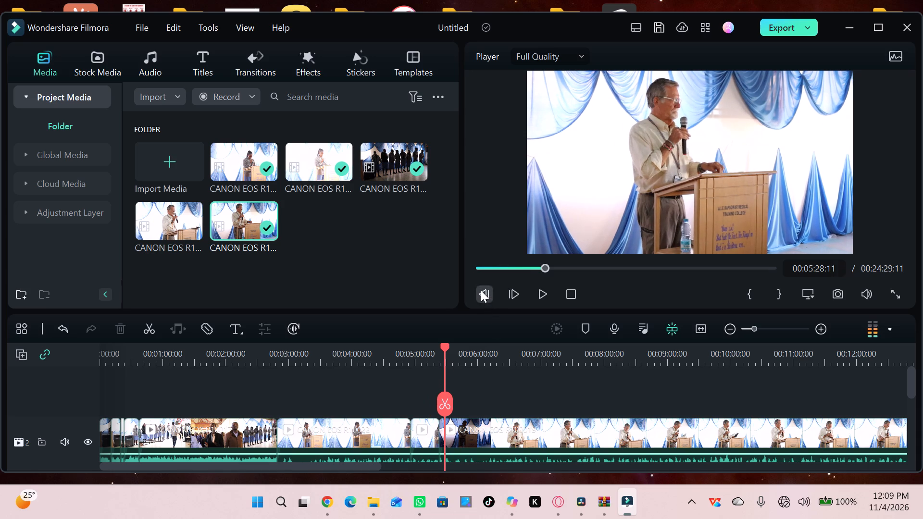
triple_click(481, 290)
triple_click(481, 290)
triple_click(481, 290)
triple_click(481, 290)
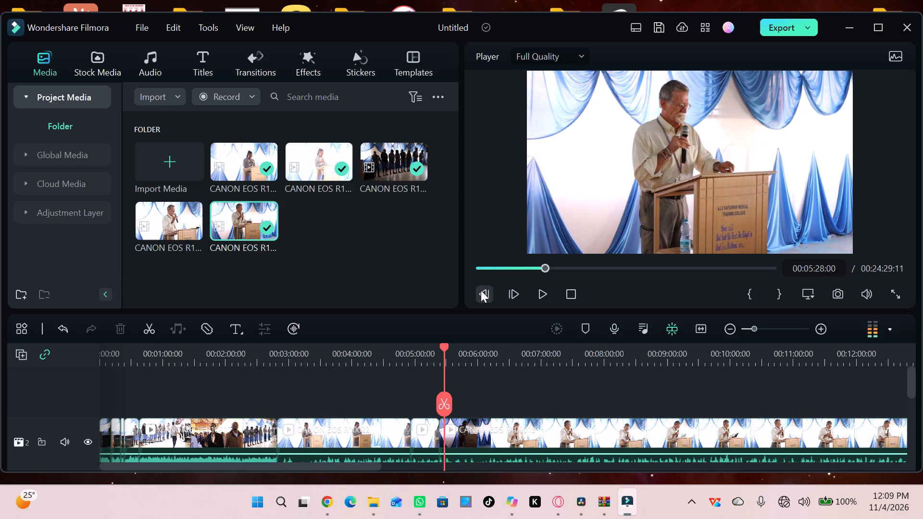
triple_click(481, 290)
triple_click(481, 290)
triple_click(481, 290)
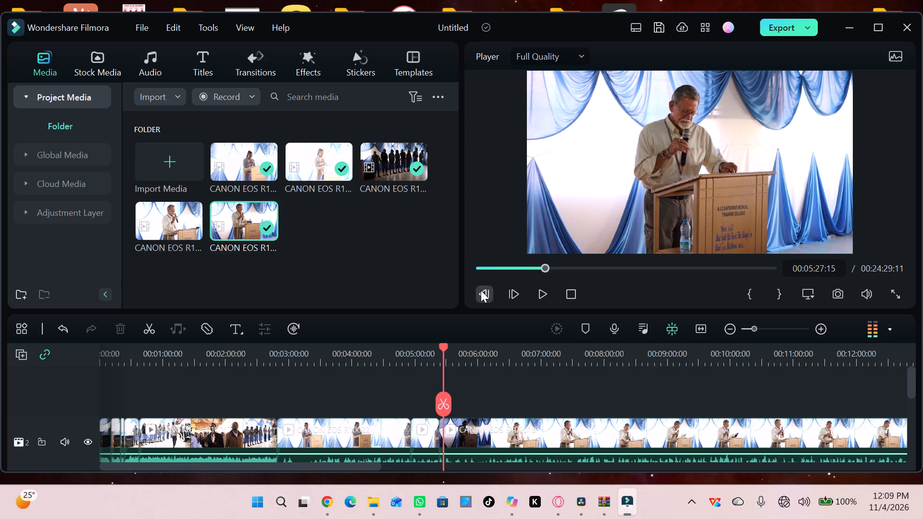
double_click(481, 290)
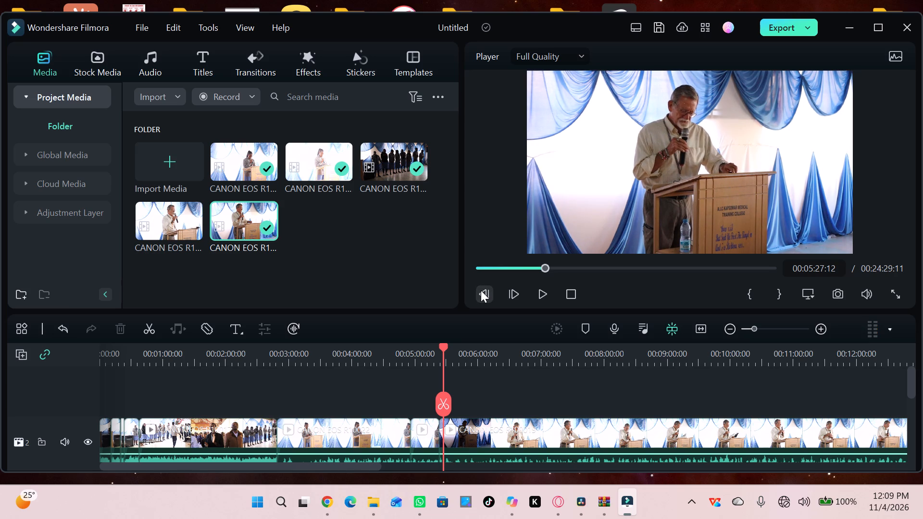
left_click_drag(481, 290, 522, 251)
left_click_drag(522, 251, 513, 265)
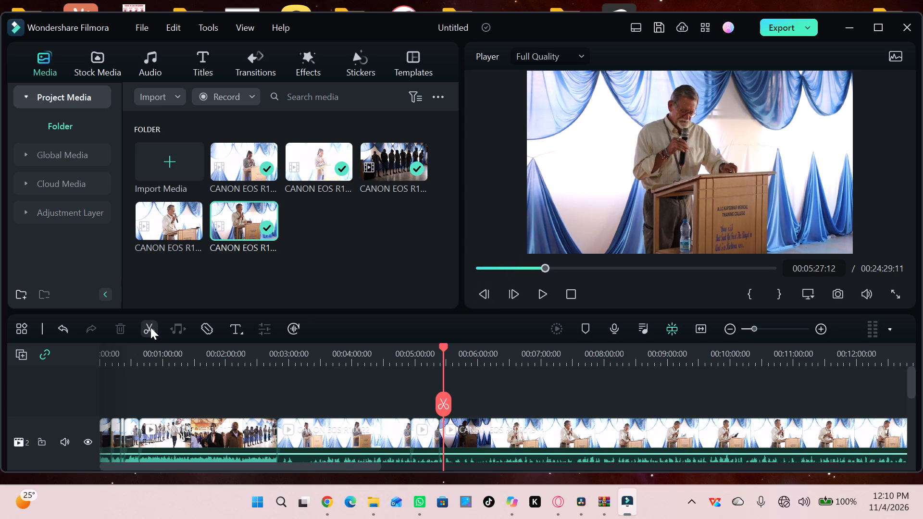
left_click(150, 330)
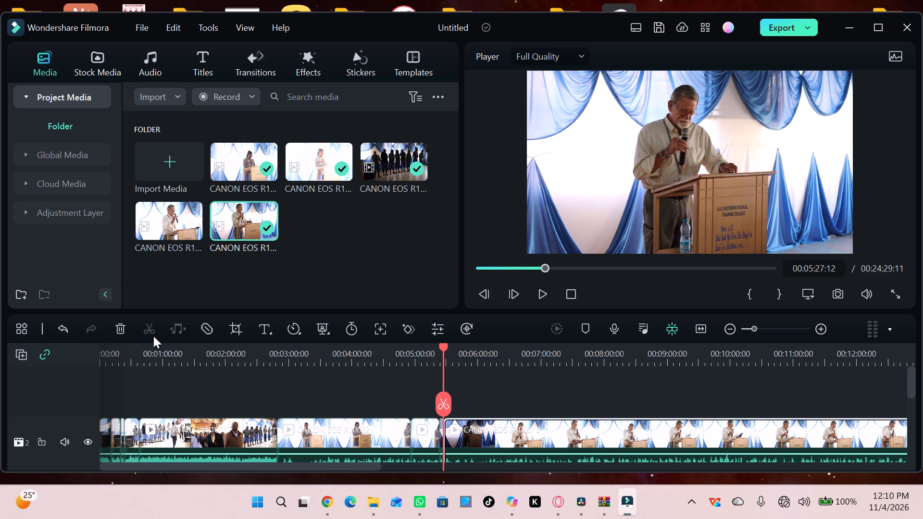
Set exposure to 37.4 and brightness to 51.4 on the short dark clip ending at 00:05:27:12 on track 2.
left_click(445, 445)
left_click(445, 445)
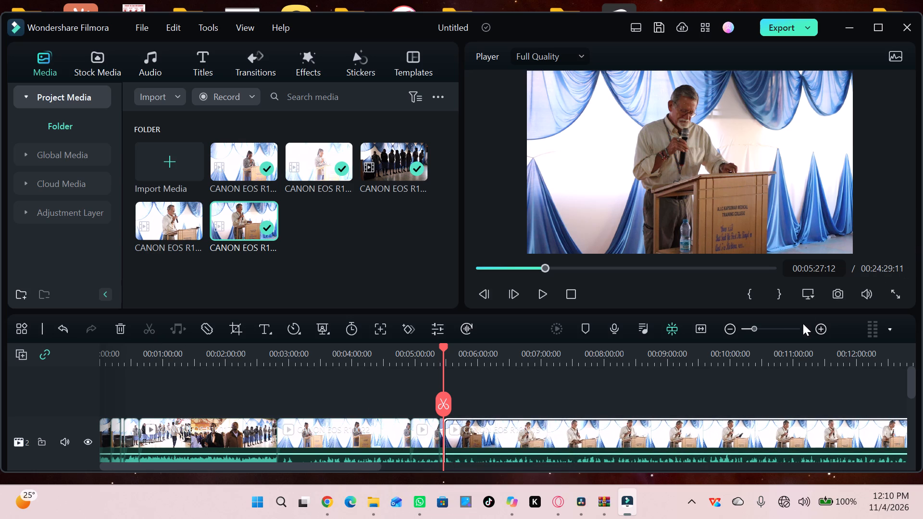
left_click(772, 331)
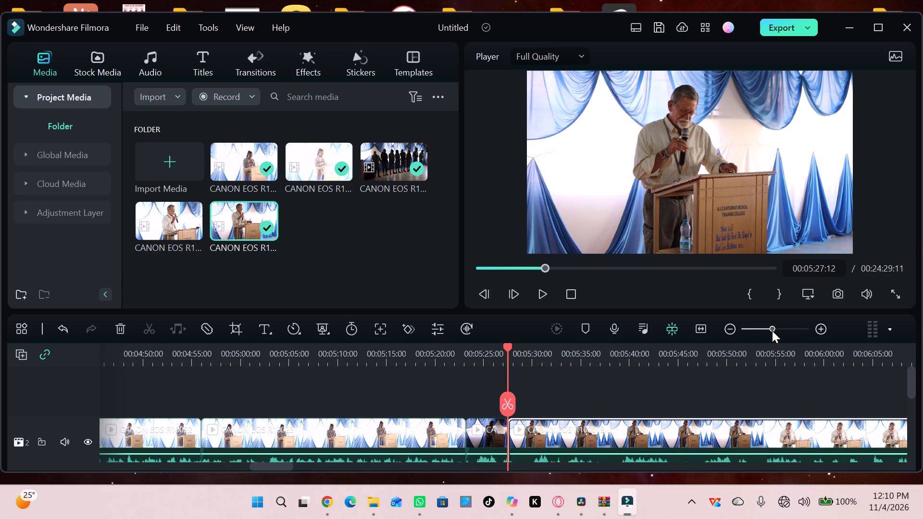
left_click(772, 331)
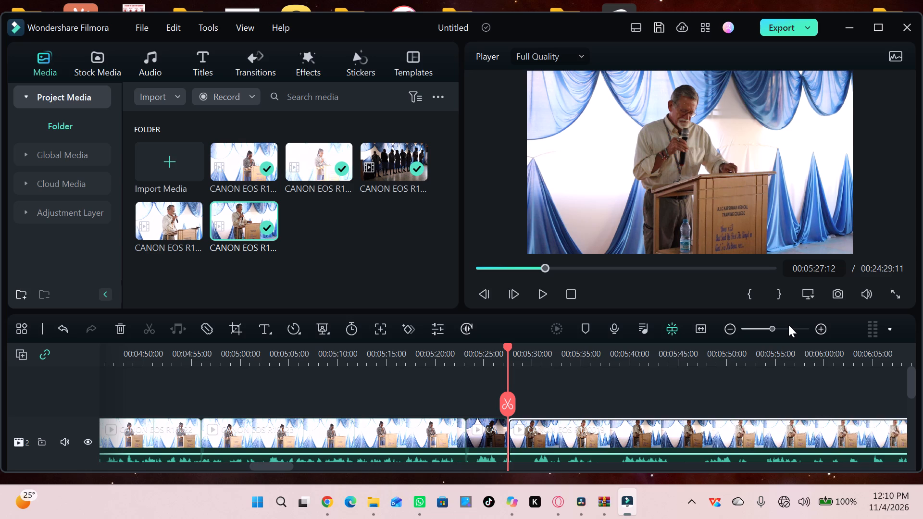
left_click(788, 325)
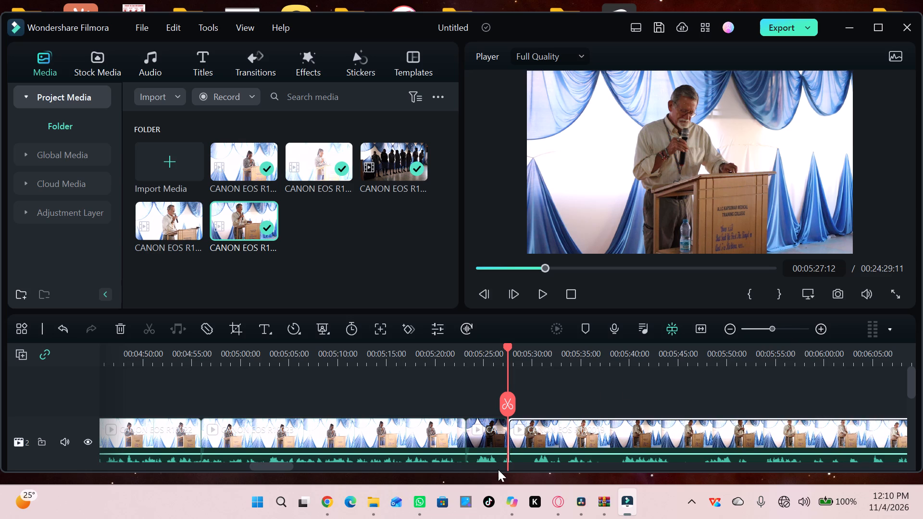
left_click(487, 460)
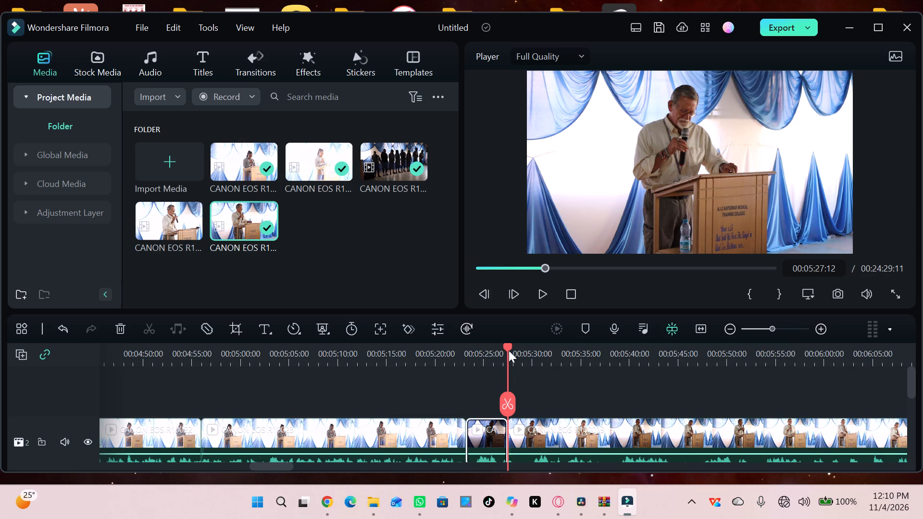
left_click_drag(507, 349, 488, 352)
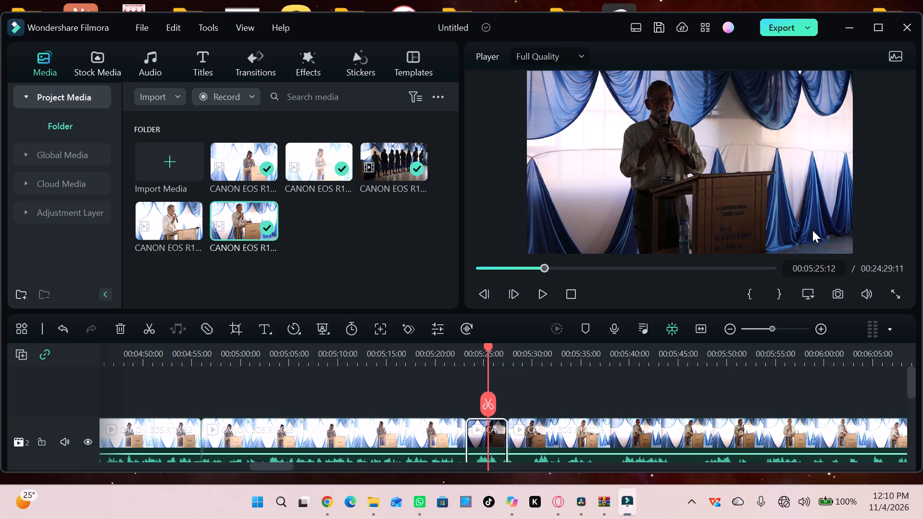
triple_click(486, 449)
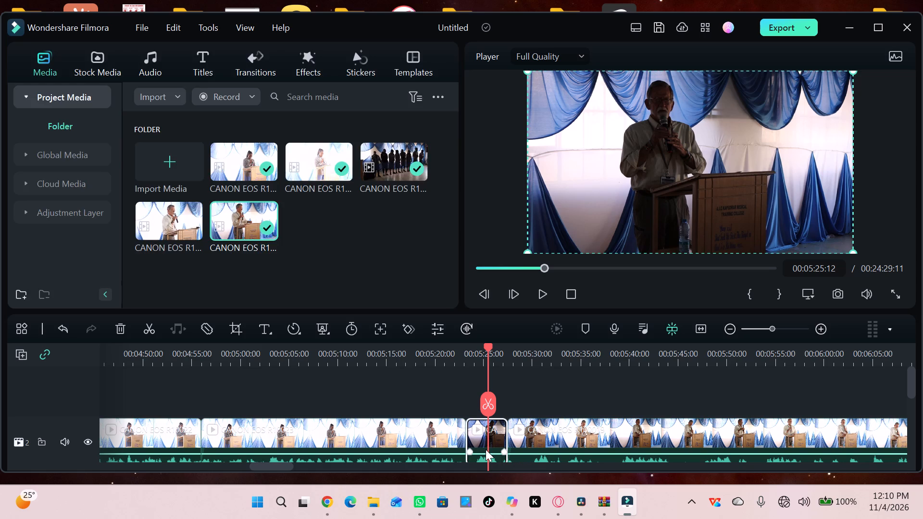
left_click(486, 449)
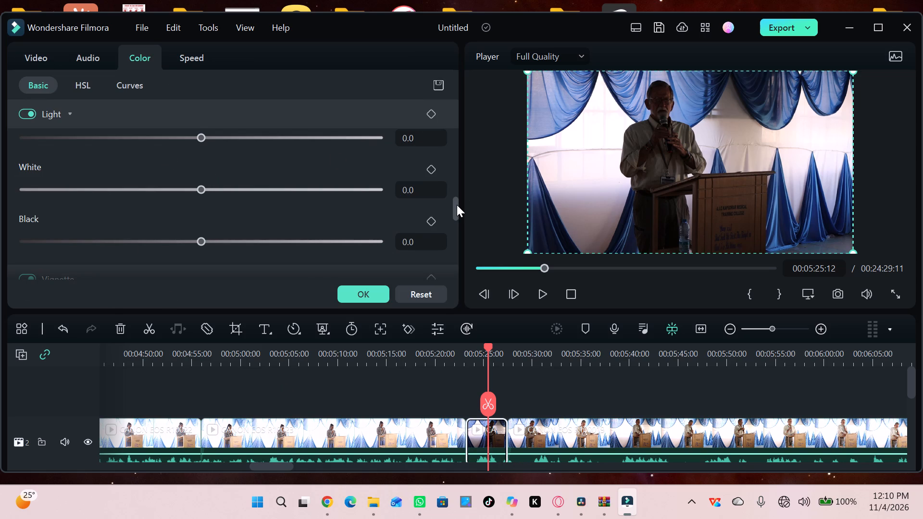
left_click_drag(457, 205, 452, 187)
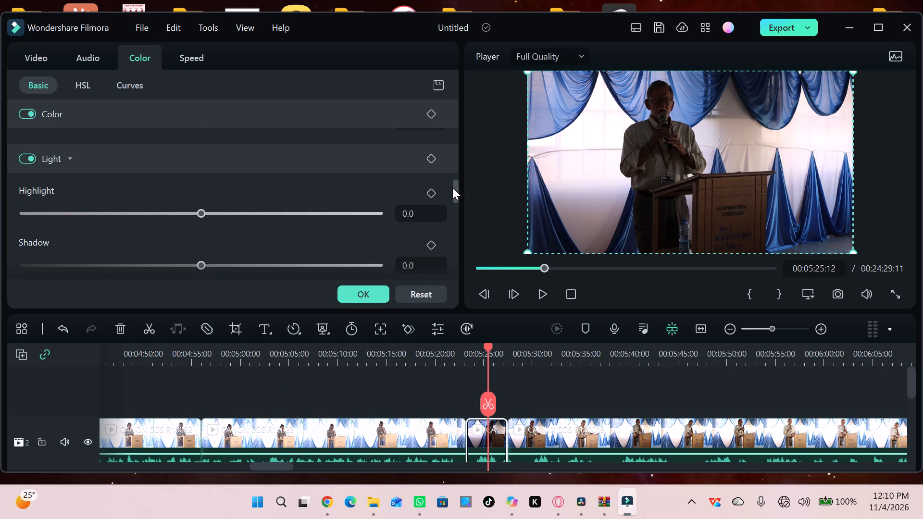
left_click_drag(452, 187, 448, 167)
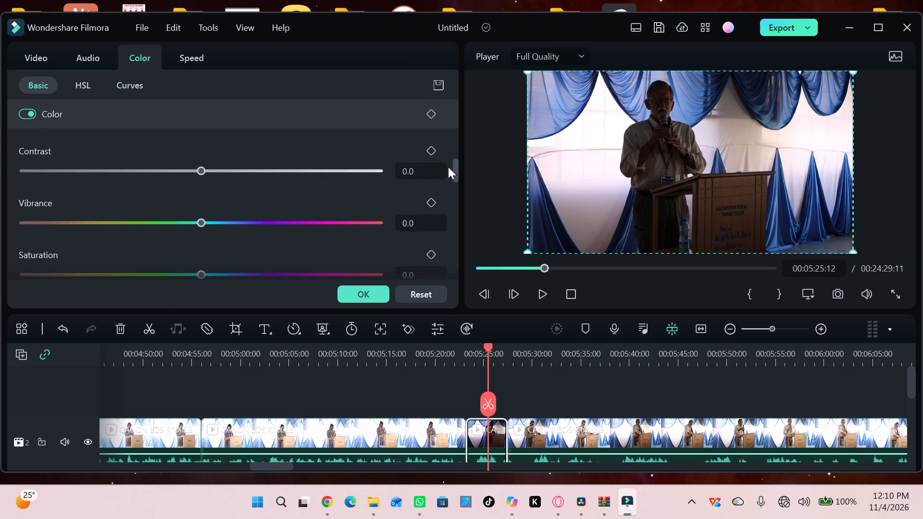
left_click_drag(448, 167, 443, 150)
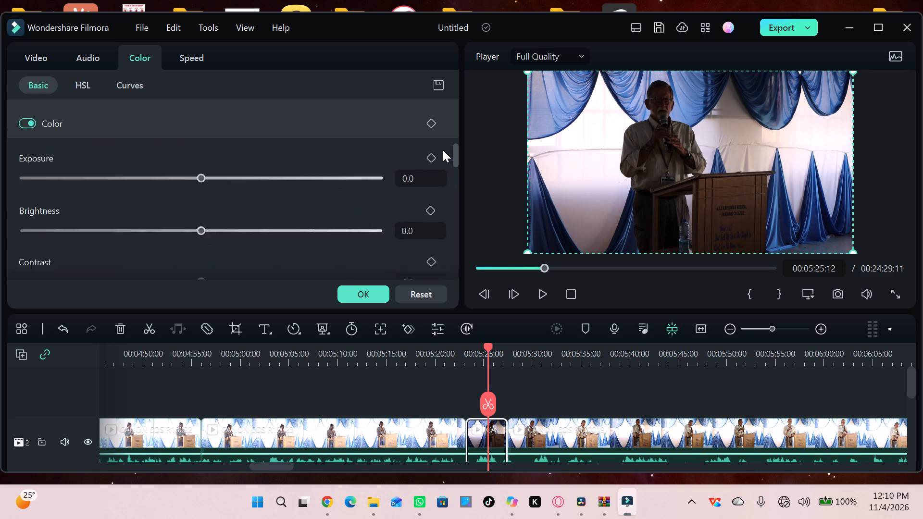
left_click_drag(443, 150, 443, 152)
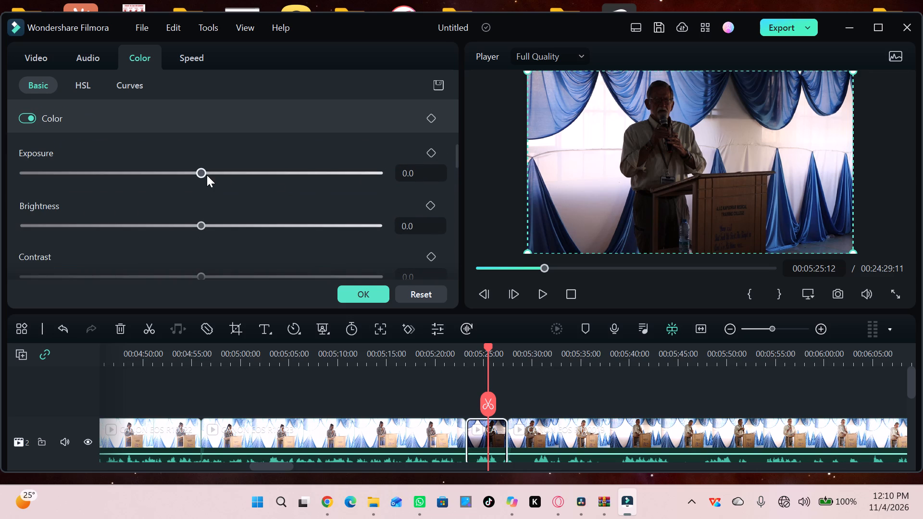
left_click_drag(203, 173, 267, 179)
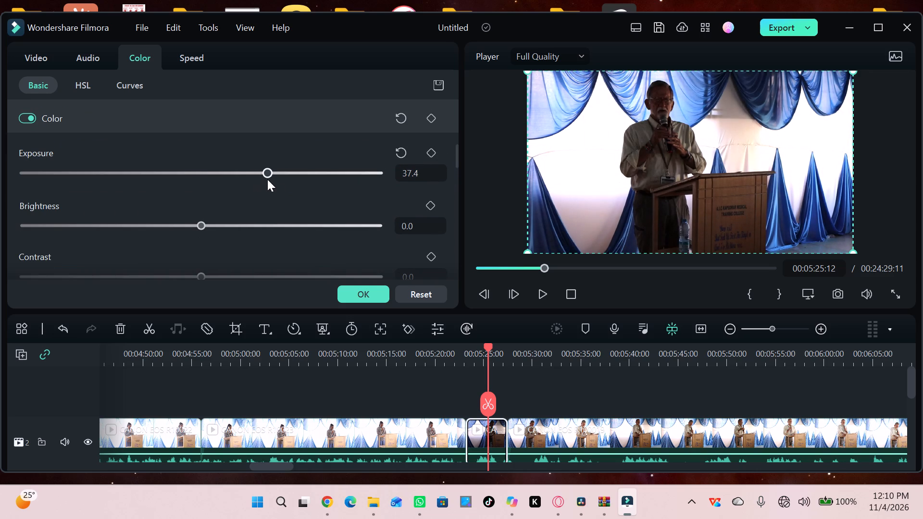
left_click_drag(267, 179, 268, 182)
left_click_drag(206, 226, 292, 228)
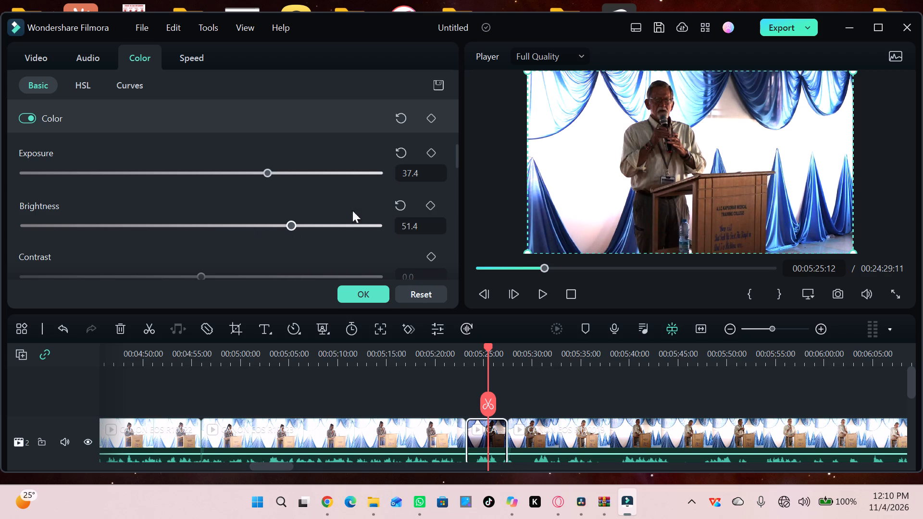
Raise the short dark clip's shadow value to 63.8 in its light settings.
left_click_drag(458, 154, 458, 173)
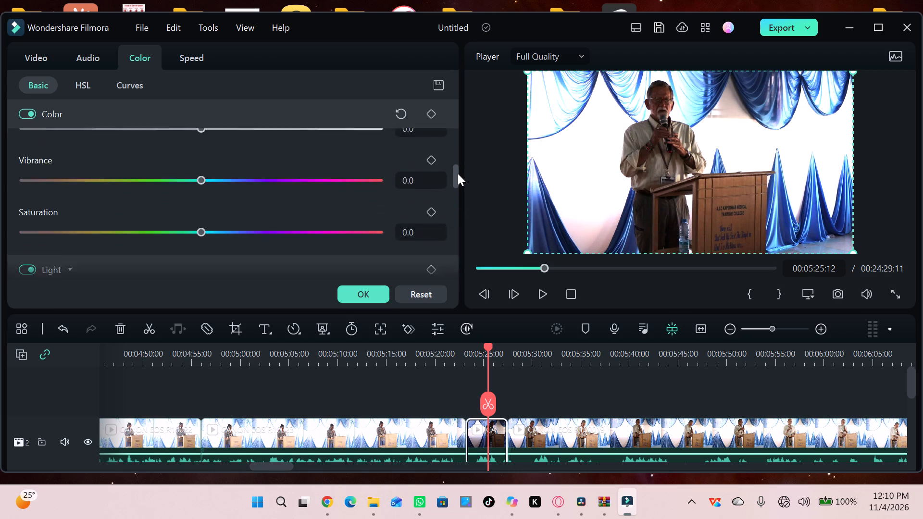
left_click_drag(458, 173, 458, 198)
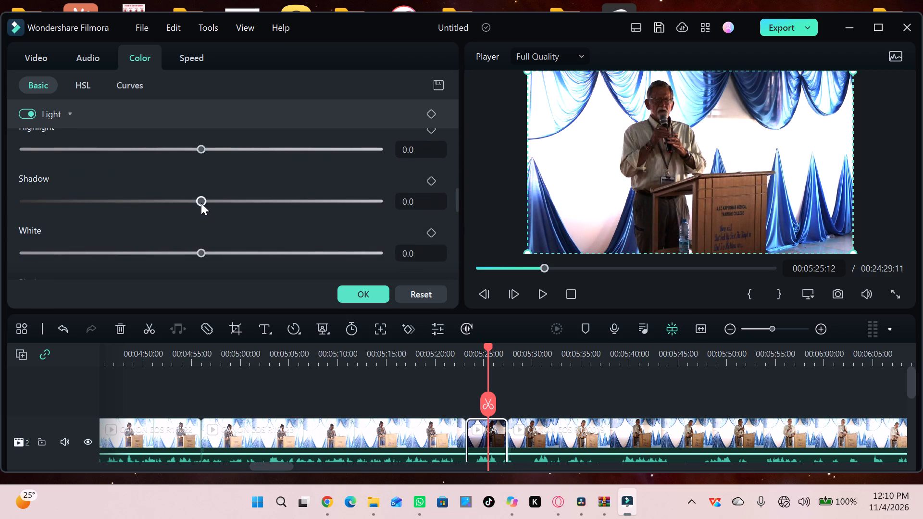
left_click_drag(201, 200, 310, 214)
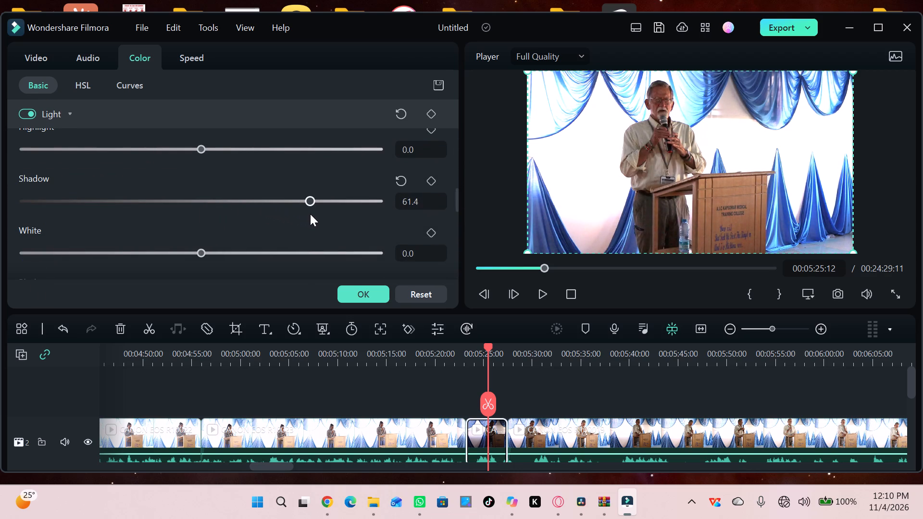
left_click_drag(310, 214, 314, 217)
Play through the corrected short clip and its join, and split it at 00:05:26:17, where the footage gets lighter.
key("space")
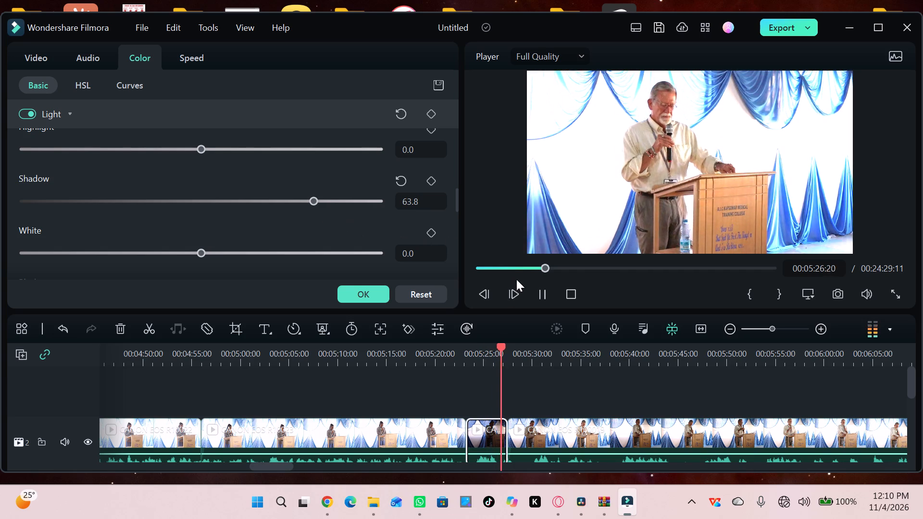
left_click(496, 304)
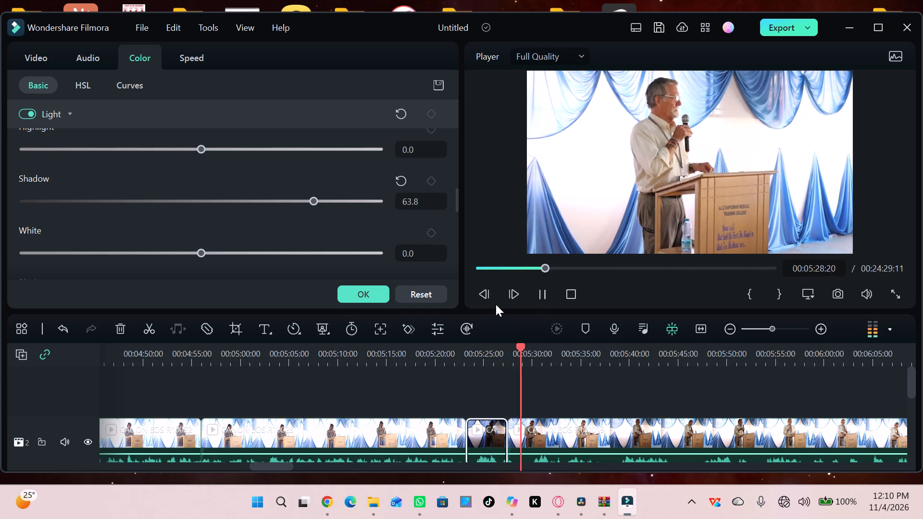
left_click(535, 353)
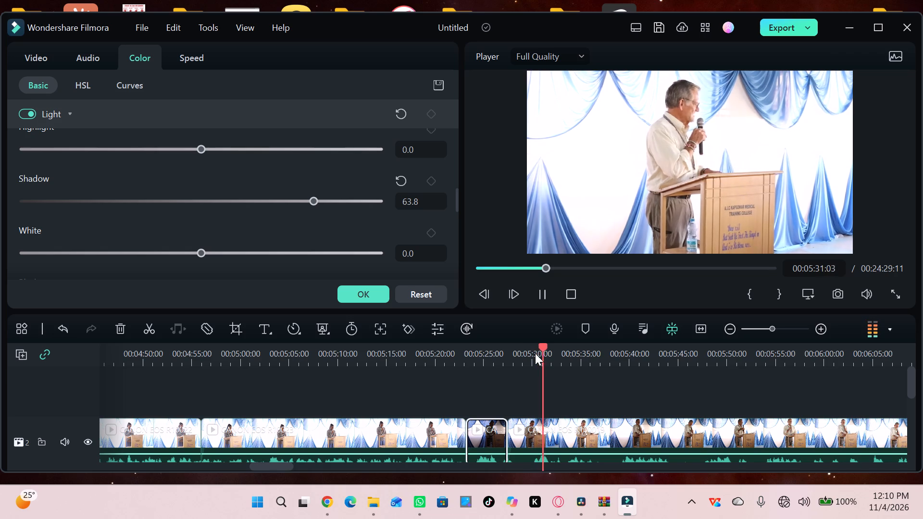
key("space")
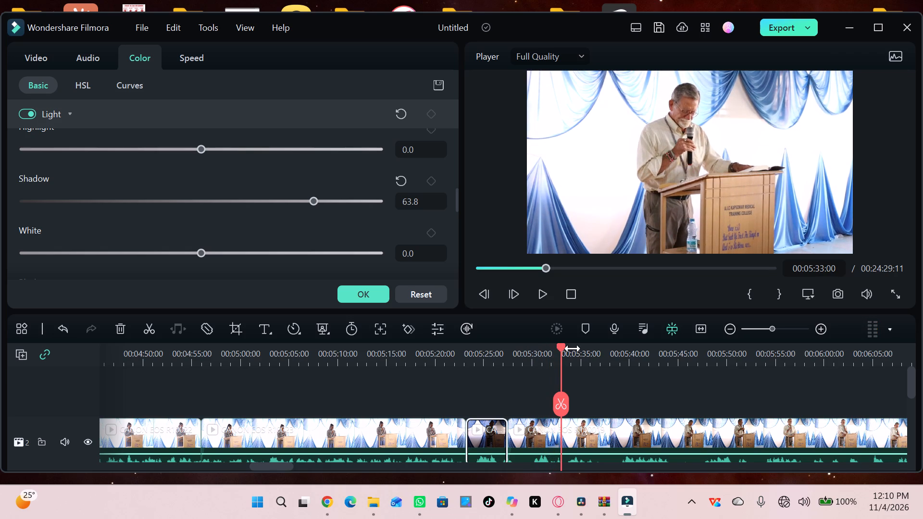
left_click_drag(560, 347, 507, 356)
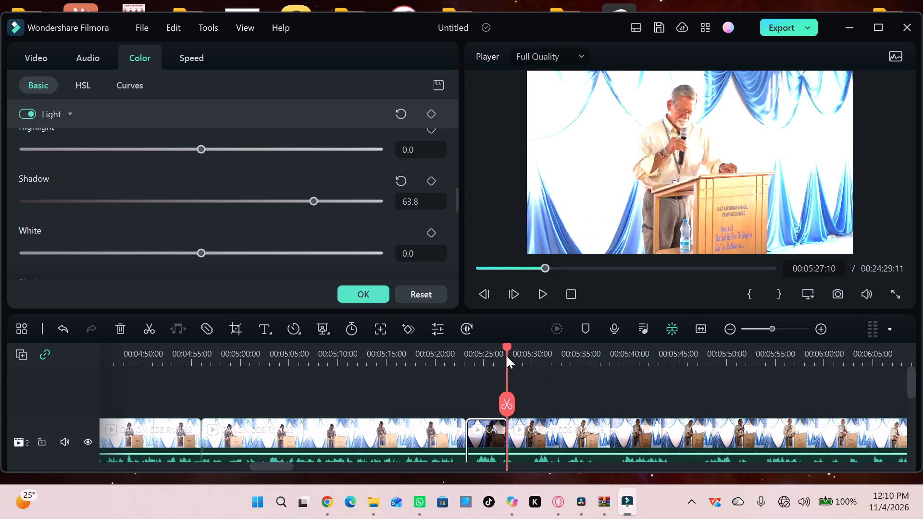
left_click_drag(507, 356, 491, 360)
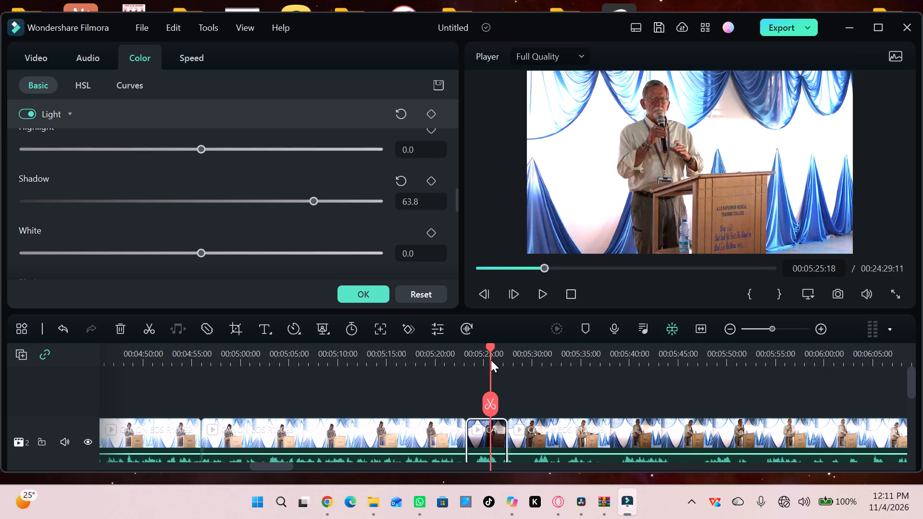
left_click_drag(491, 360, 499, 360)
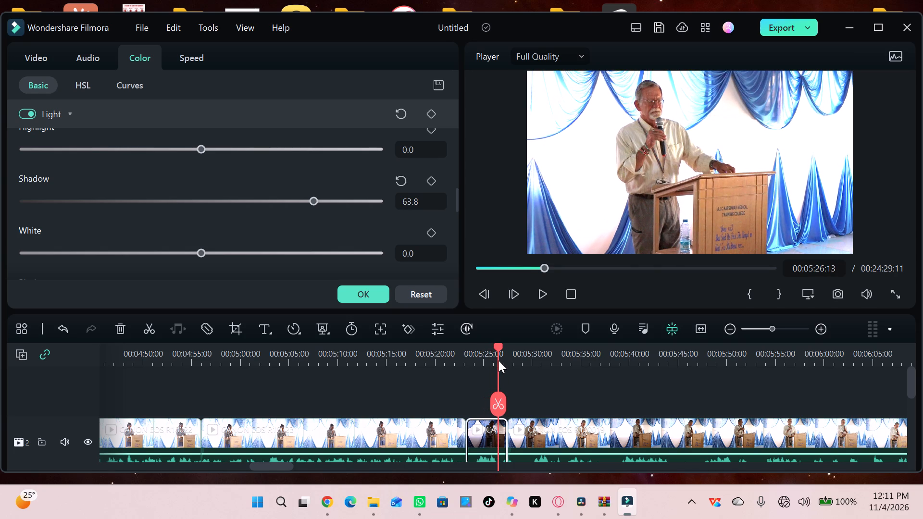
left_click_drag(499, 360, 499, 361)
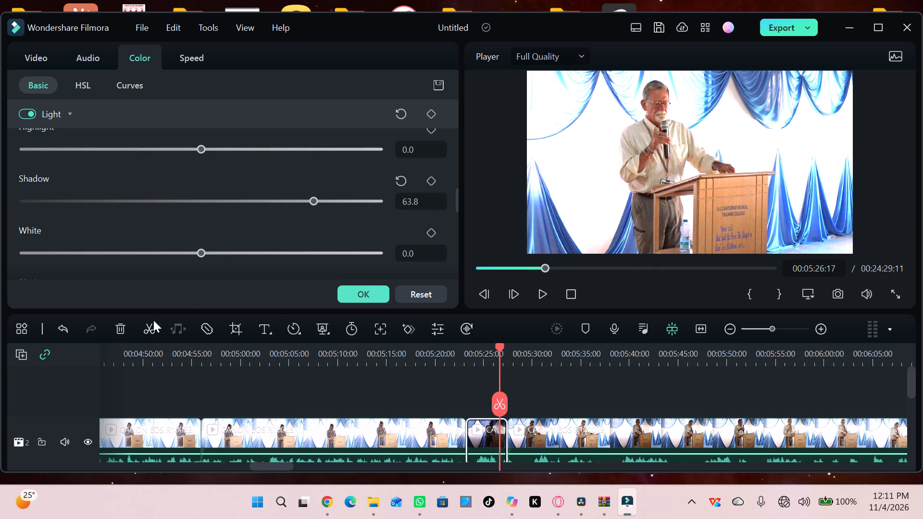
left_click(148, 326)
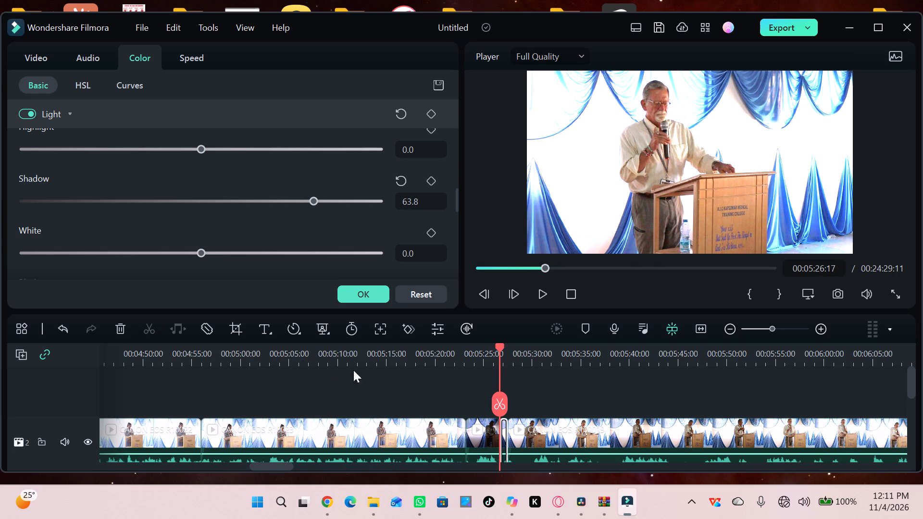
Lower the shadow to -22.0 on the tiny piece after the 00:05:26:17 split, and play across the following join.
left_click(501, 349)
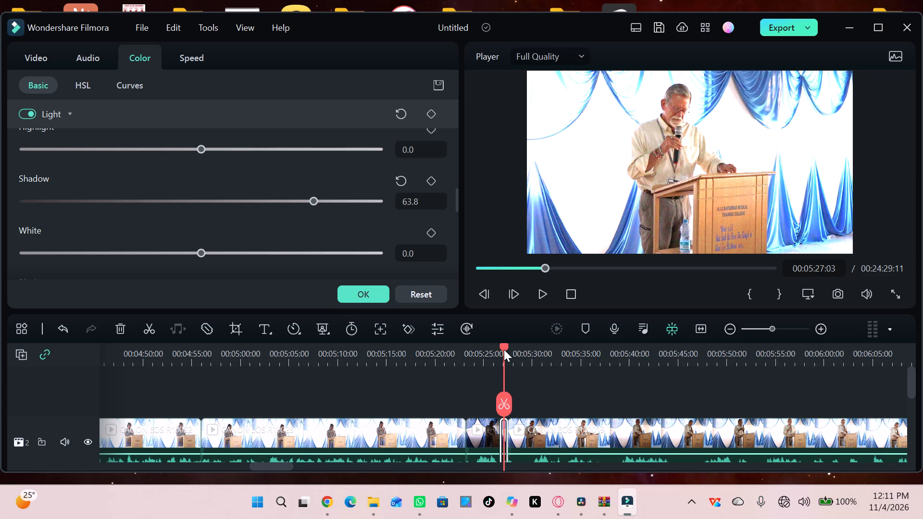
left_click_drag(310, 200, 297, 198)
left_click_drag(297, 198, 165, 196)
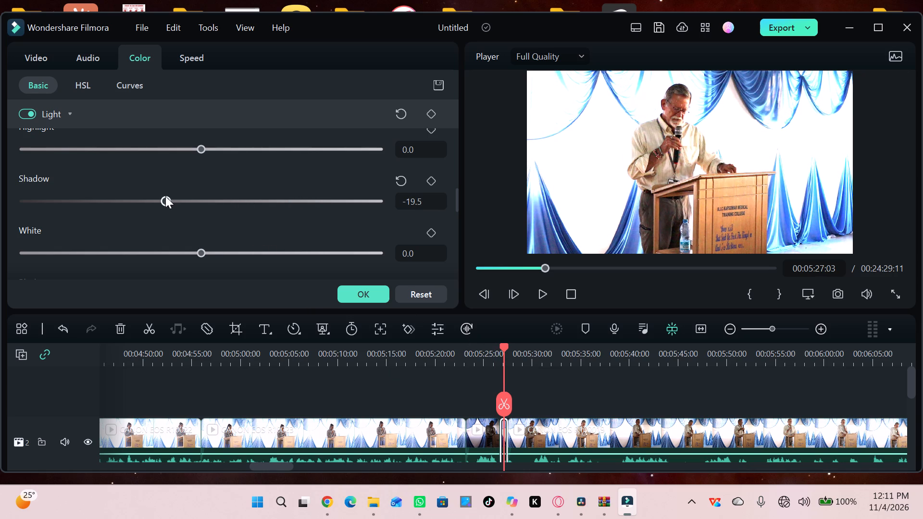
left_click_drag(165, 196, 162, 200)
key("space")
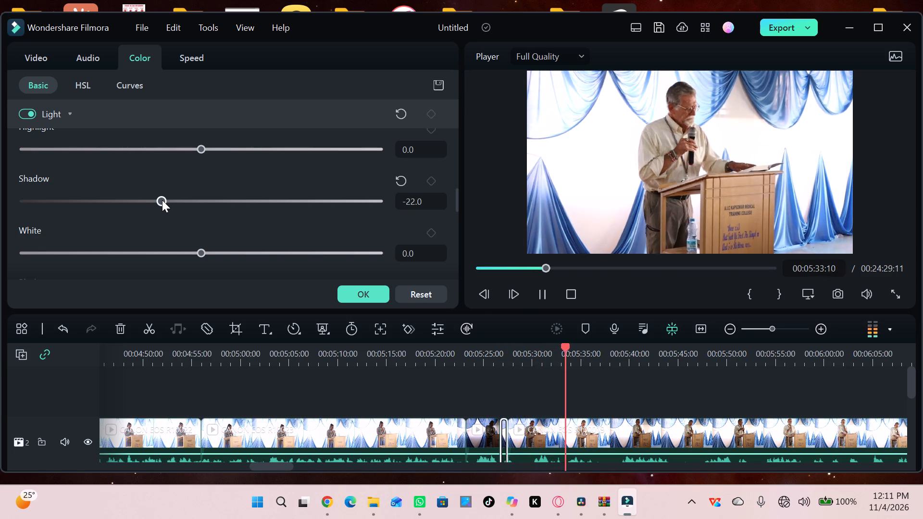
key("space")
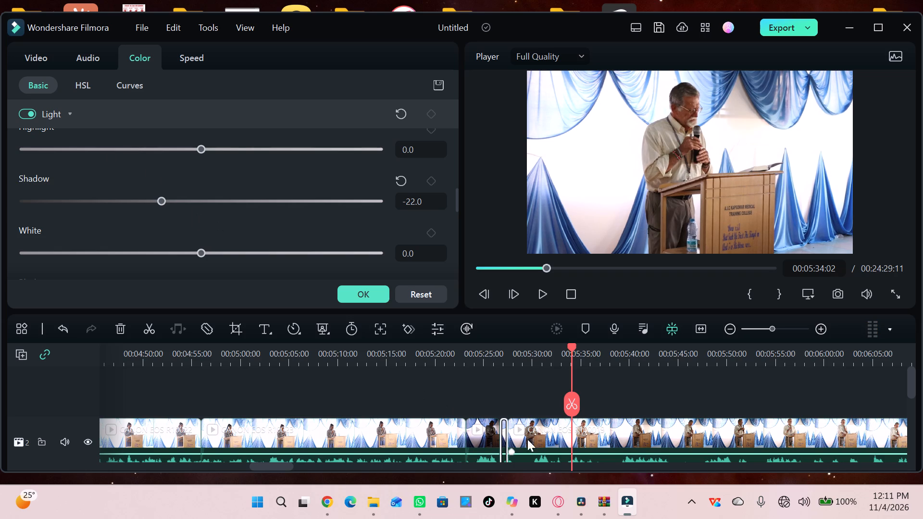
Raise the shadow to 42.7 on the long clip following the short dark pieces on track 2, checking it during playback.
left_click(540, 445)
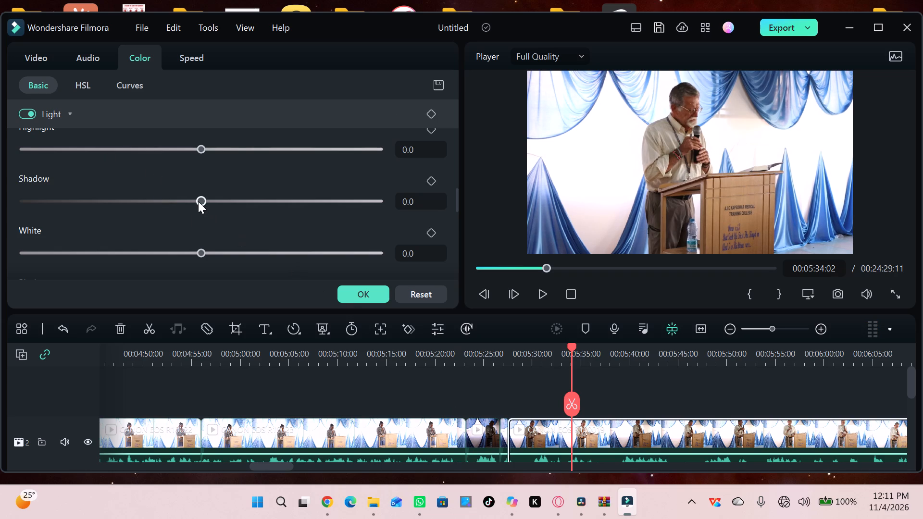
key("space")
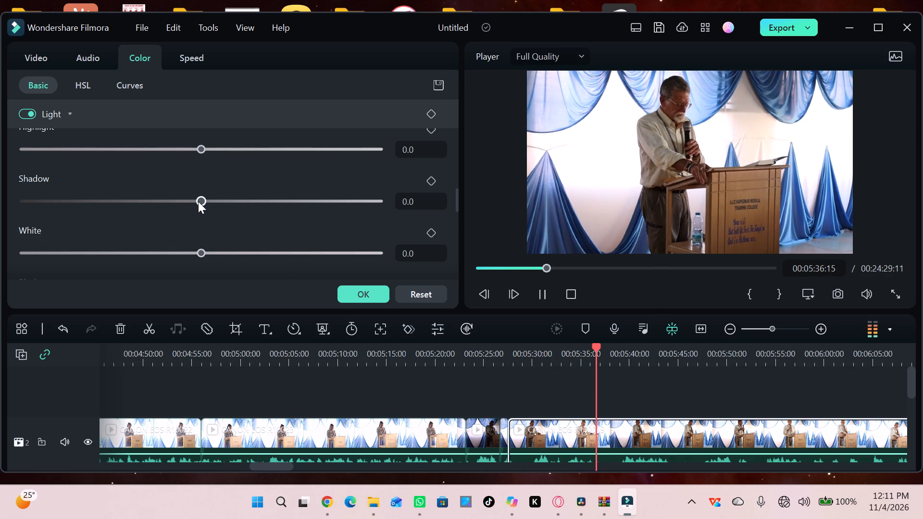
left_click_drag(198, 201, 292, 214)
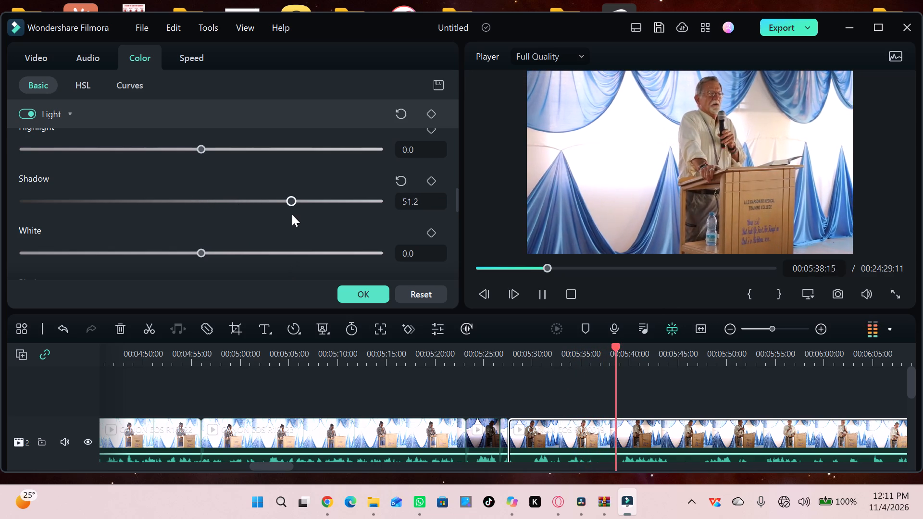
left_click_drag(292, 214, 277, 214)
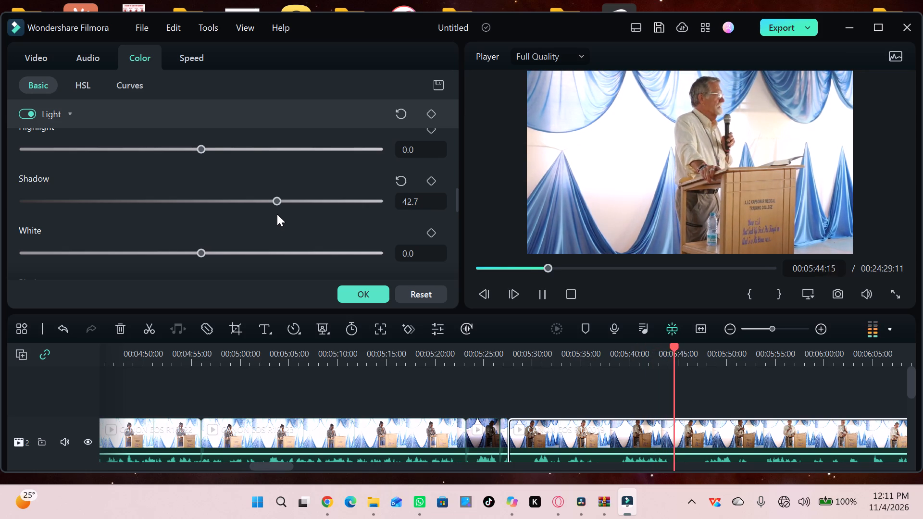
left_click(324, 280)
key("space")
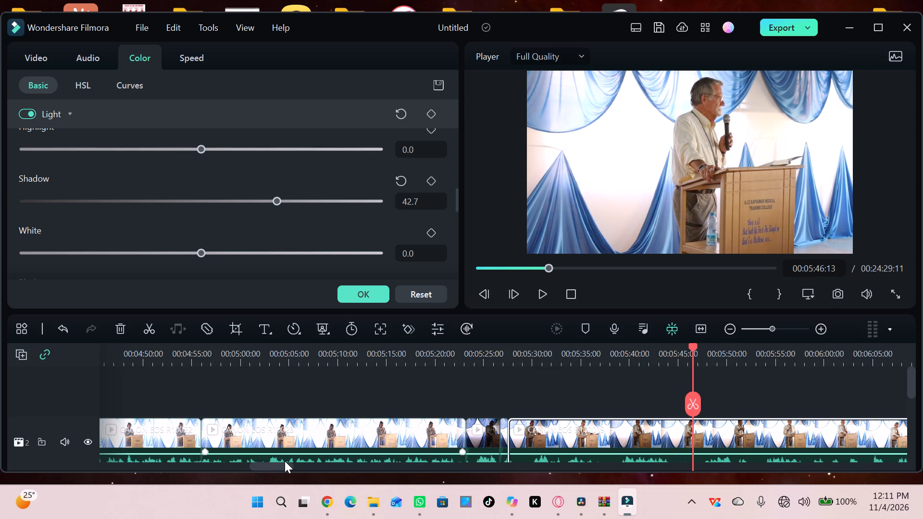
Examine the lighting across the long clip by scrubbing backwards from about 00:14:55 to 00:06:05.
left_click_drag(279, 466, 574, 477)
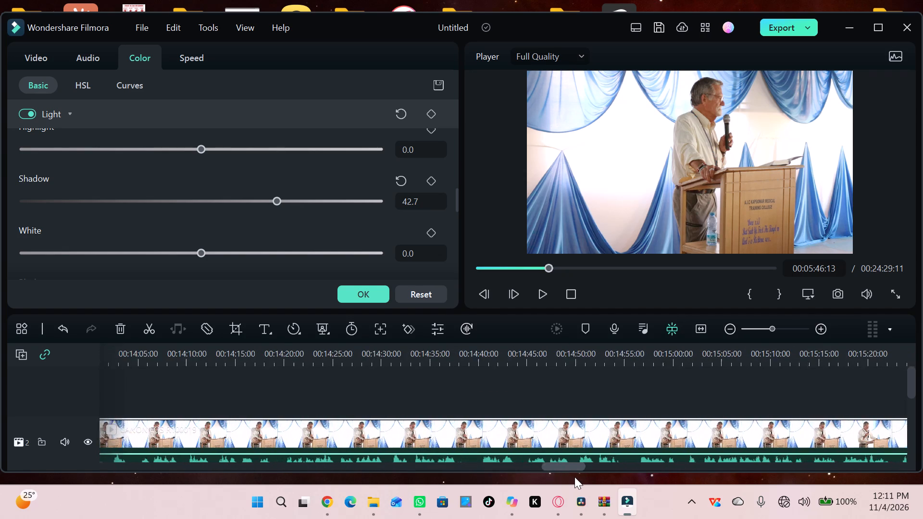
left_click_drag(574, 477, 577, 477)
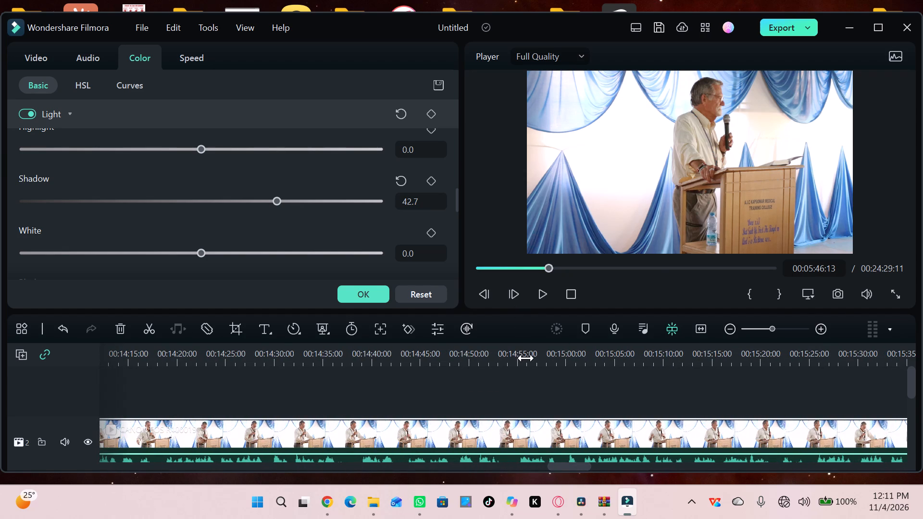
left_click(526, 358)
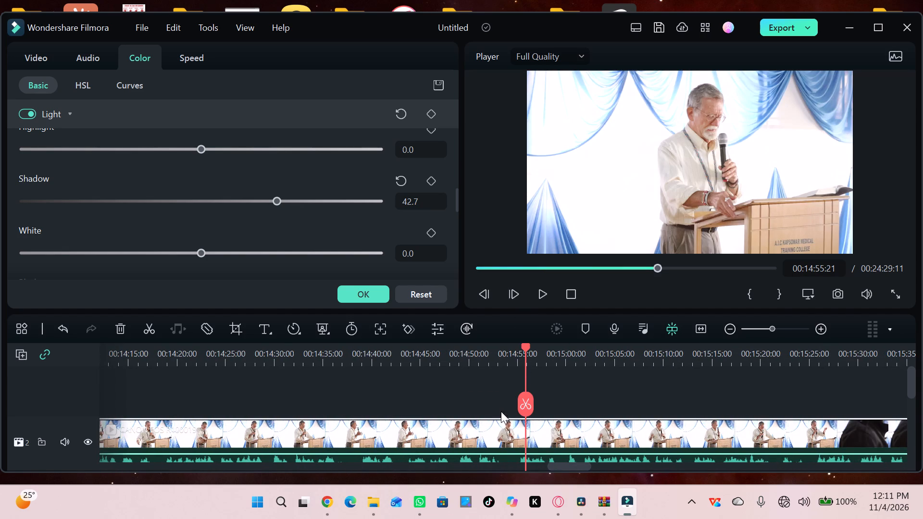
left_click_drag(564, 465, 542, 469)
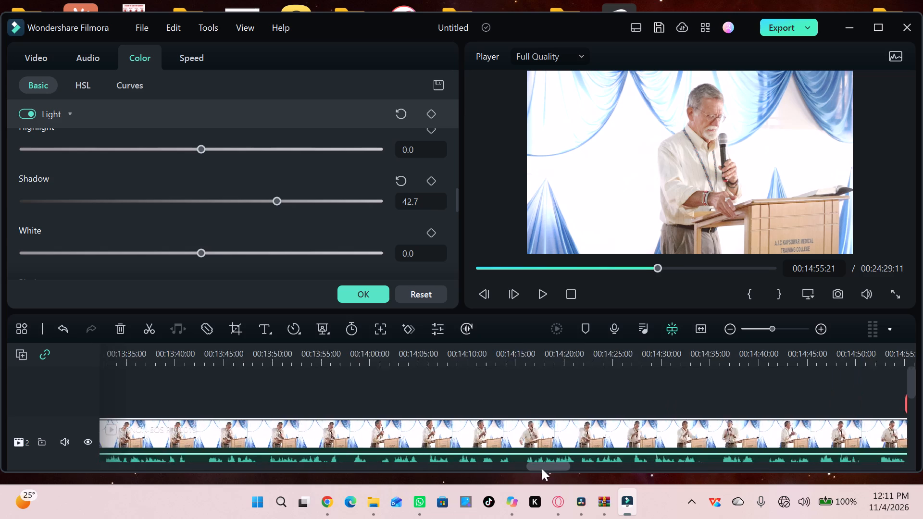
left_click_drag(542, 469, 488, 480)
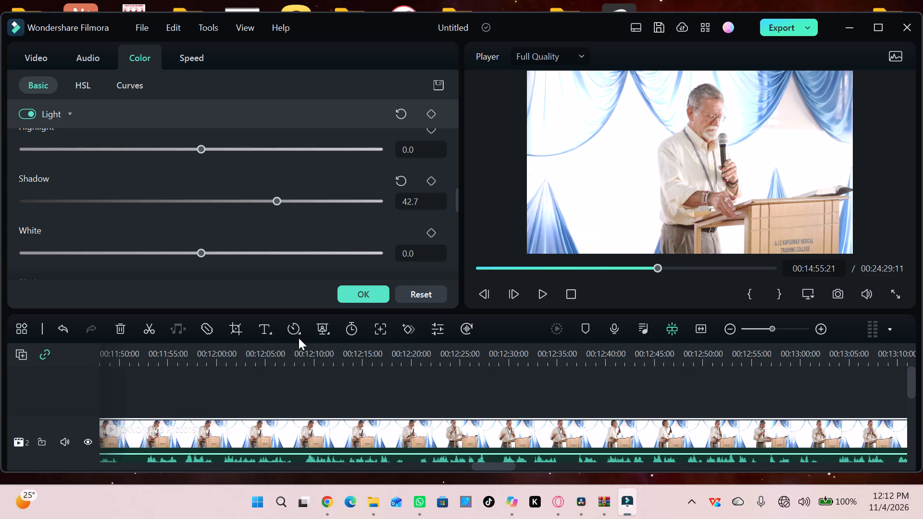
left_click(299, 349)
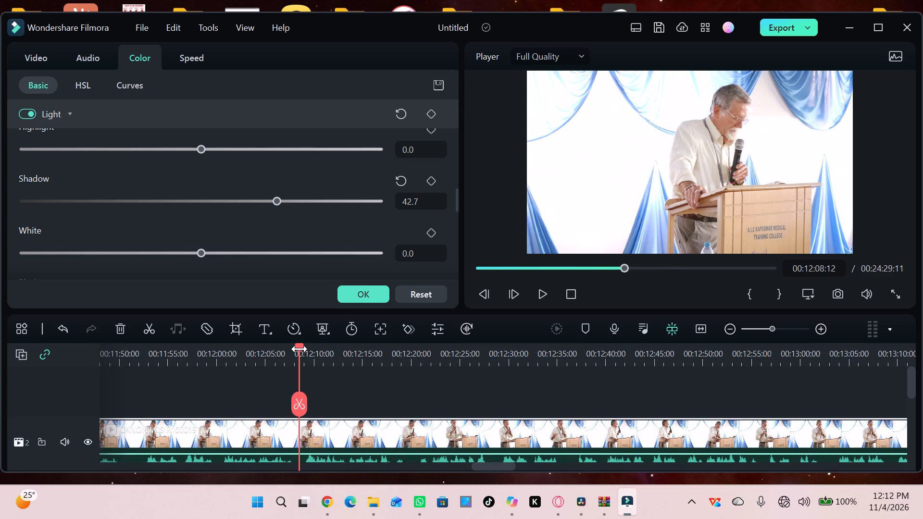
left_click_drag(484, 470, 445, 470)
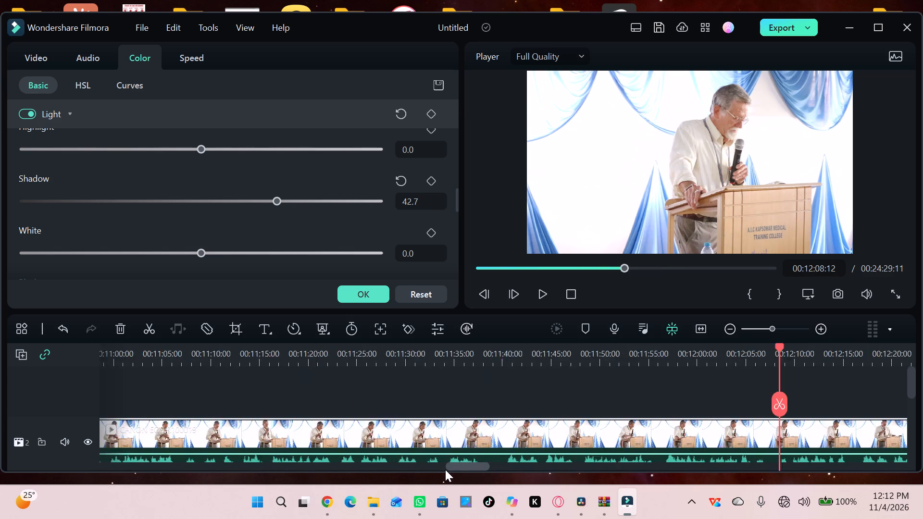
left_click_drag(445, 470, 424, 471)
left_click(416, 361)
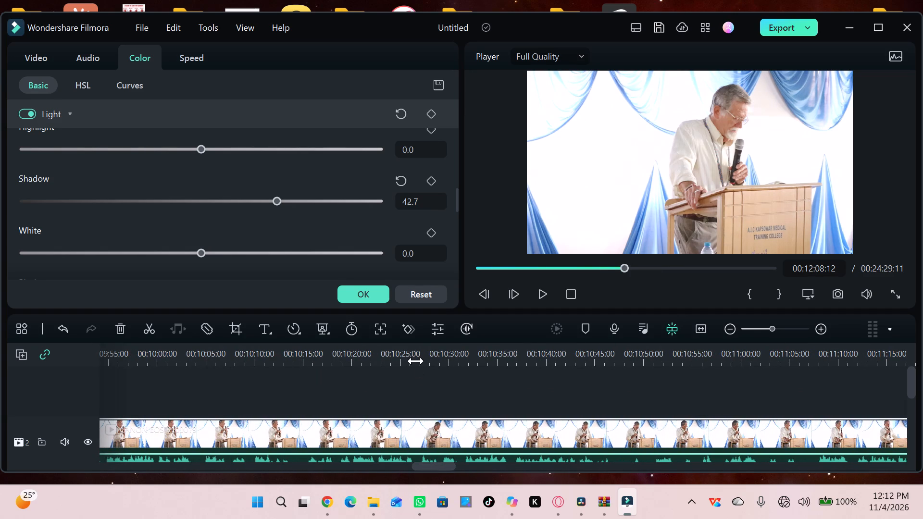
left_click_drag(416, 361, 274, 376)
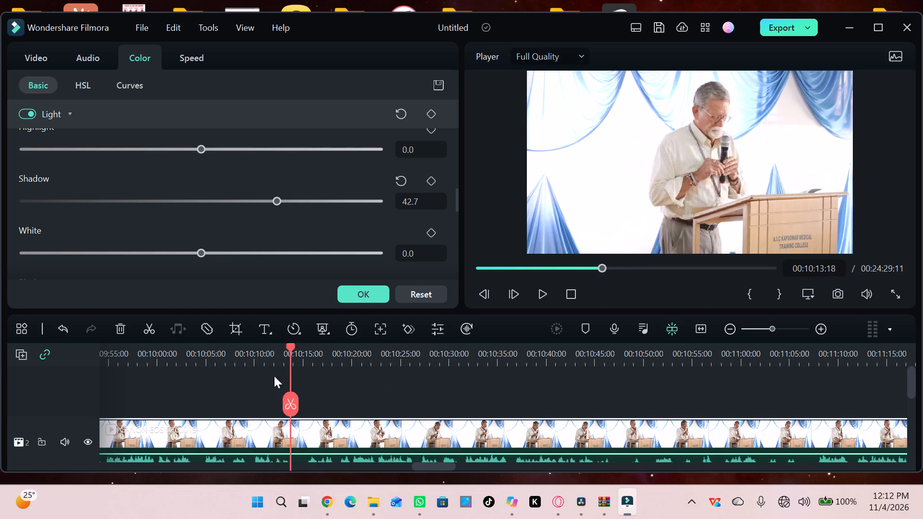
left_click_drag(274, 376, 39, 393)
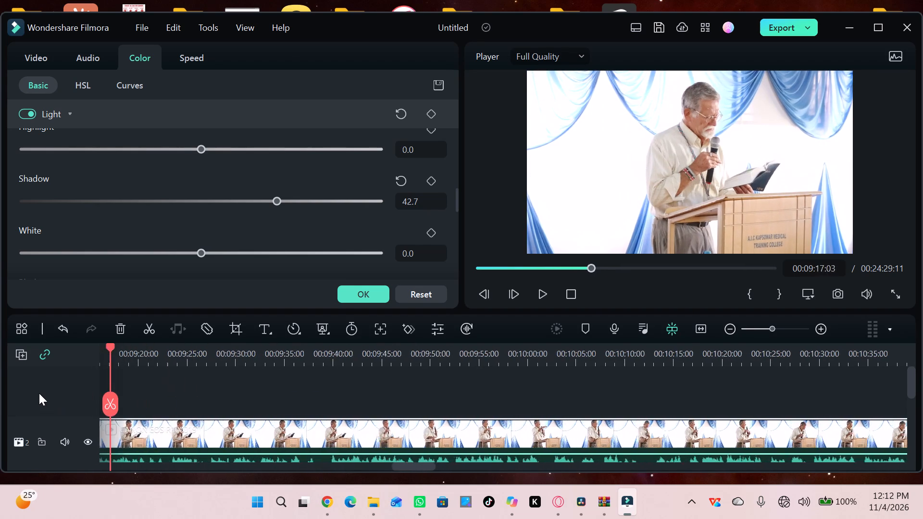
left_click_drag(39, 393, 38, 392)
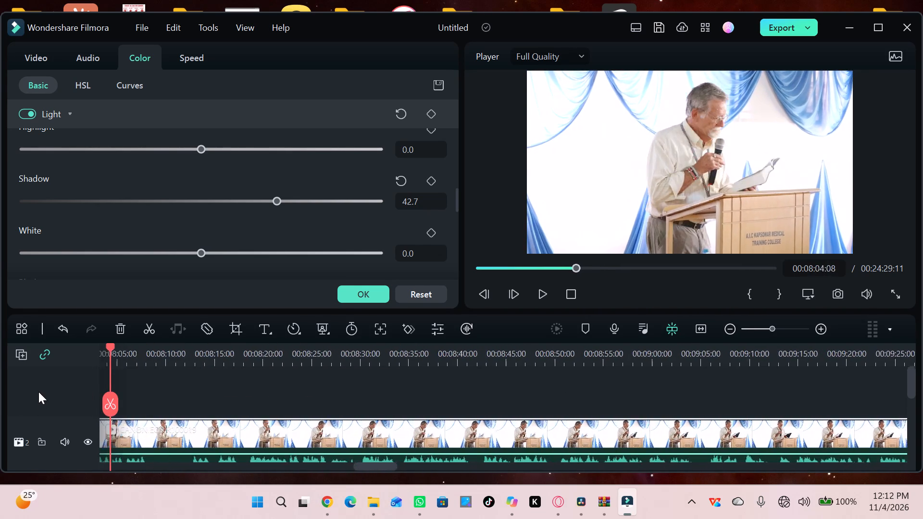
left_click_drag(38, 392, 205, 394)
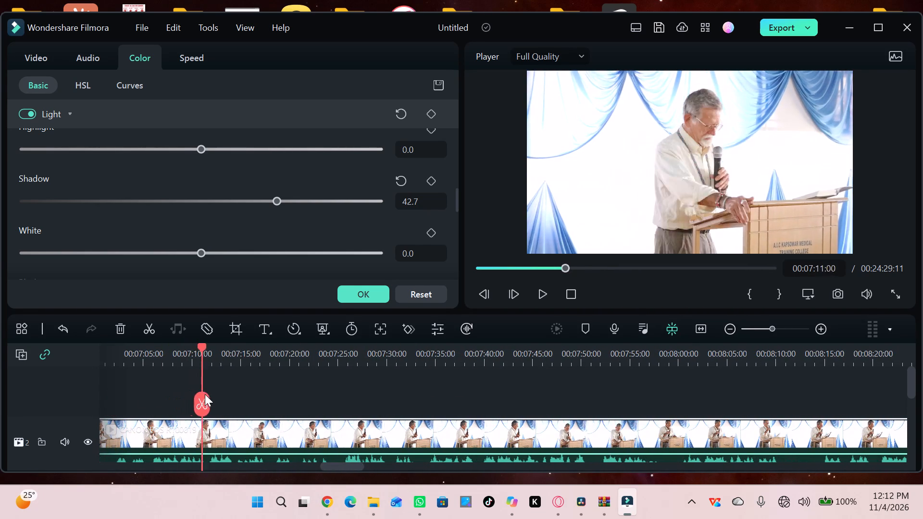
left_click_drag(205, 394, 26, 392)
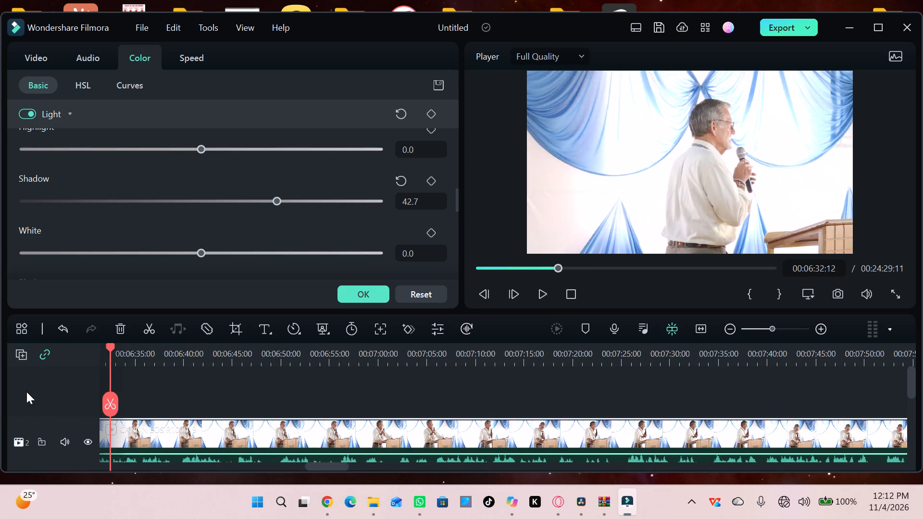
left_click_drag(26, 392, 21, 392)
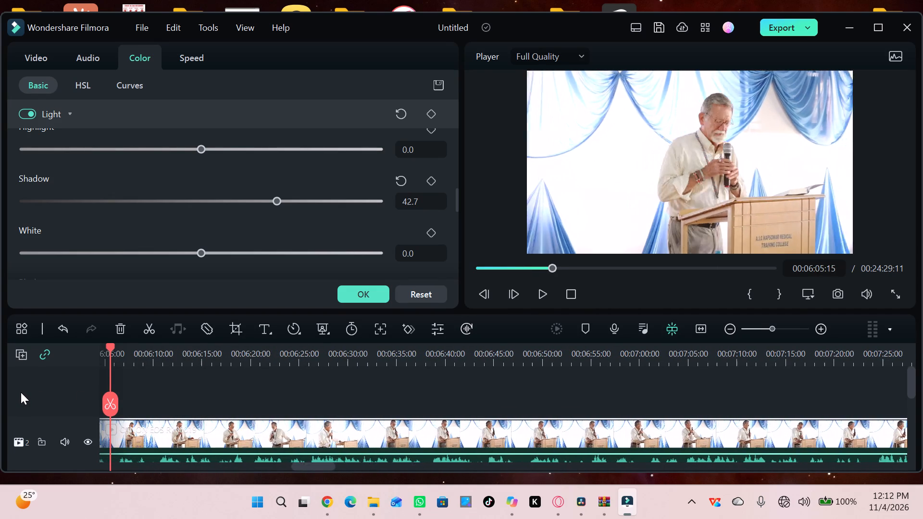
Find where the long clip's footage turns brighter and split it at 00:05:59:08.
left_click_drag(21, 392, 227, 358)
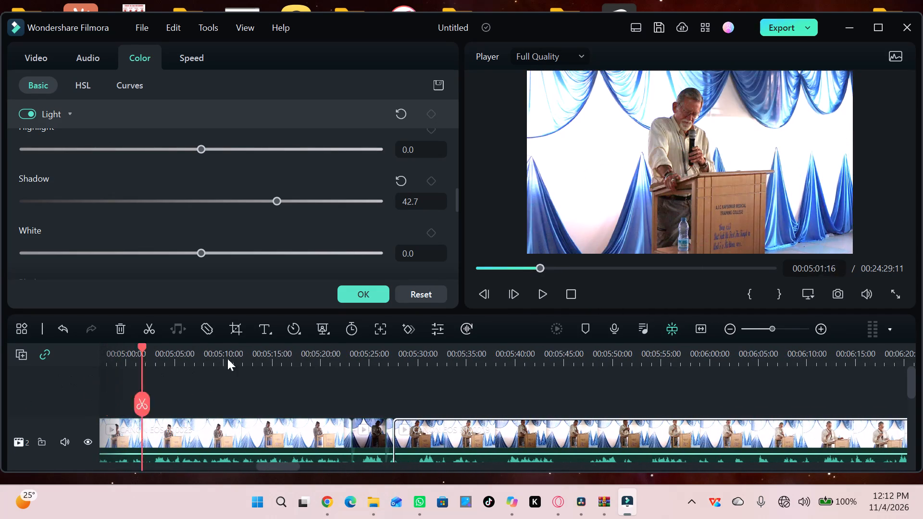
left_click_drag(227, 358, 556, 346)
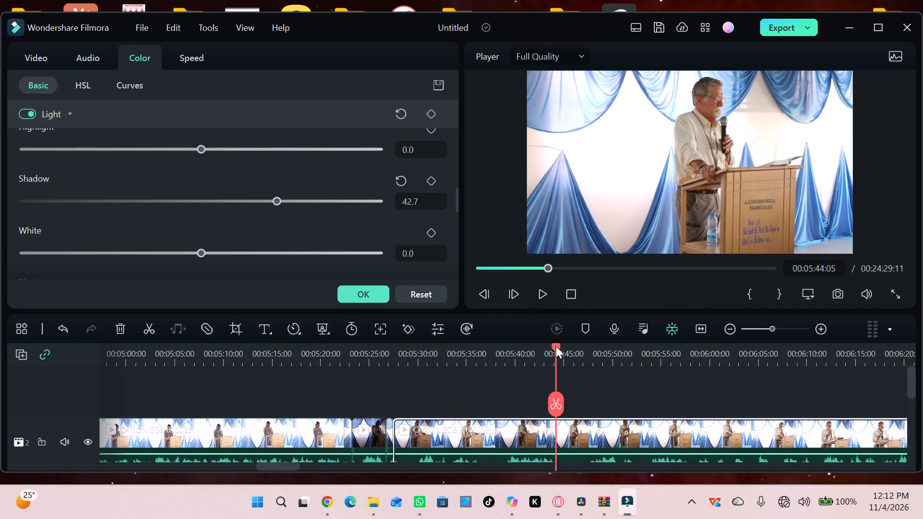
left_click_drag(556, 346, 681, 343)
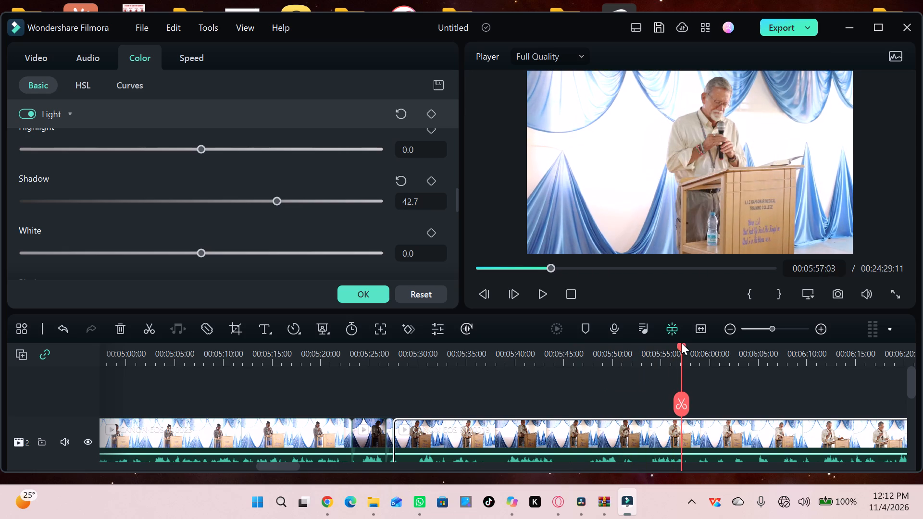
left_click_drag(681, 343, 675, 342)
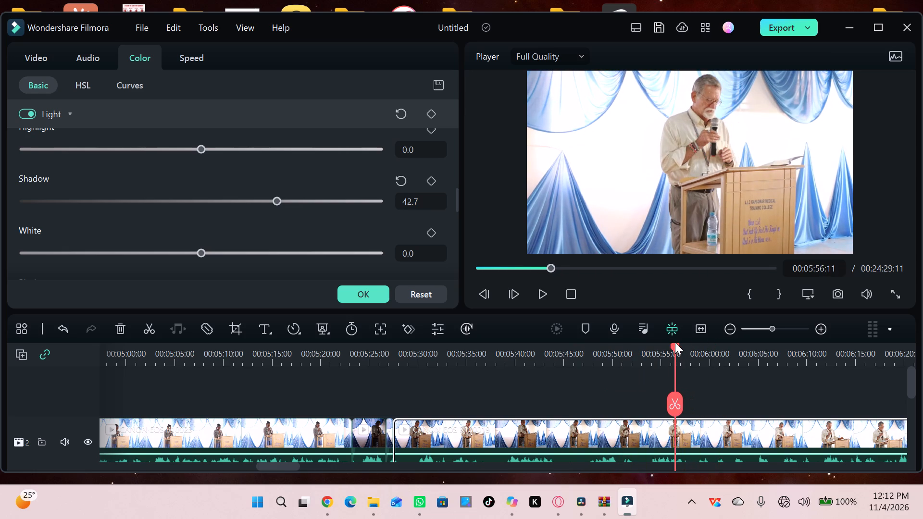
left_click_drag(675, 342, 703, 343)
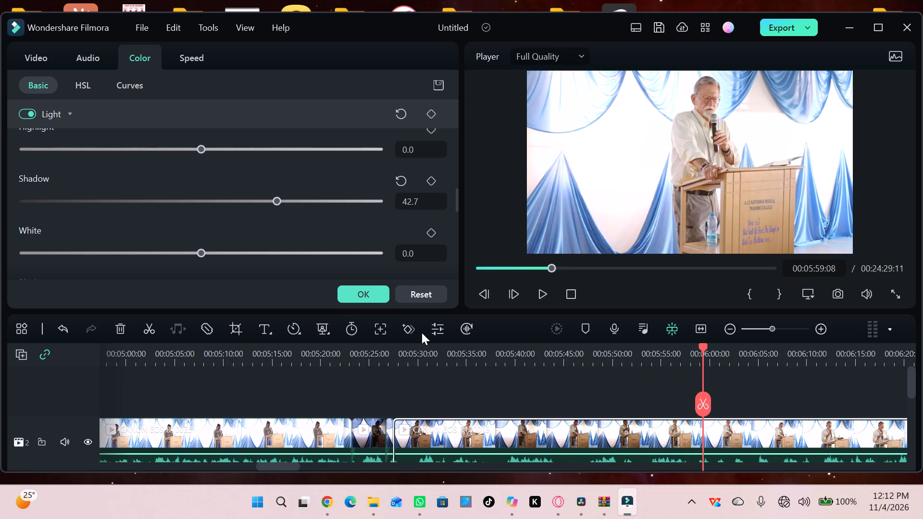
left_click(149, 331)
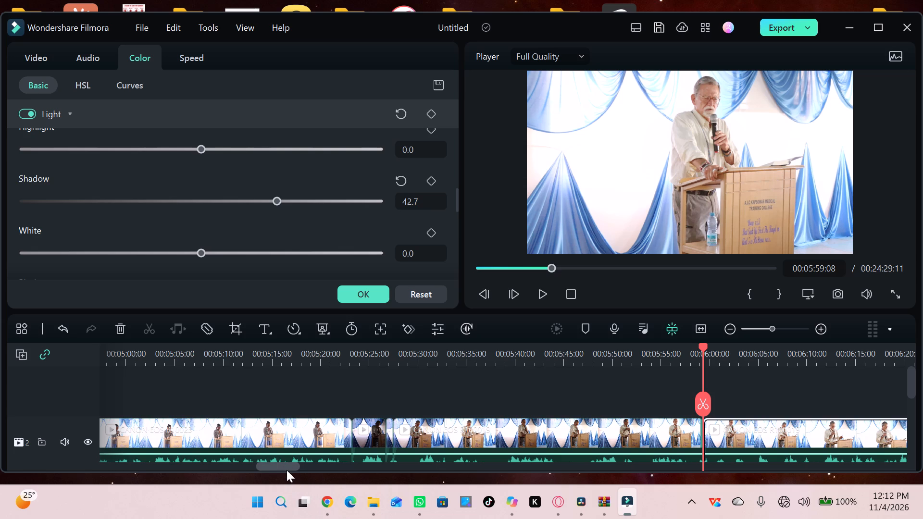
Scrub through the brighter section after the split and split it again at 00:07:08:10.
left_click_drag(287, 470, 312, 474)
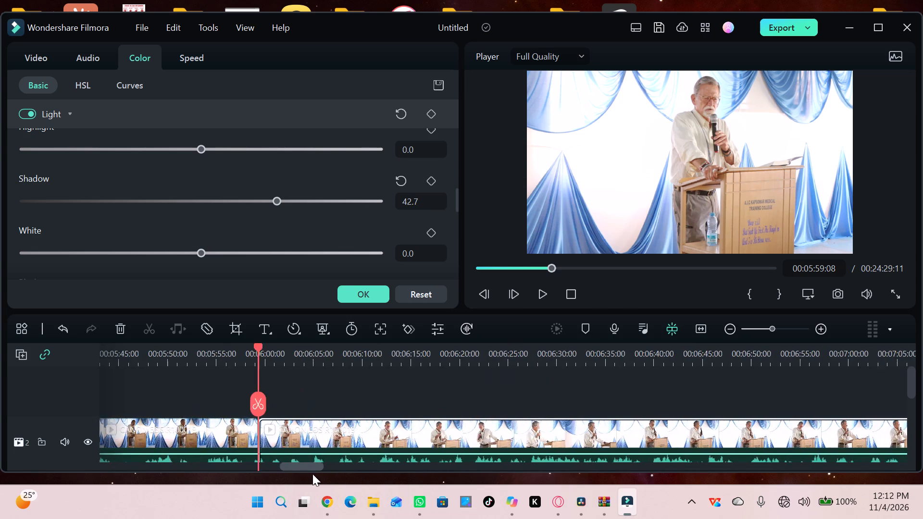
left_click_drag(312, 474, 313, 474)
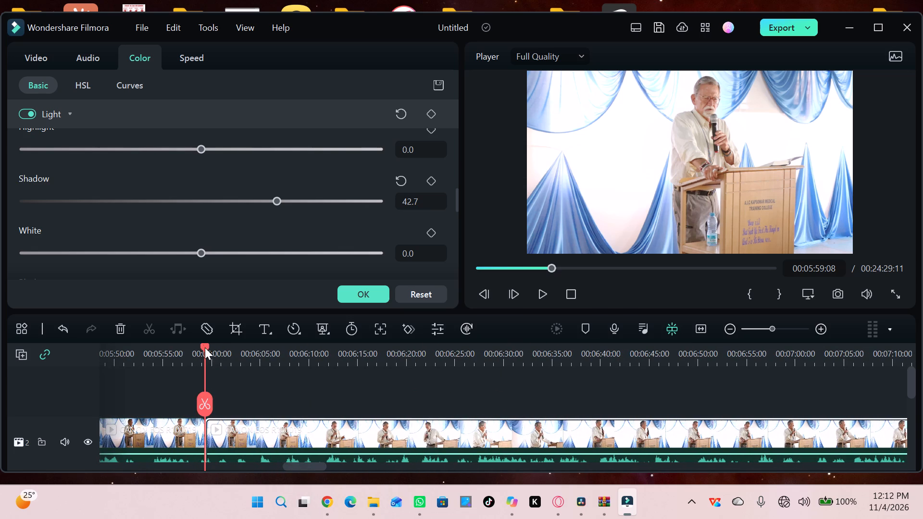
left_click_drag(203, 344, 513, 366)
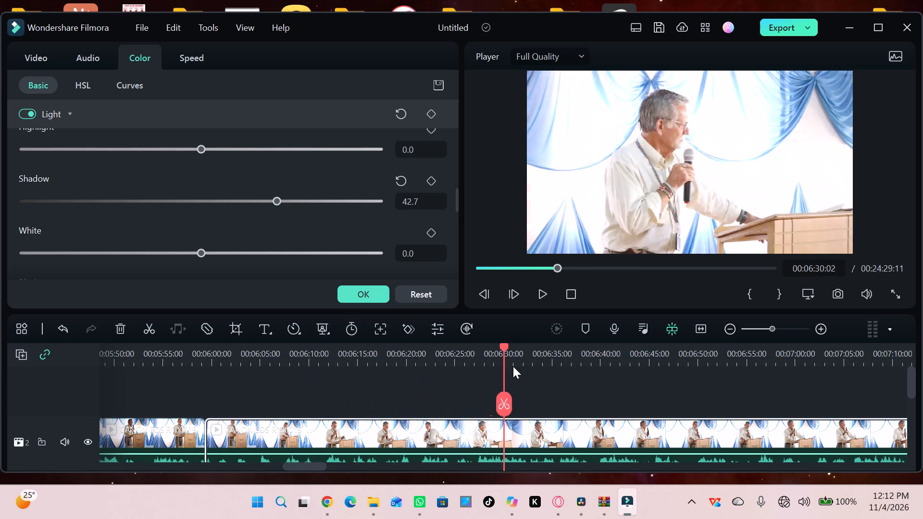
left_click_drag(513, 366, 726, 352)
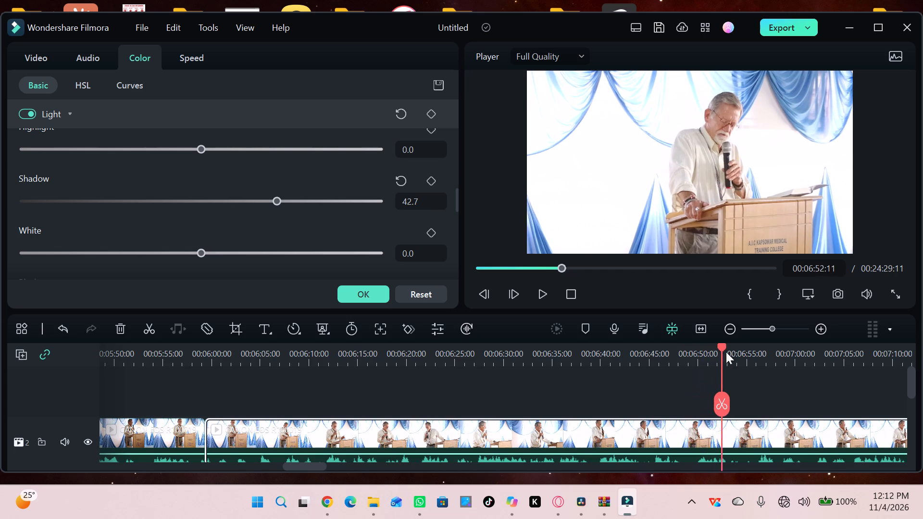
left_click_drag(726, 352, 877, 339)
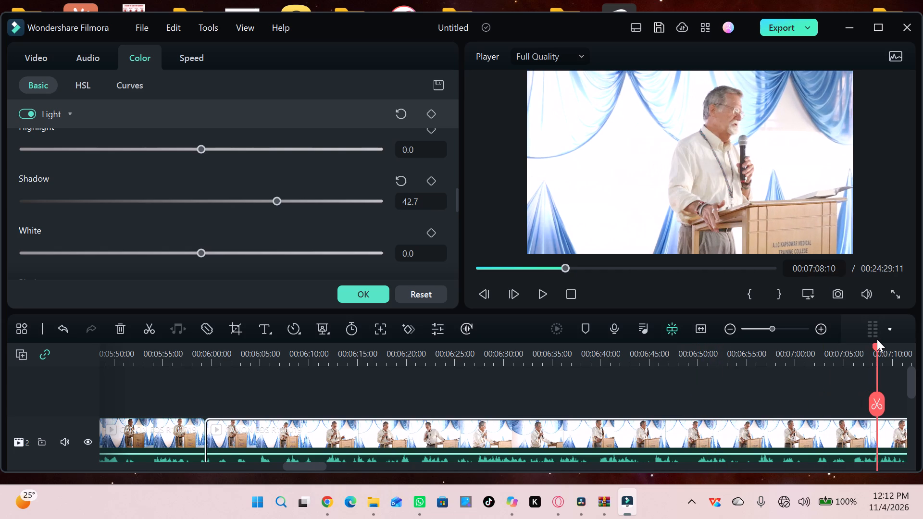
left_click(147, 331)
Lower the white value to -79.7 on the piece between the 00:05:59:08 and 00:07:08:10 splits.
triple_click(521, 439)
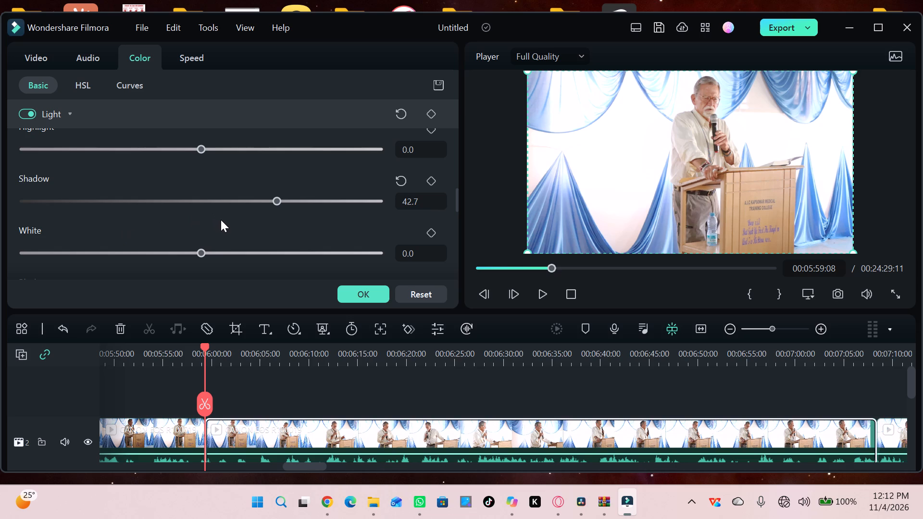
left_click_drag(201, 251, 105, 254)
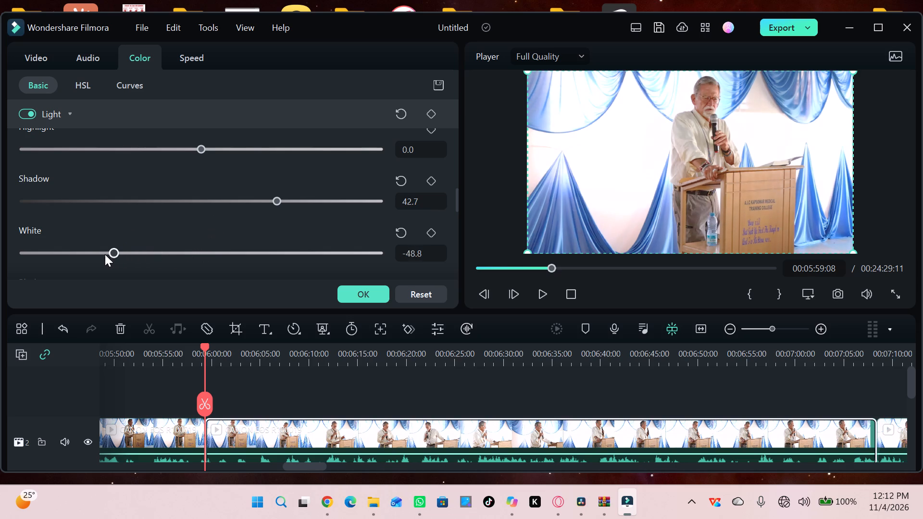
left_click_drag(105, 254, 60, 259)
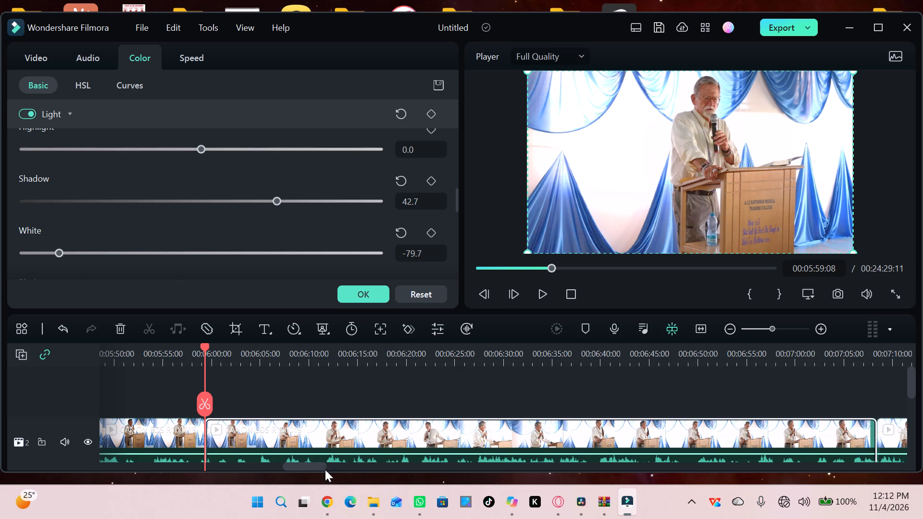
Scrub through the footage after the 00:07:08:10 split and split the clip again at 00:08:16:23.
left_click_drag(315, 463, 350, 473)
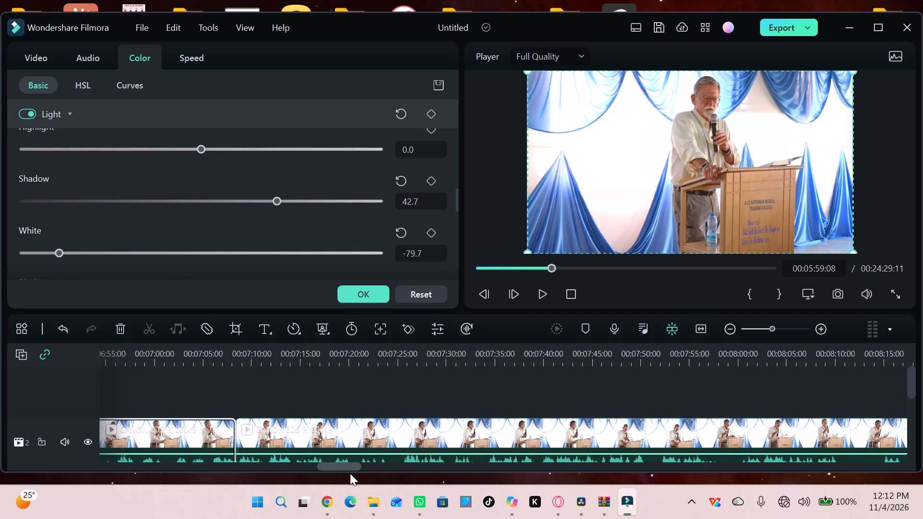
left_click_drag(350, 473, 352, 475)
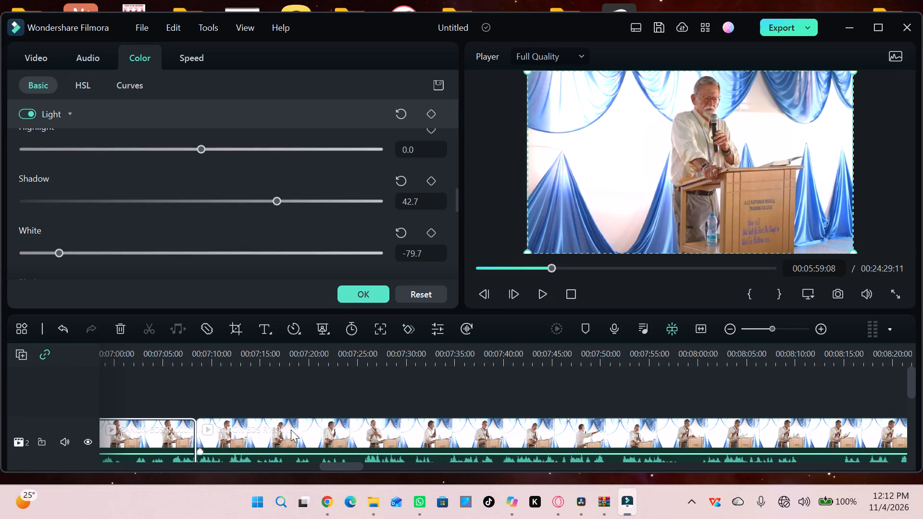
left_click(291, 364)
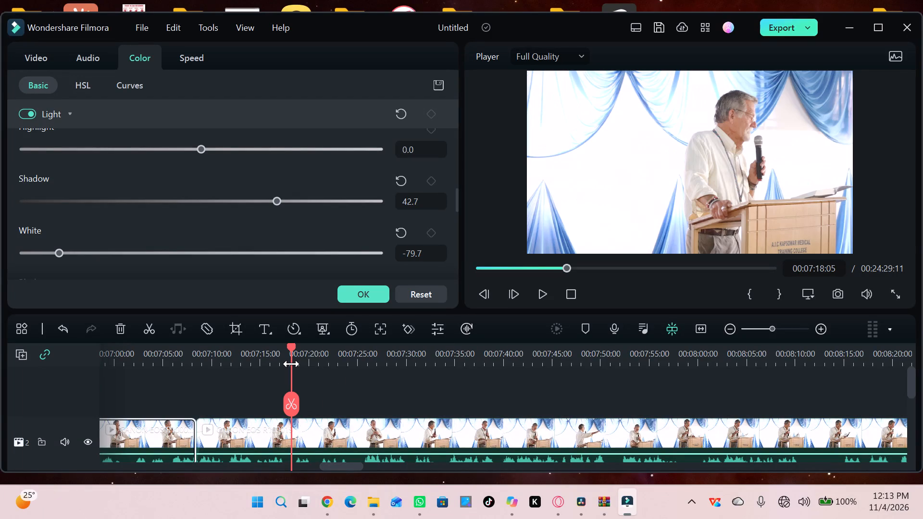
left_click_drag(291, 364, 531, 363)
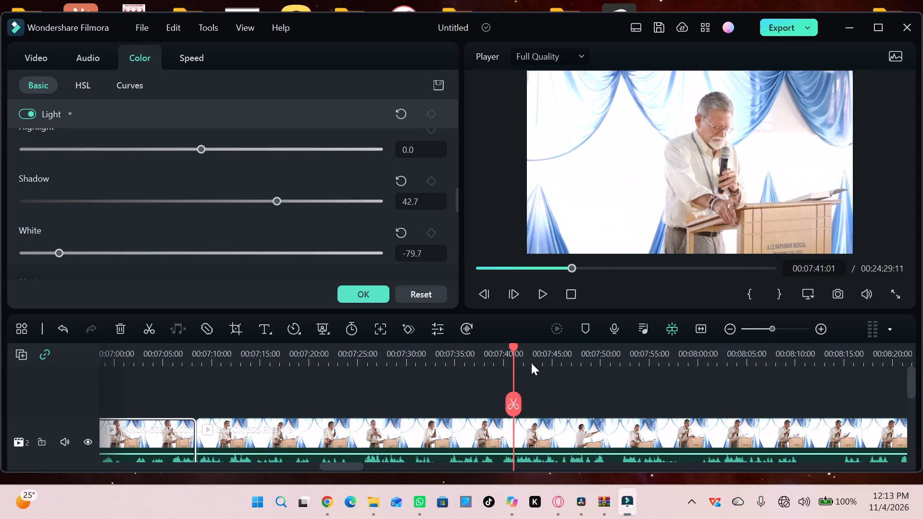
left_click_drag(531, 363, 804, 352)
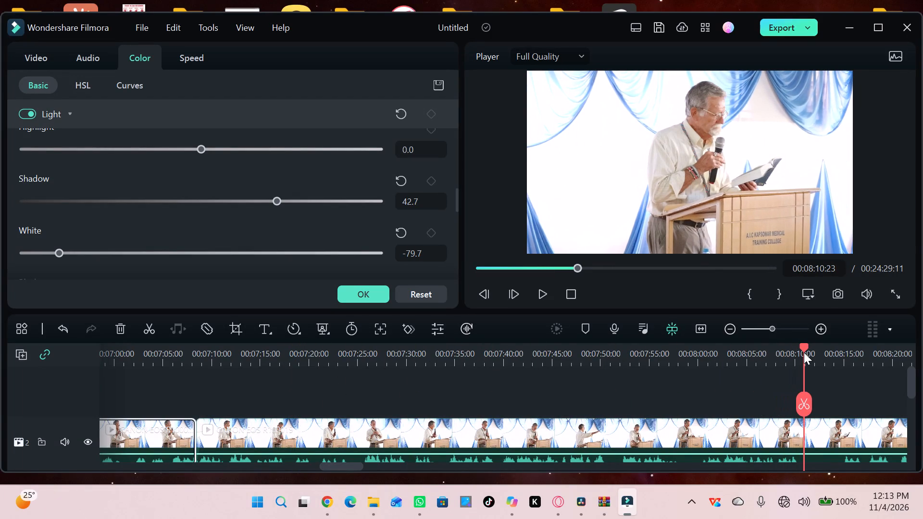
left_click_drag(804, 352, 862, 353)
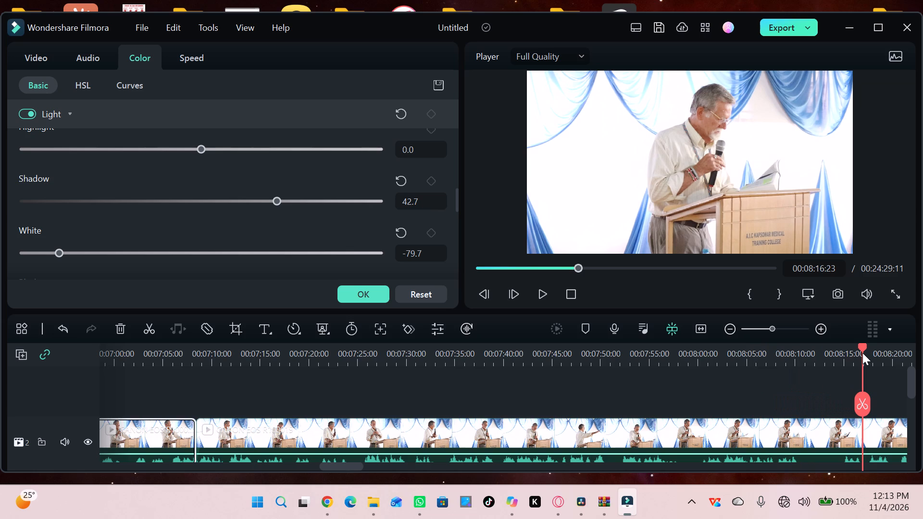
left_click(148, 329)
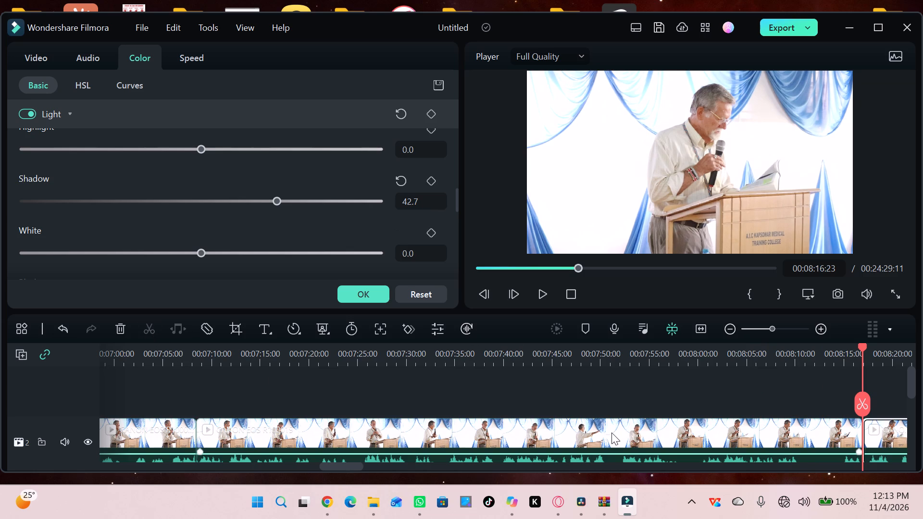
Lower the white value to -100.0 on the piece between the 00:07:08:10 and 00:08:16:23 splits.
double_click(605, 443)
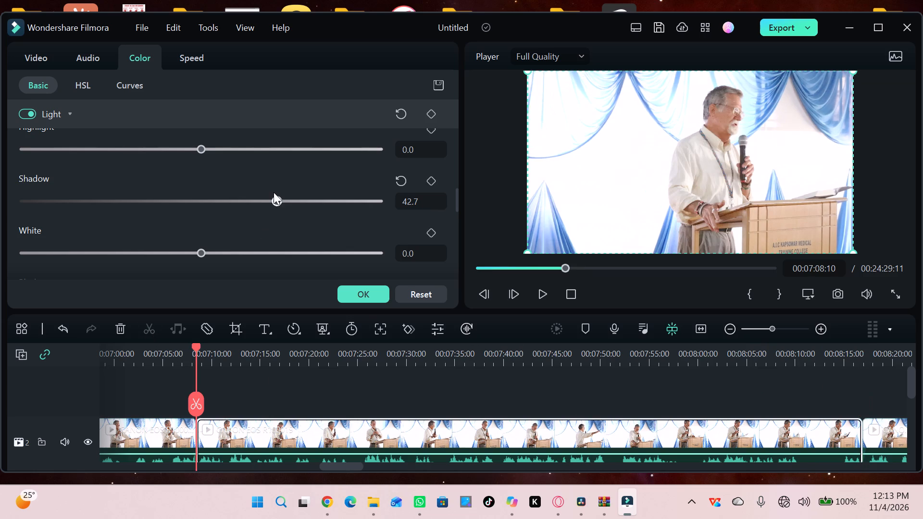
left_click_drag(202, 252, 86, 255)
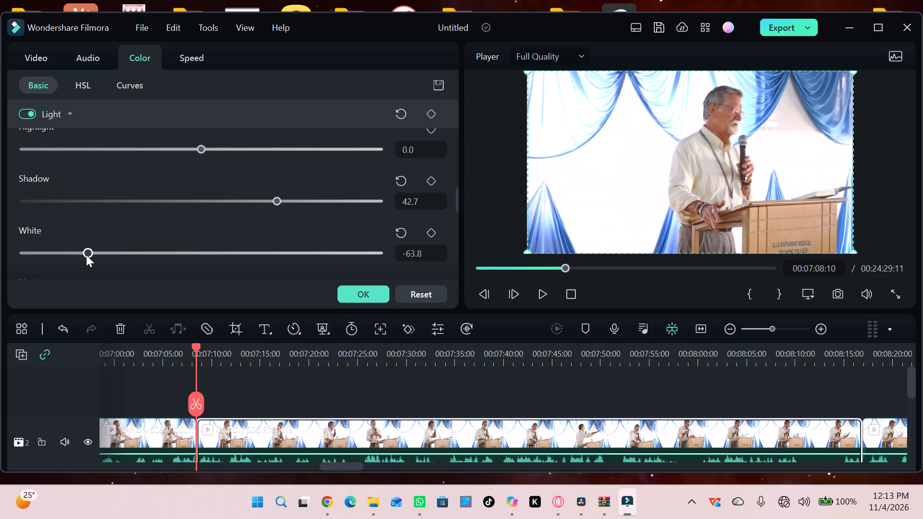
left_click_drag(86, 255, 16, 263)
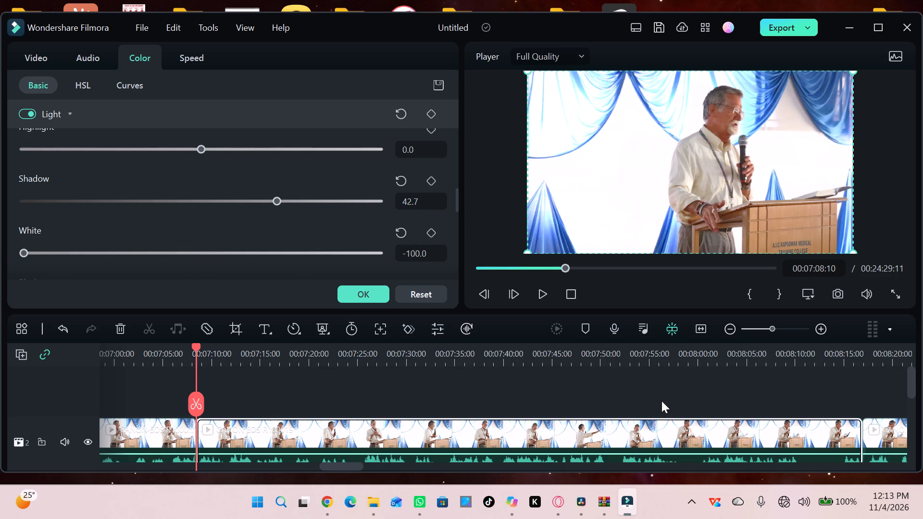
Scrub through the footage after the 00:08:16:23 split and split the clip again at 00:09:45:02.
left_click_drag(347, 464, 396, 470)
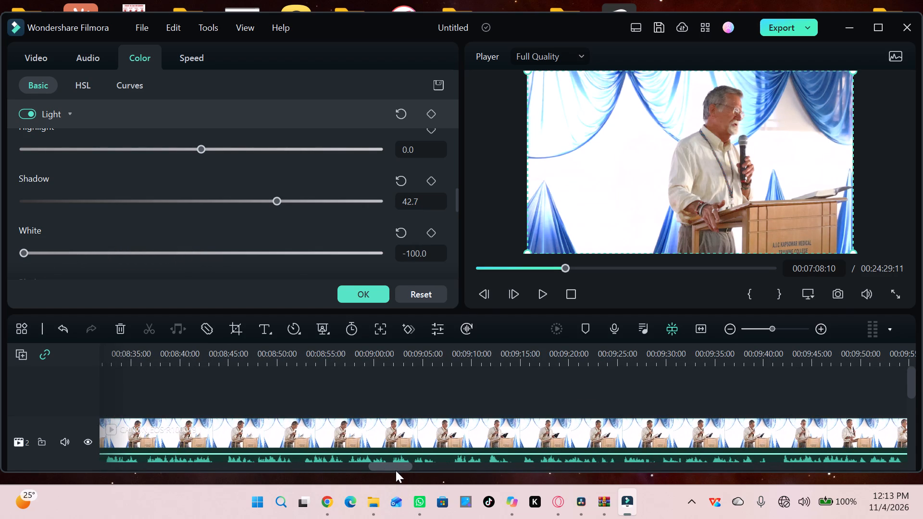
left_click_drag(396, 470, 375, 467)
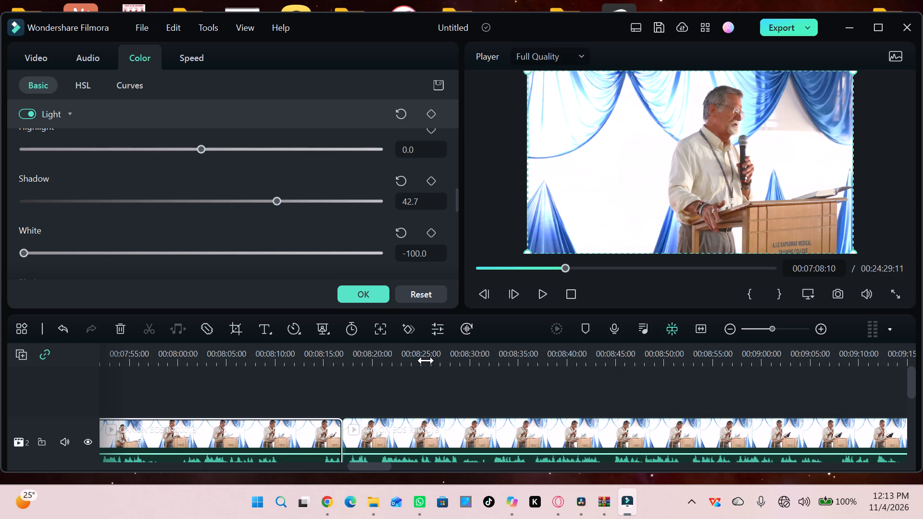
left_click(426, 360)
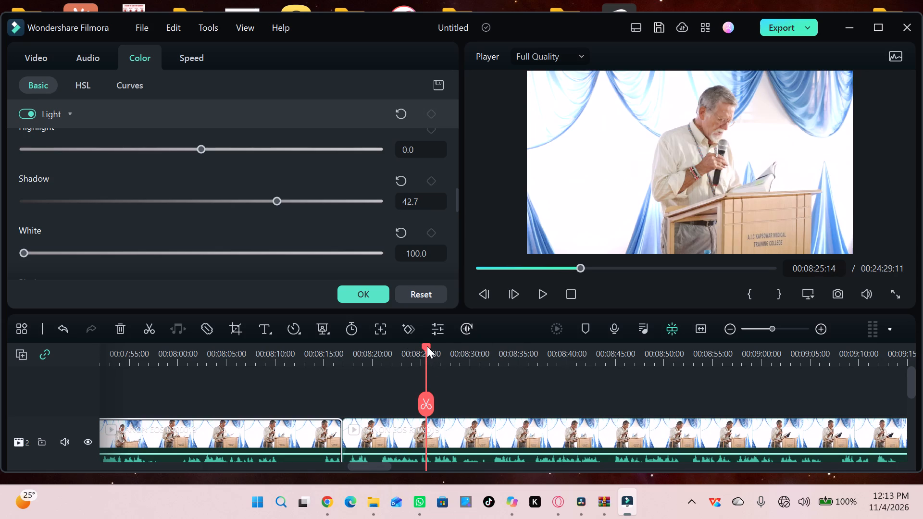
left_click_drag(426, 346, 726, 360)
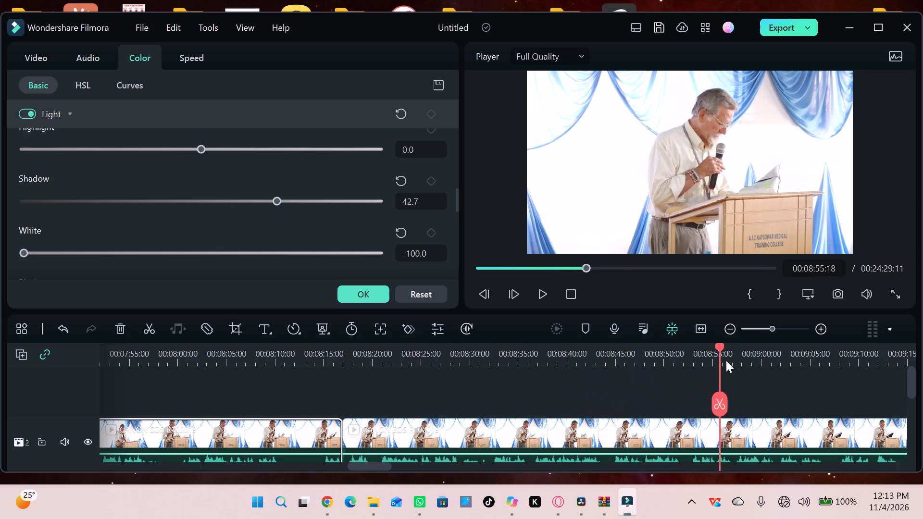
left_click_drag(726, 360, 866, 345)
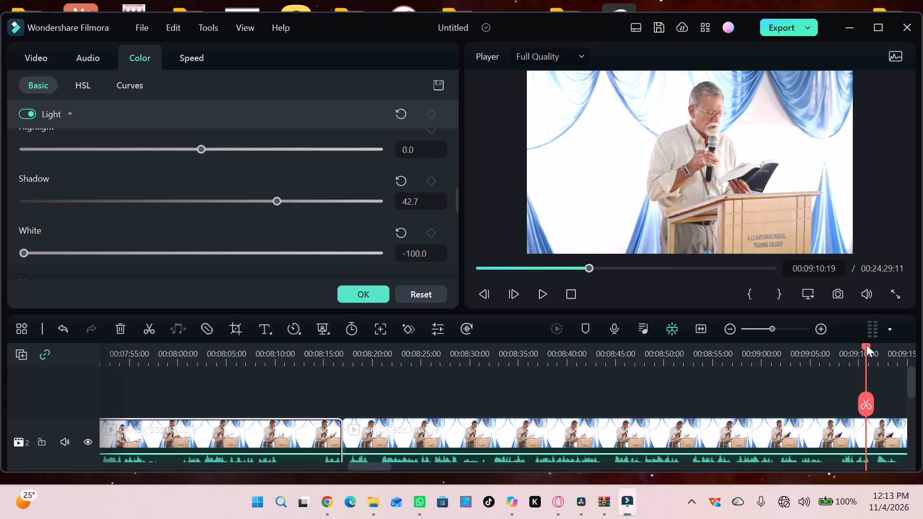
left_click_drag(866, 345, 884, 345)
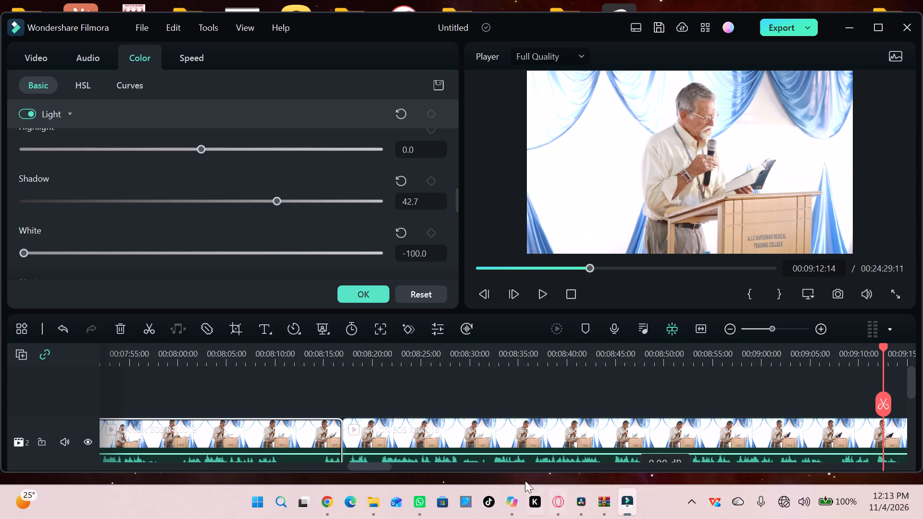
left_click_drag(363, 468, 378, 466)
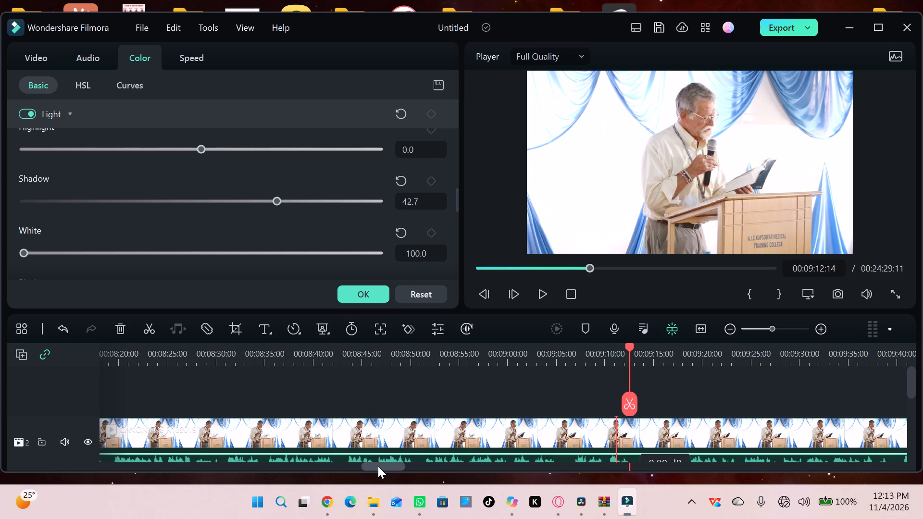
left_click_drag(378, 466, 381, 466)
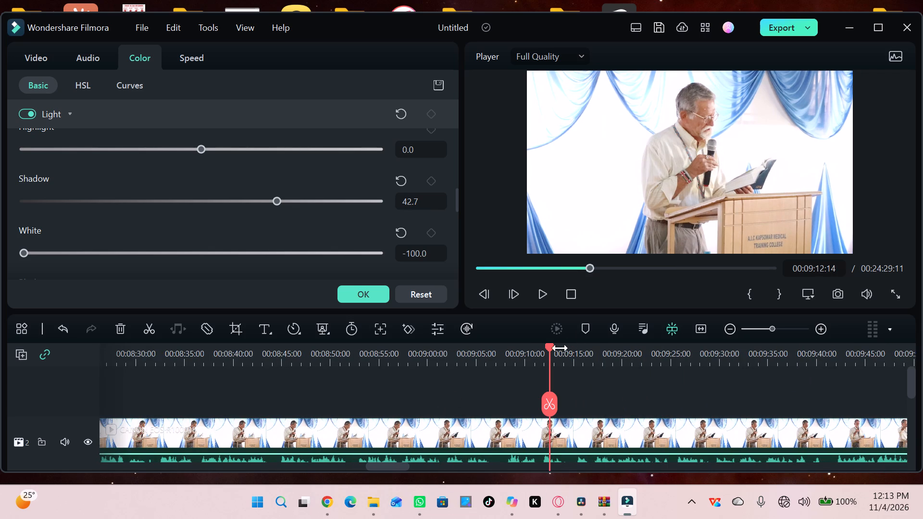
left_click_drag(553, 349, 791, 383)
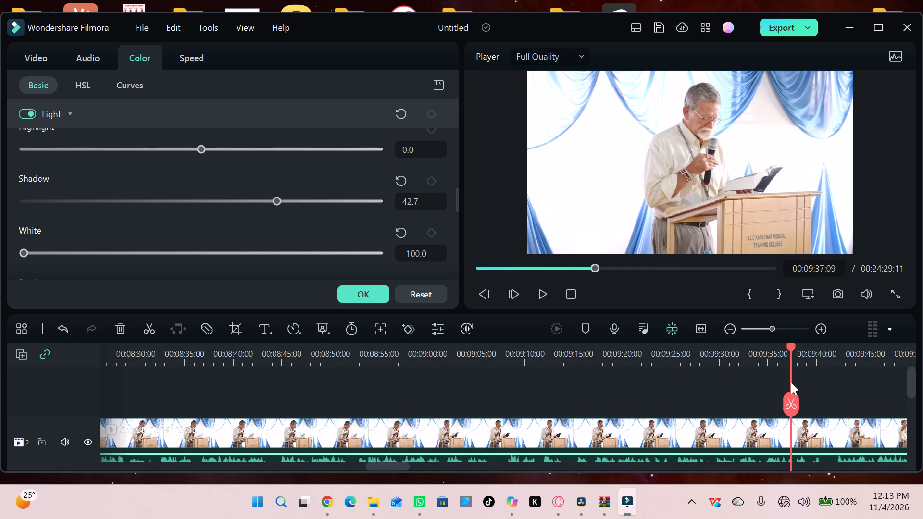
left_click_drag(791, 383, 866, 379)
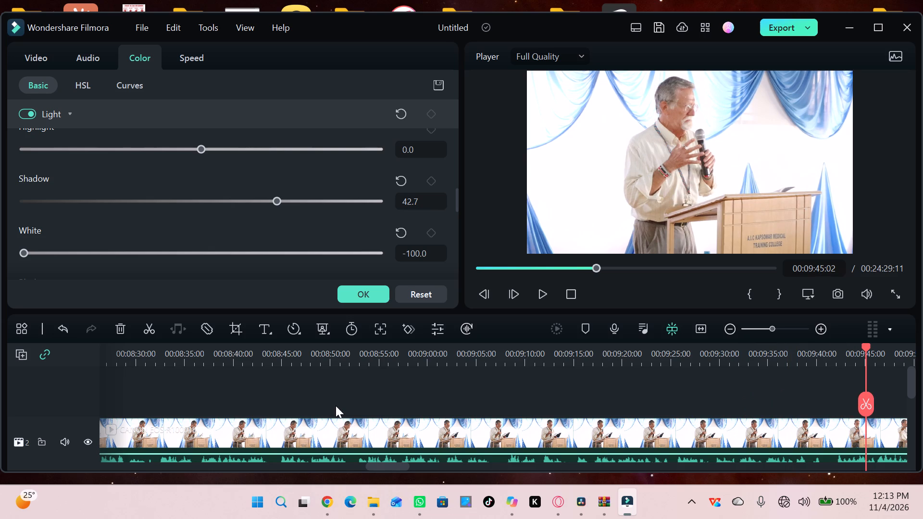
double_click(145, 331)
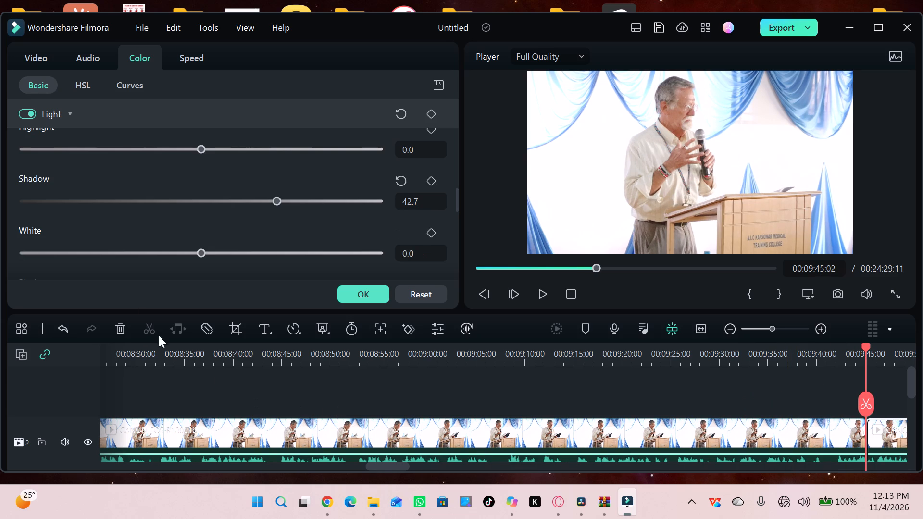
On the piece between the 00:08:16:23 and 00:09:45:02 splits, set white to -62.6 and shadow to -6.5.
left_click(437, 457)
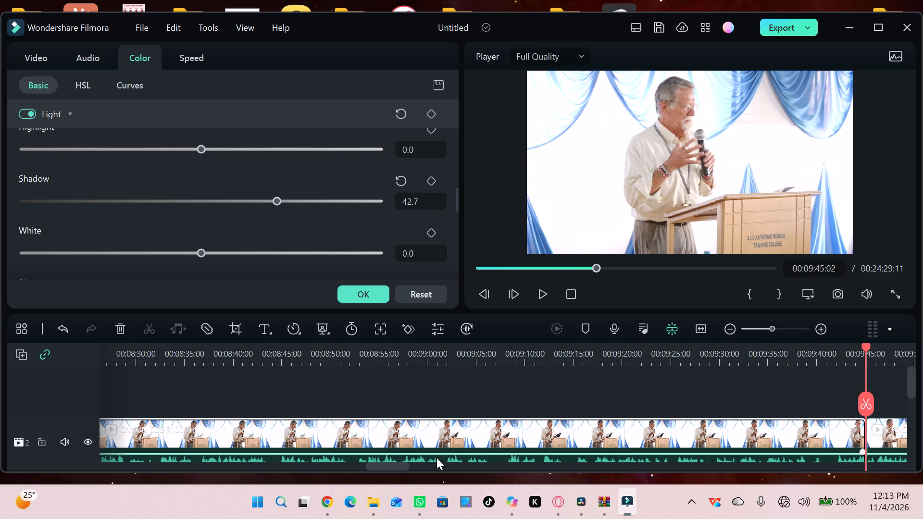
left_click(440, 361)
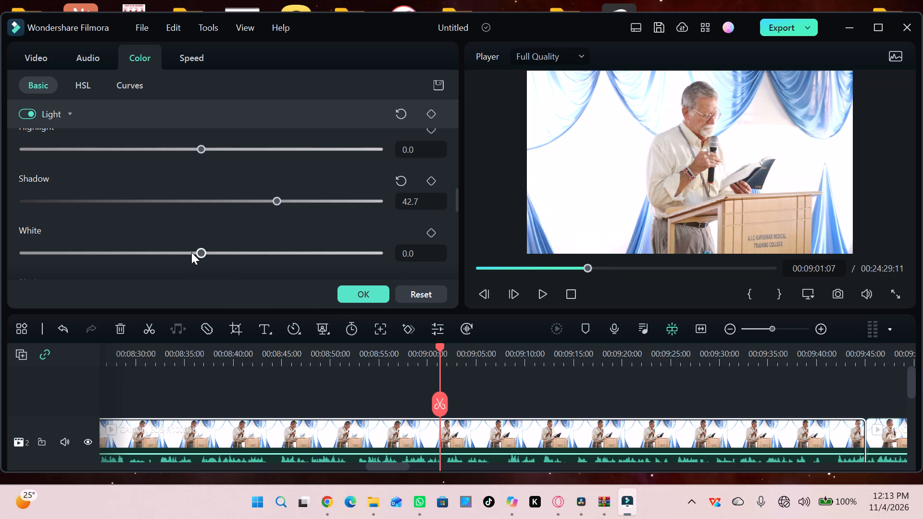
left_click_drag(202, 251, 90, 247)
scroll(271, 202, "right", 2)
scroll(271, 202, "left", 1)
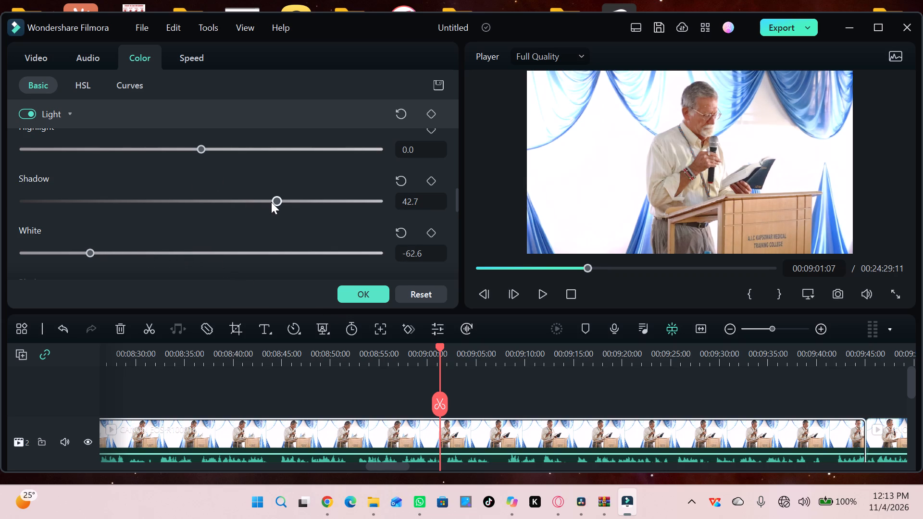
scroll(271, 202, "left", 2)
left_click_drag(279, 199, 216, 209)
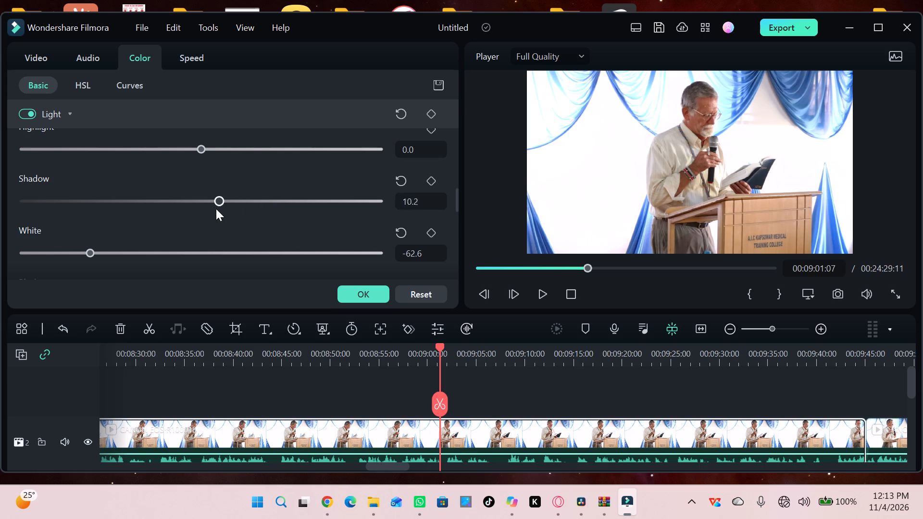
left_click_drag(216, 209, 190, 210)
Preview the footage at 00:10:50:21 and lower shadow to -26.8 on the still-selected piece between the 00:08:16:23 and 00:09:45:02 splits.
left_click(887, 454)
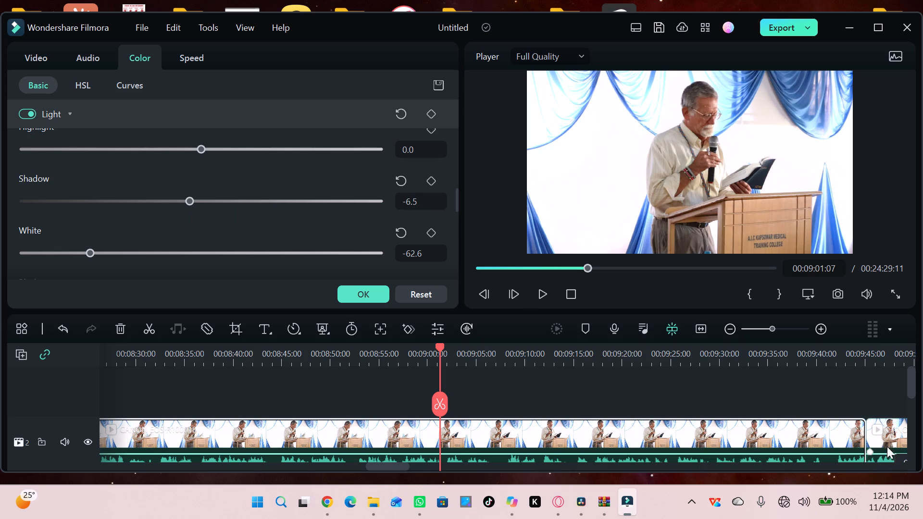
left_click(888, 359)
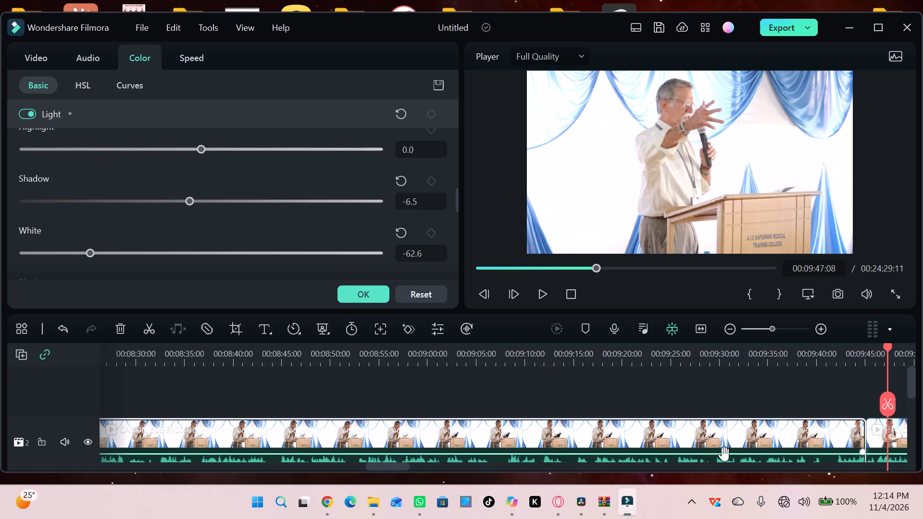
left_click_drag(393, 465, 445, 474)
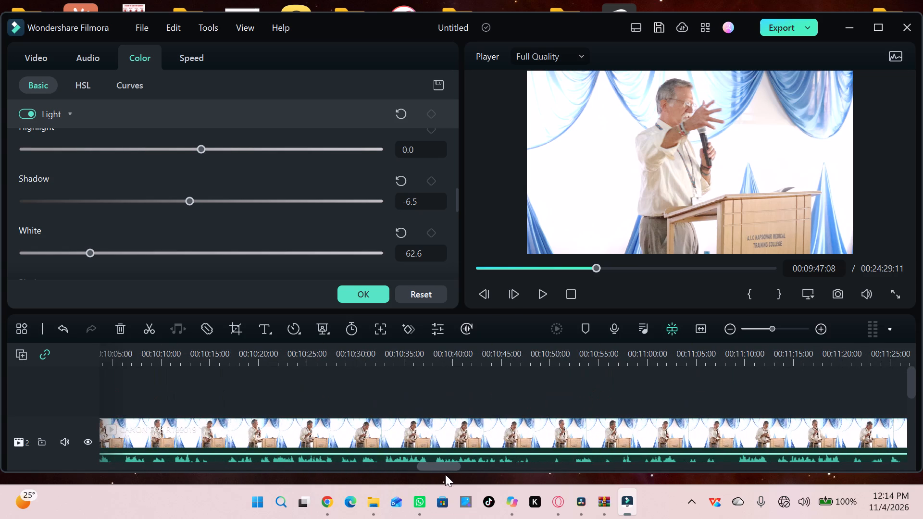
left_click_drag(445, 474, 445, 475)
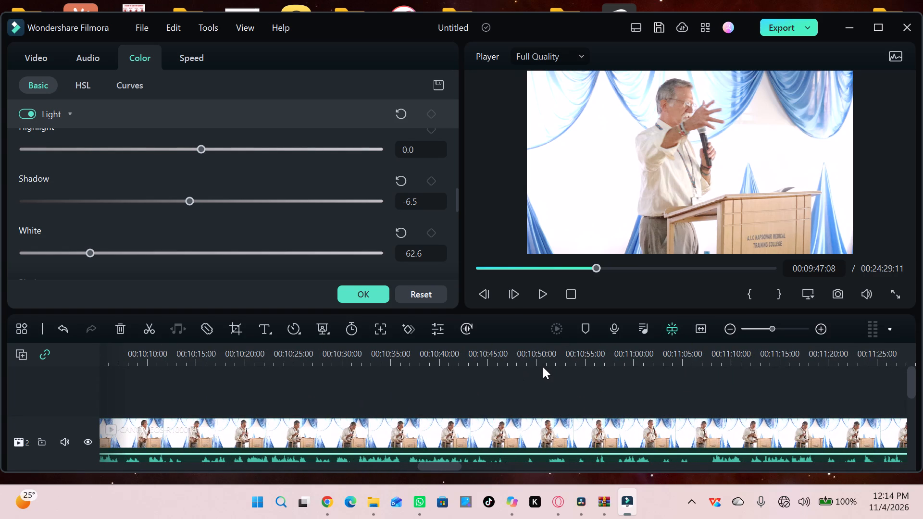
left_click(544, 363)
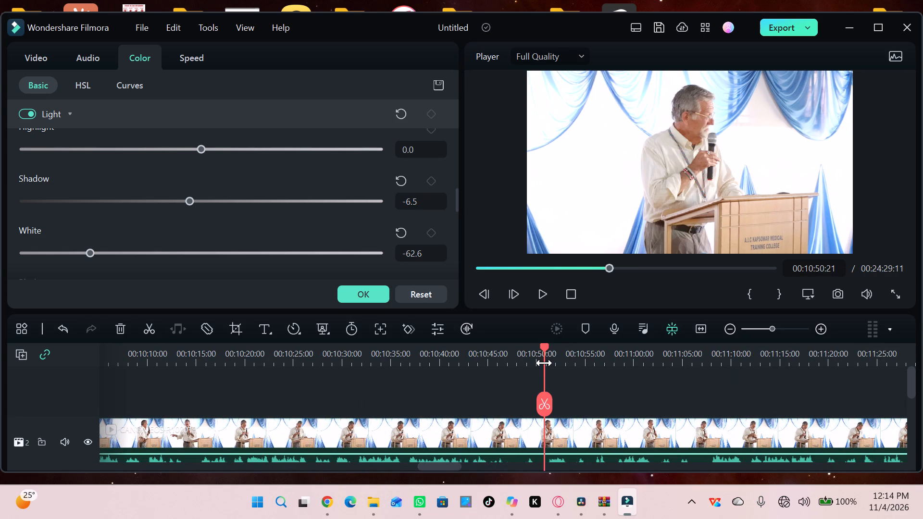
left_click(544, 363)
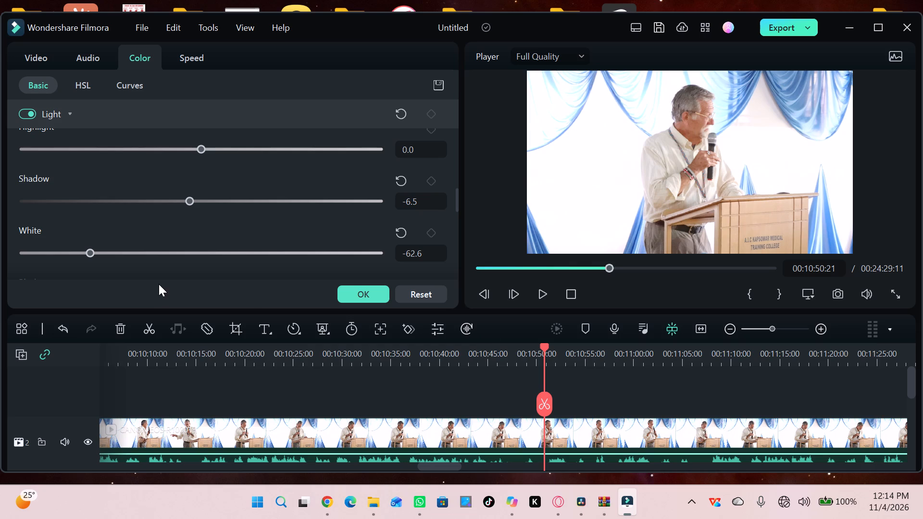
left_click_drag(192, 200, 154, 206)
left_click_drag(154, 206, 153, 206)
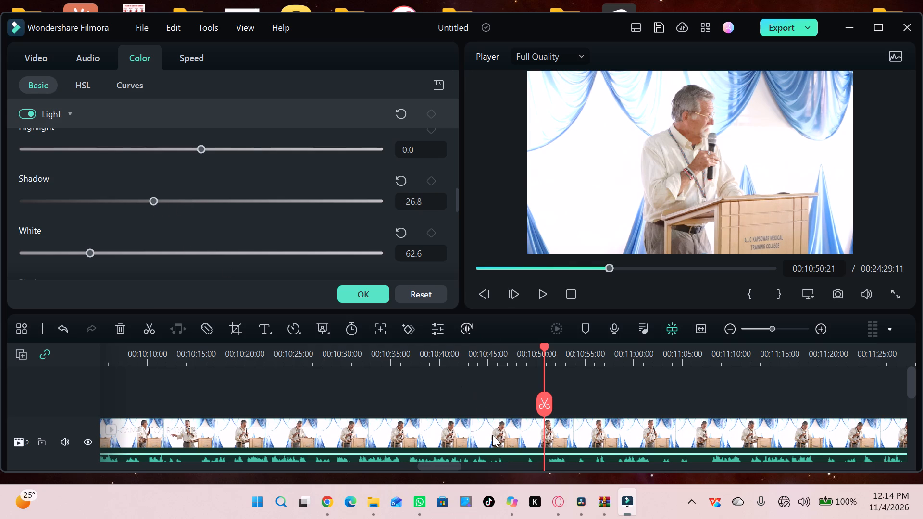
On the piece after the 00:09:45:02 split, set shadow to -7.3 and white to -41.5.
left_click(492, 435)
left_click_drag(274, 200, 188, 204)
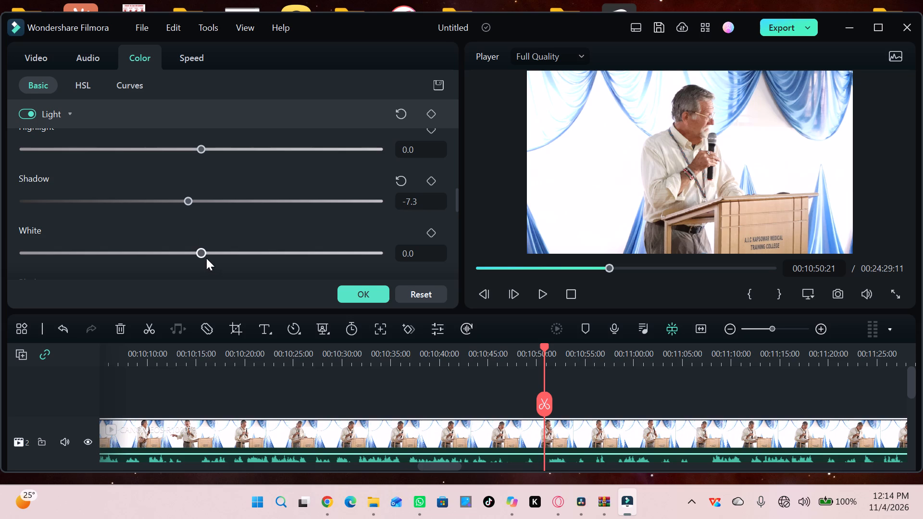
left_click_drag(201, 256, 127, 256)
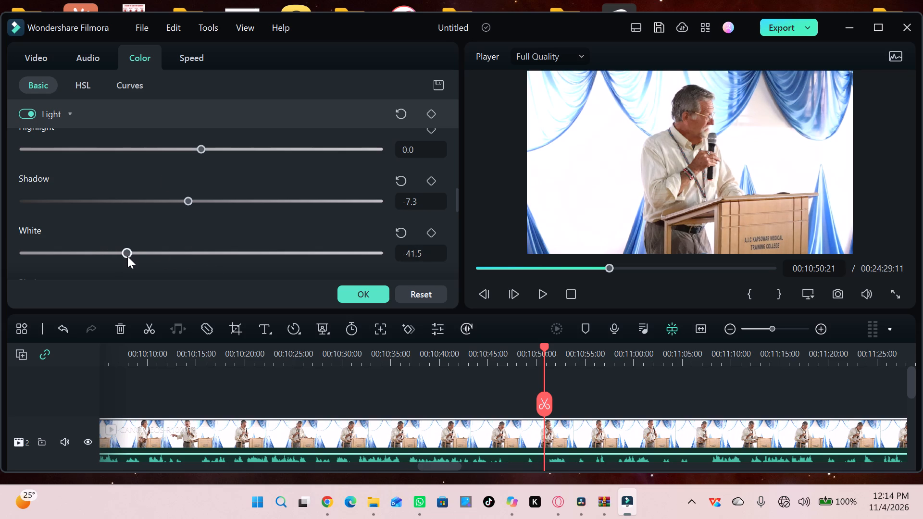
Scrub through the piece after the 00:09:45:02 split up to 00:17:10:08, checking how its light holds up.
left_click_drag(545, 347, 578, 345)
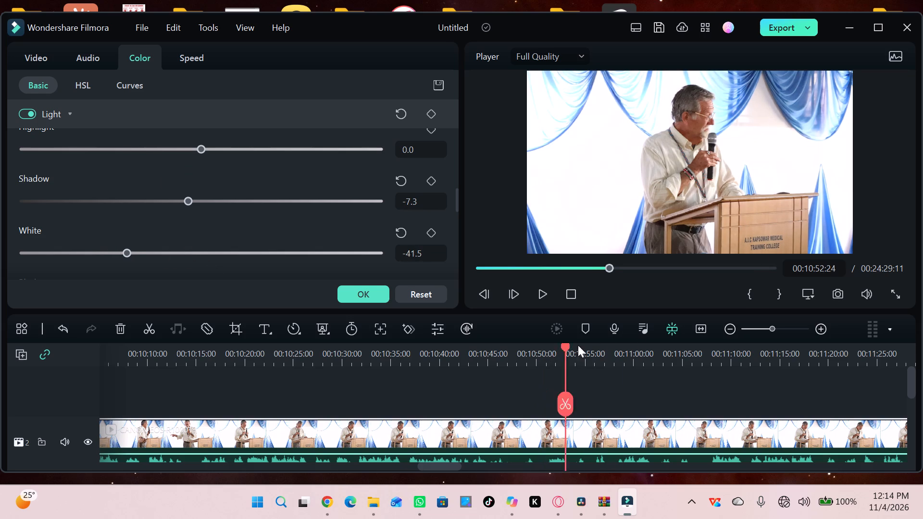
left_click_drag(578, 345, 914, 345)
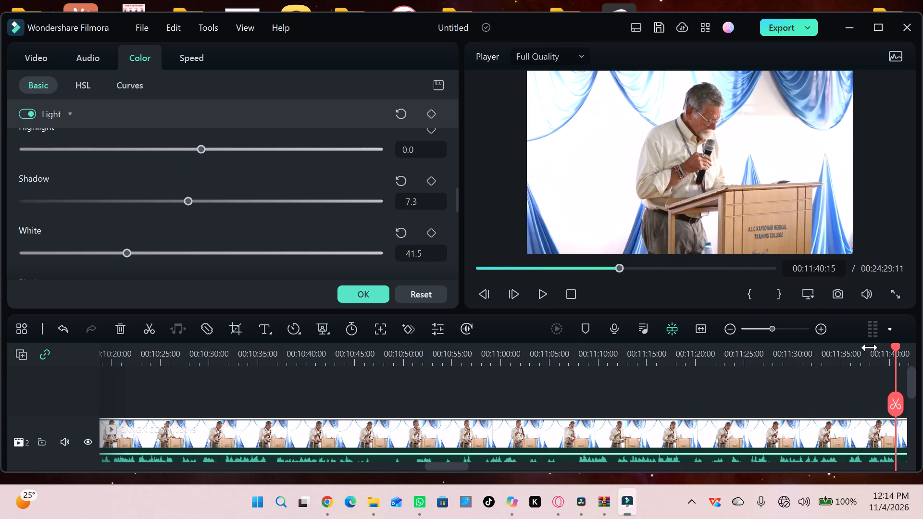
left_click(922, 318)
left_click_drag(893, 344, 922, 351)
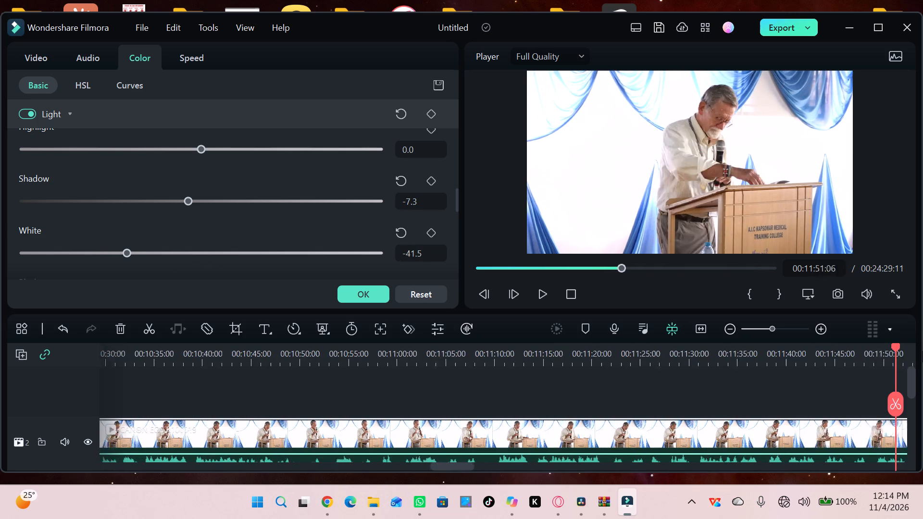
left_click_drag(922, 351, 898, 347)
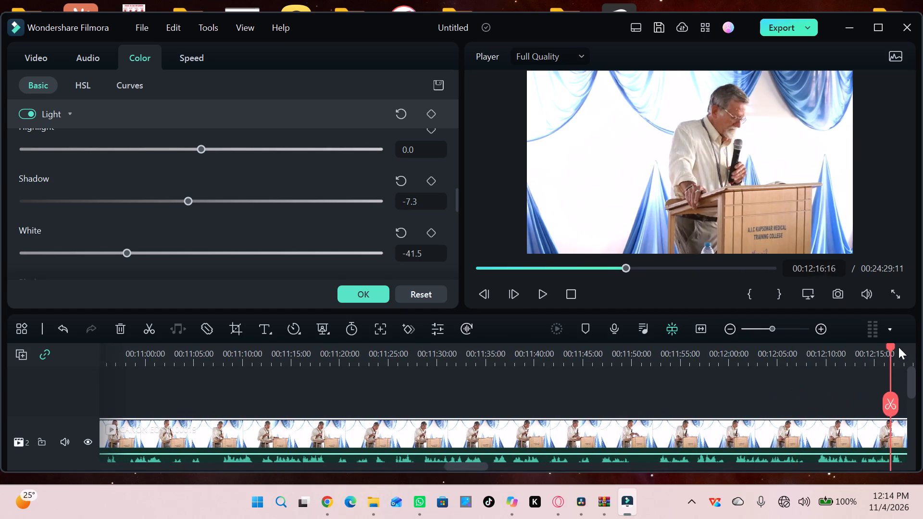
left_click_drag(898, 347, 883, 383)
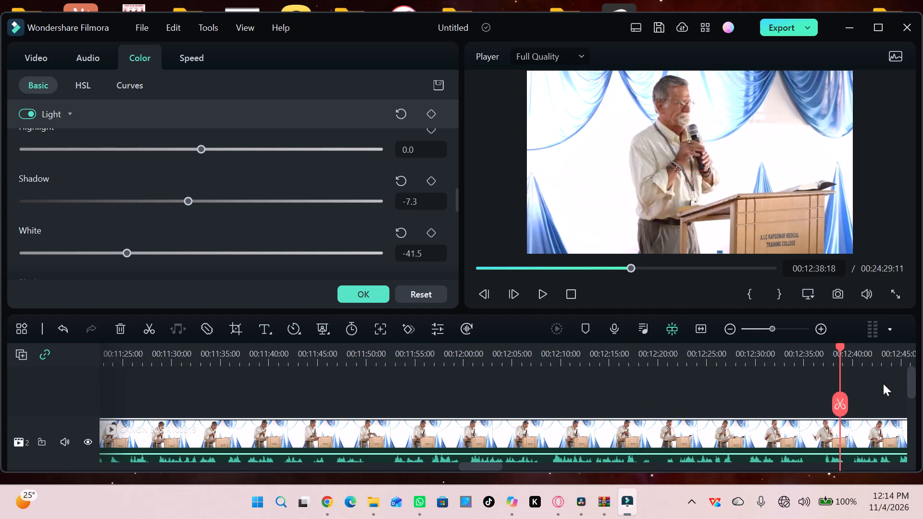
left_click_drag(883, 383, 918, 384)
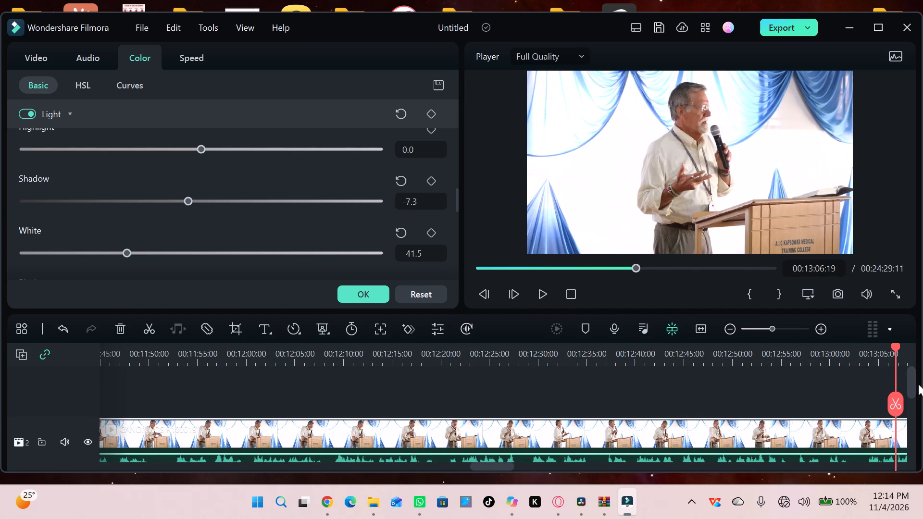
left_click_drag(918, 384, 918, 391)
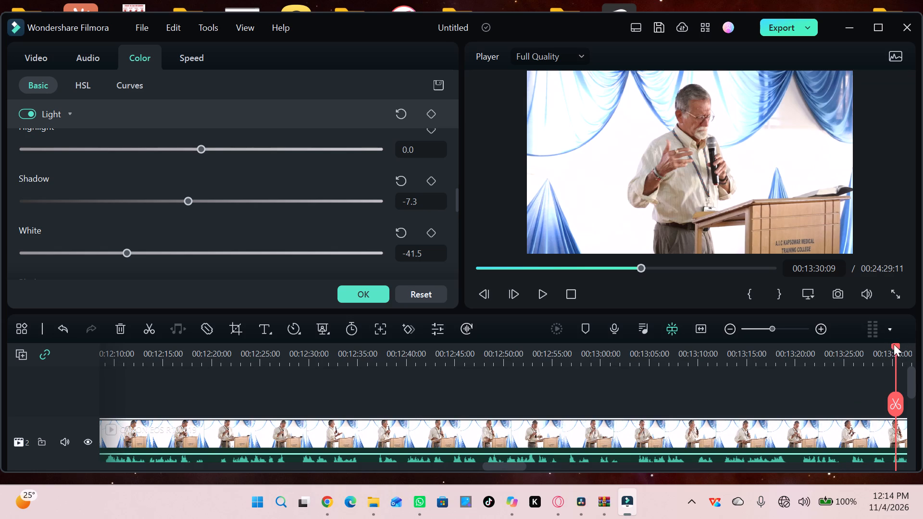
left_click(781, 345)
left_click_drag(784, 347, 832, 376)
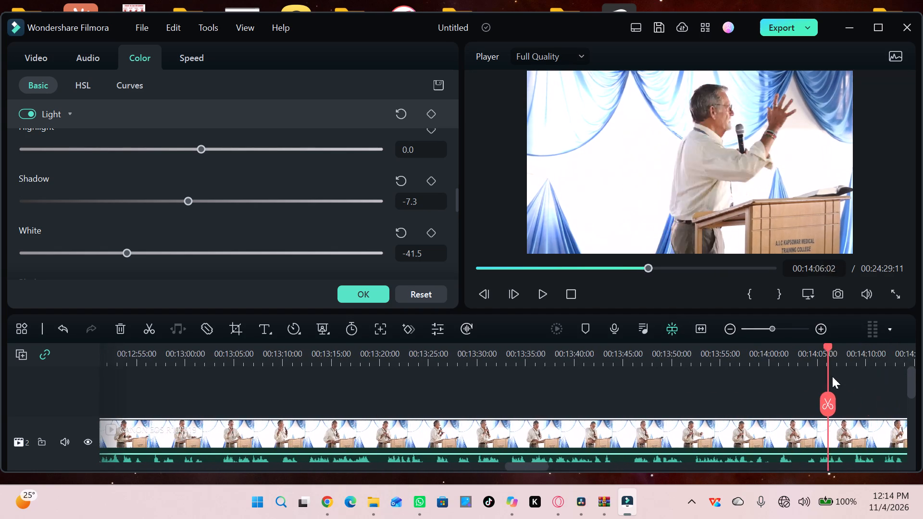
left_click_drag(832, 376, 888, 393)
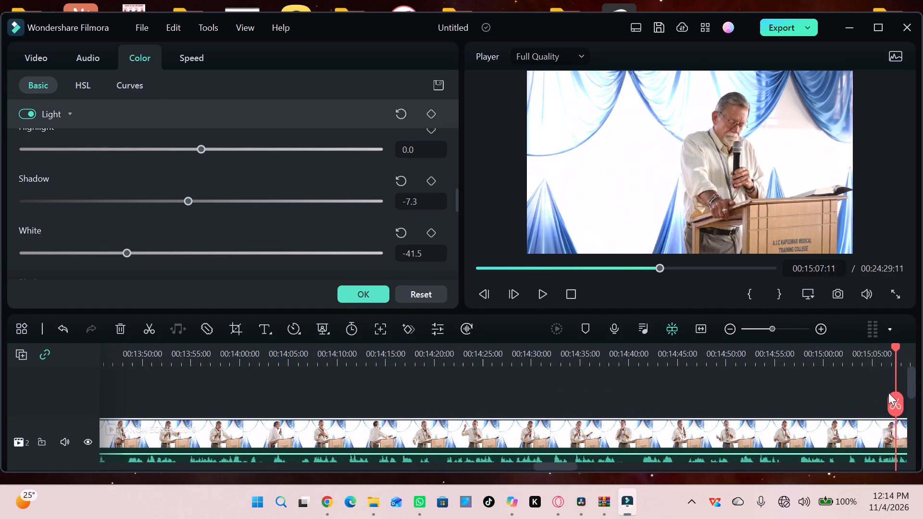
left_click_drag(888, 393, 833, 412)
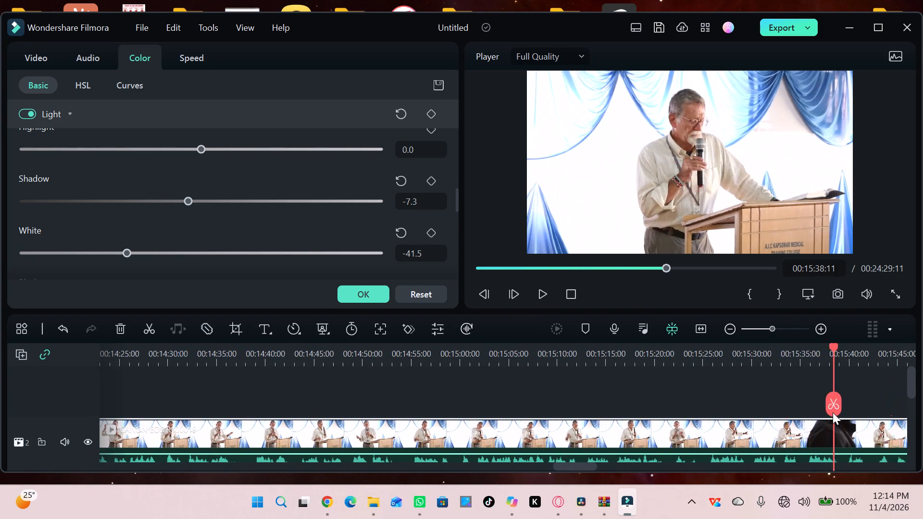
left_click_drag(833, 412, 704, 429)
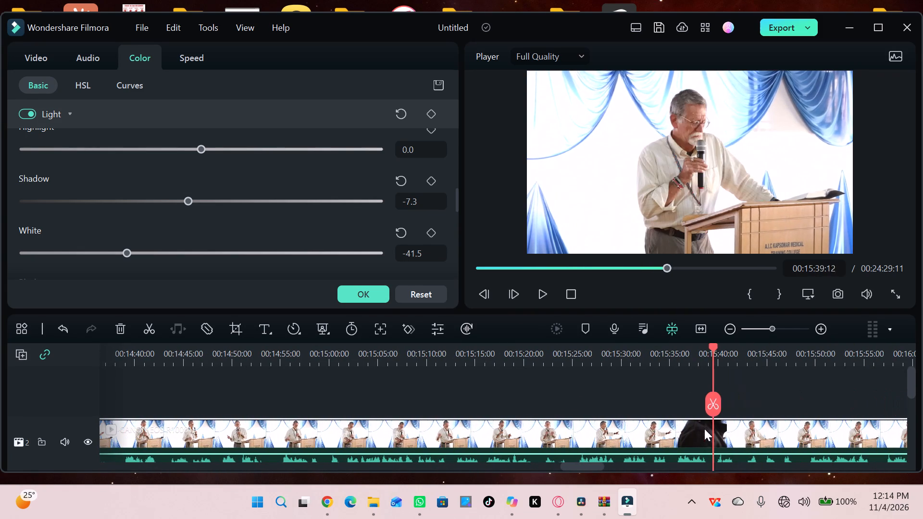
left_click_drag(704, 429, 922, 418)
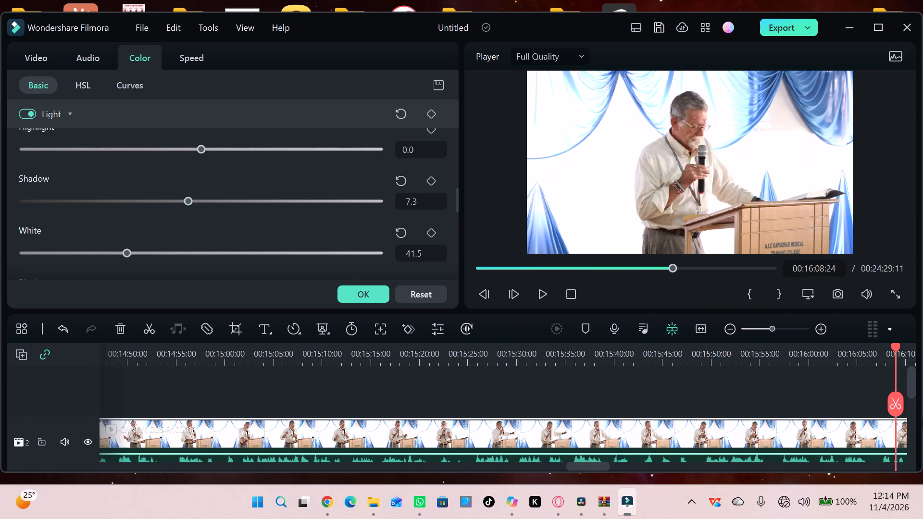
left_click_drag(922, 418, 922, 423)
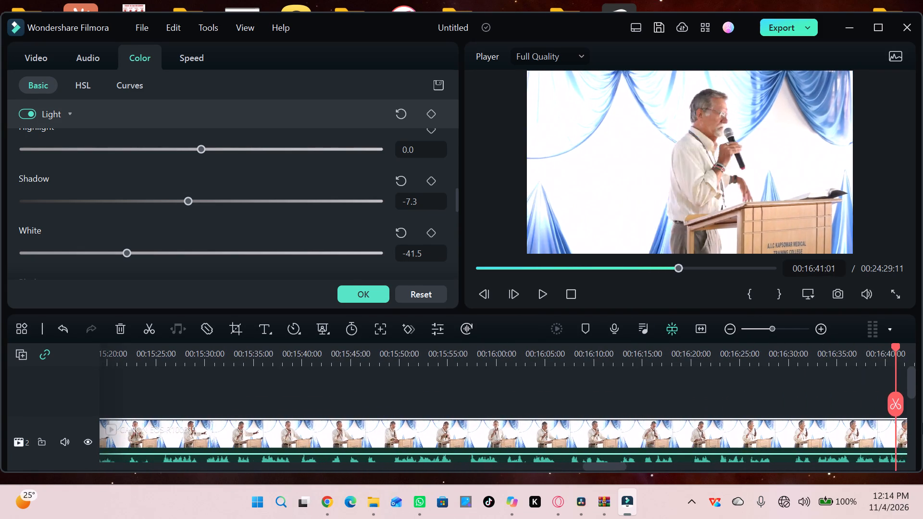
left_click_drag(922, 423, 889, 431)
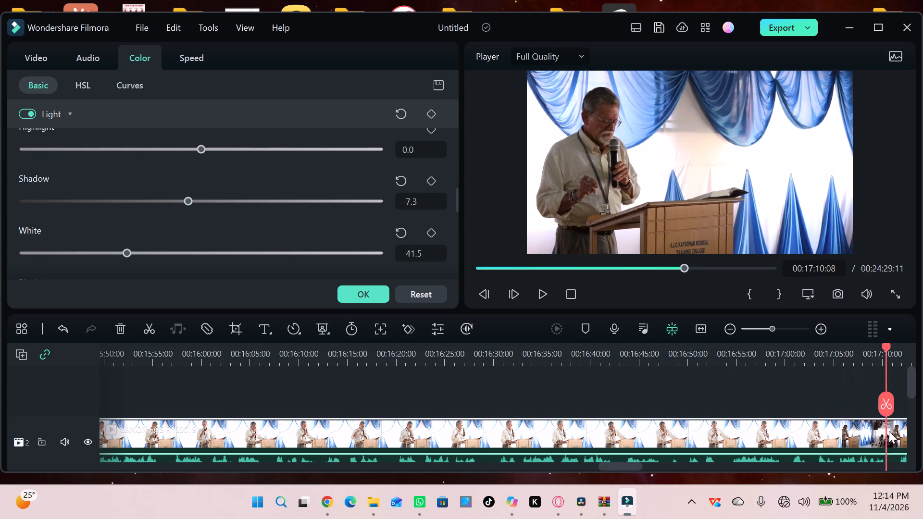
Play back the footage from about 00:16:50 to find the lighting change and split the clip at 00:17:00:22.
left_click_drag(889, 431, 693, 452)
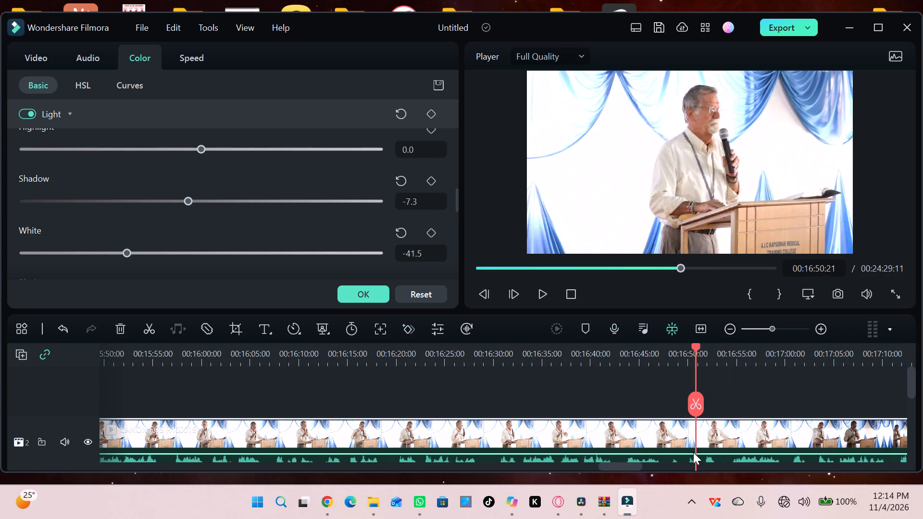
left_click_drag(693, 452, 693, 452)
key("space")
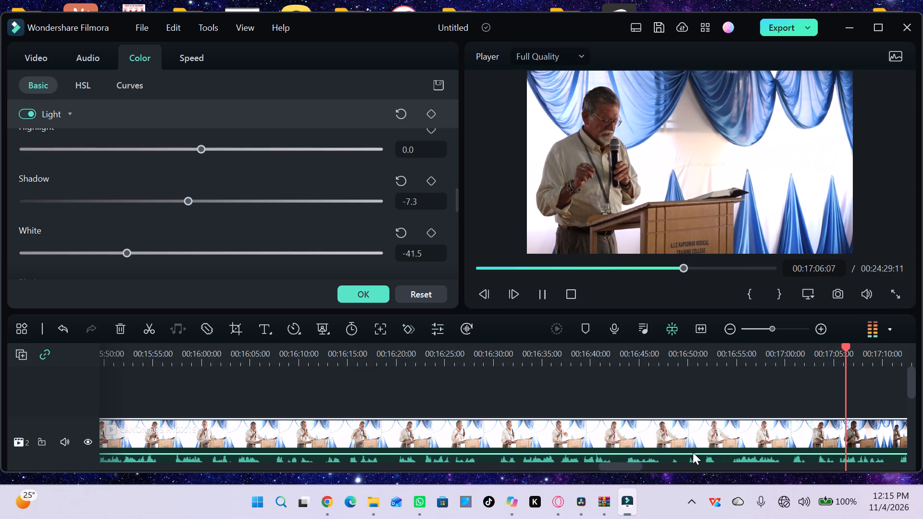
left_click(705, 358)
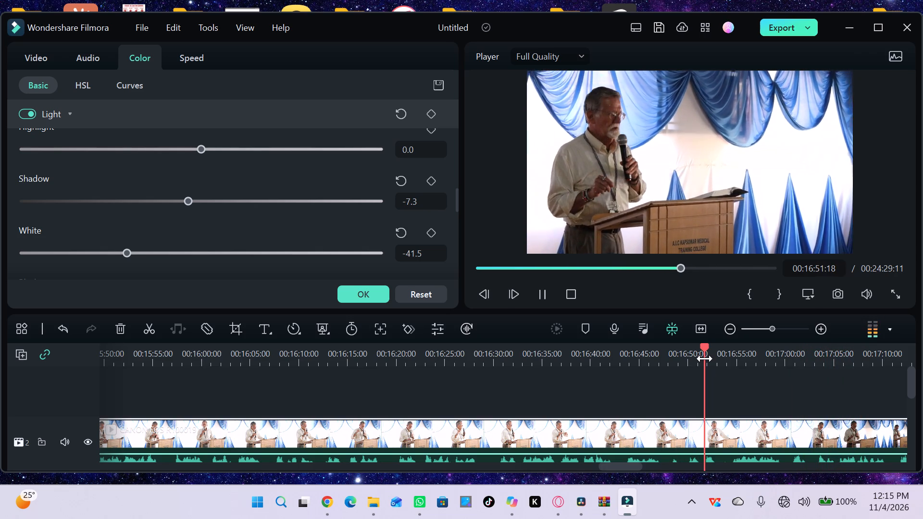
left_click(705, 358)
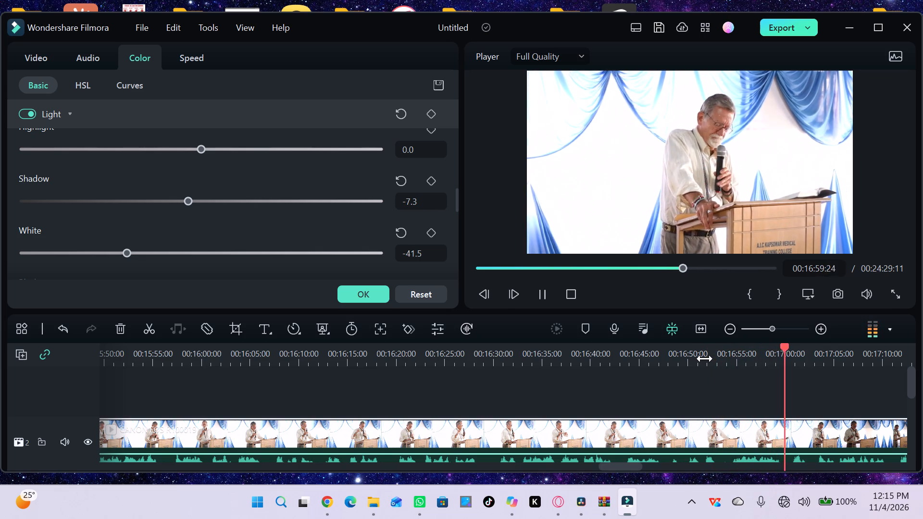
key("space")
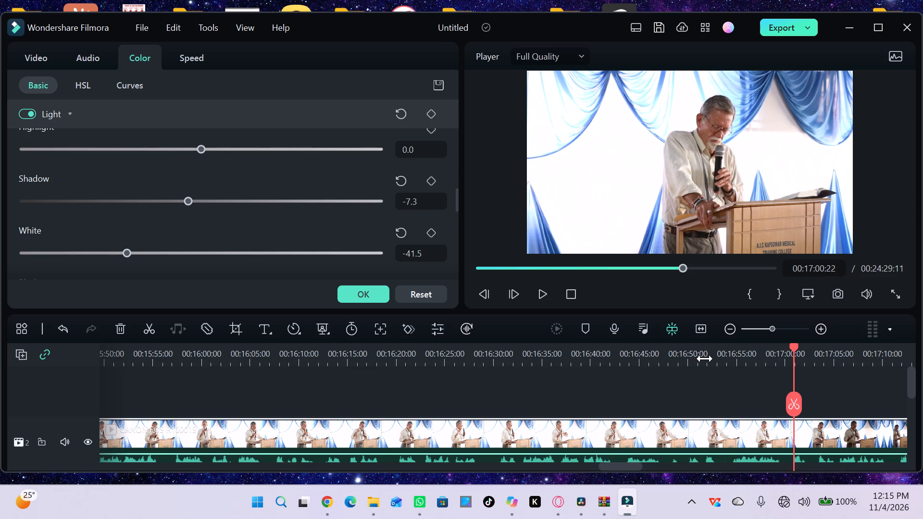
left_click(152, 331)
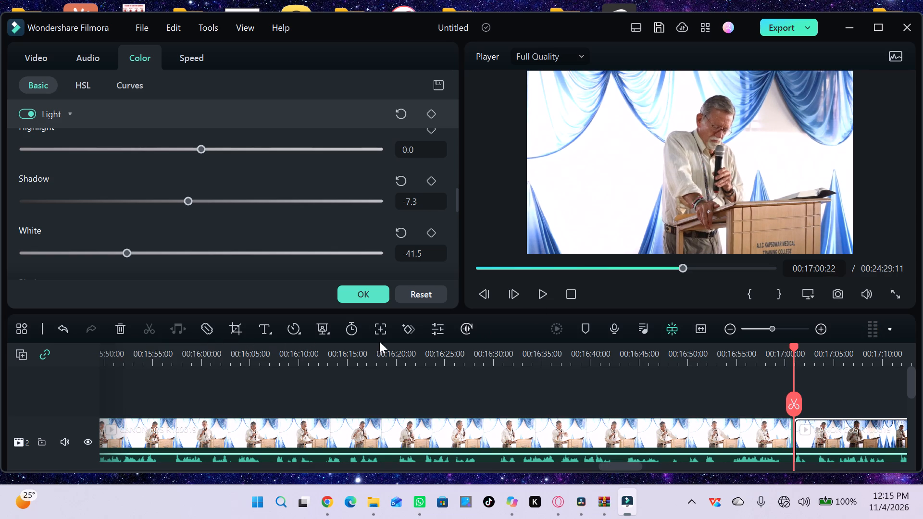
Scrub through the footage after the 00:17:00:22 split and split the clip again at 00:17:37:13.
scroll(508, 474, "right", 1)
scroll(621, 467, "right", 1)
left_click_drag(621, 467, 653, 469)
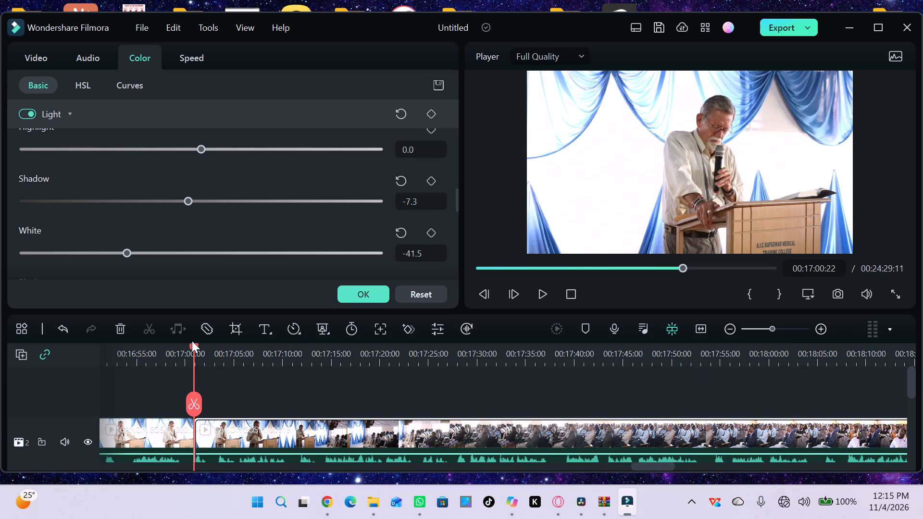
left_click_drag(192, 341, 226, 346)
left_click_drag(193, 346, 263, 362)
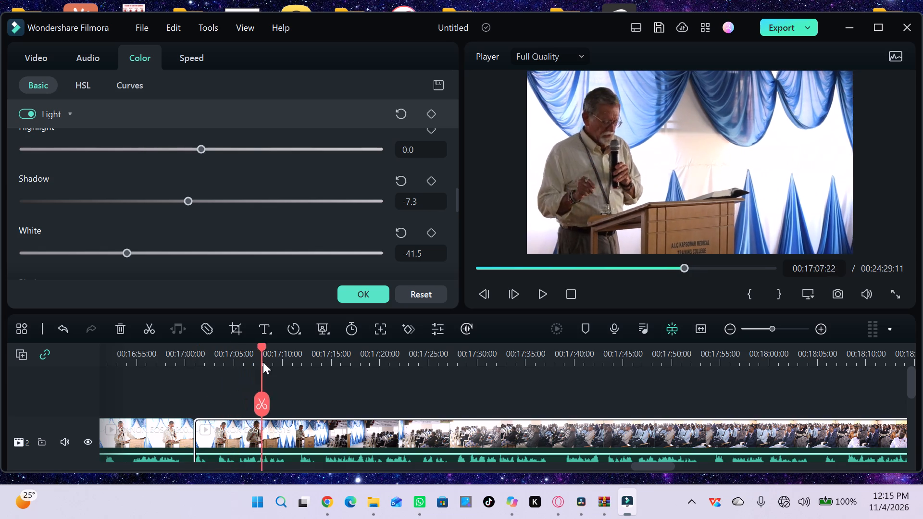
left_click_drag(263, 362, 388, 370)
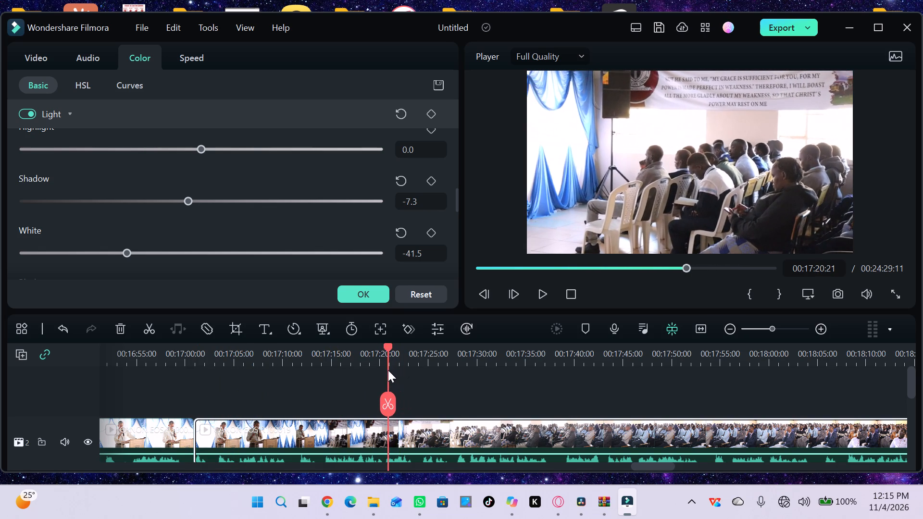
left_click_drag(388, 370, 490, 367)
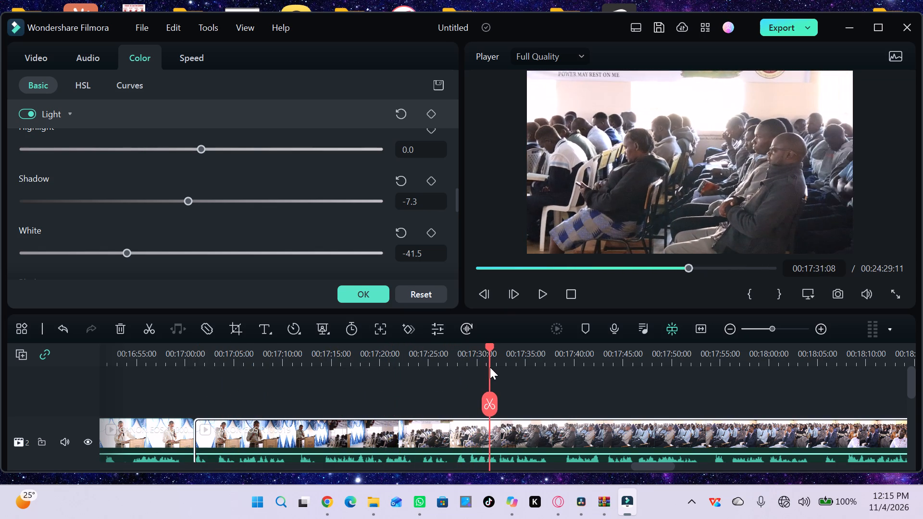
left_click_drag(490, 367, 588, 369)
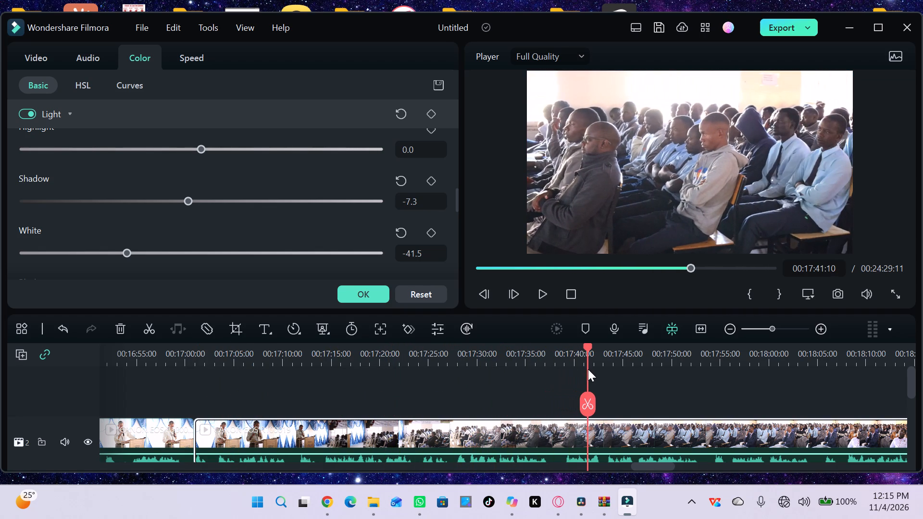
left_click_drag(588, 369, 572, 371)
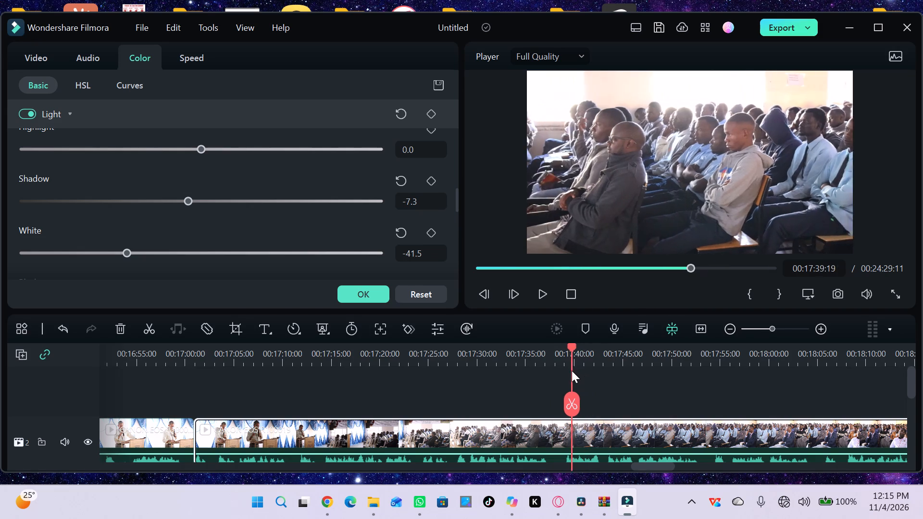
left_click_drag(572, 371, 550, 371)
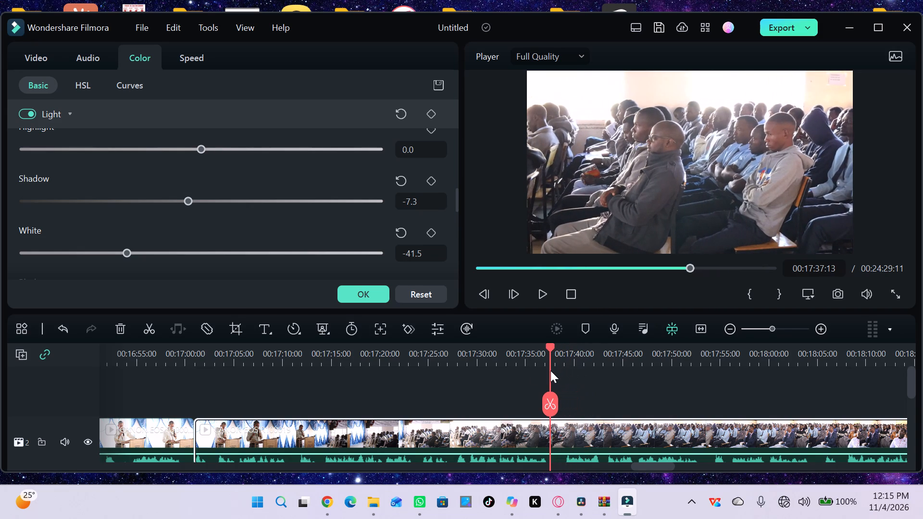
left_click(154, 329)
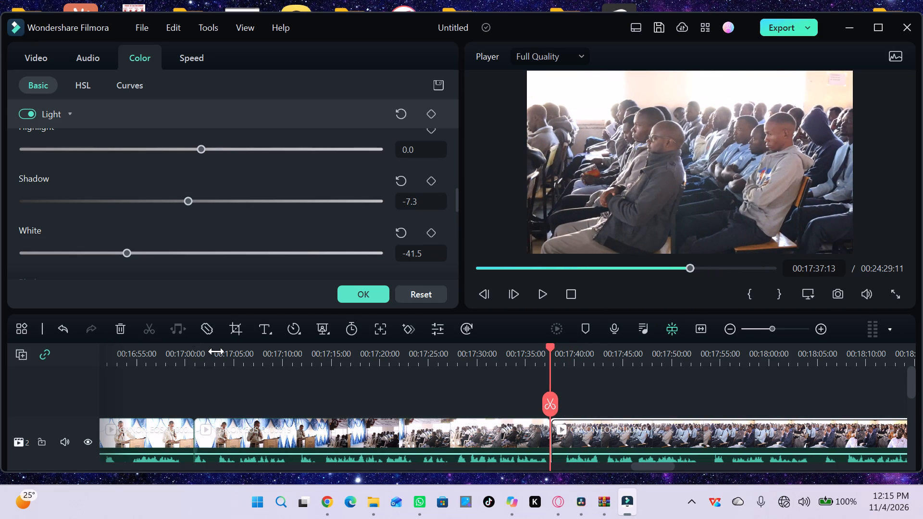
Preview the footage at 00:17:03:11 and set white to -22.8 on the still-selected piece after the 00:17:37:13 split.
left_click_drag(549, 341, 448, 356)
left_click_drag(551, 350, 284, 383)
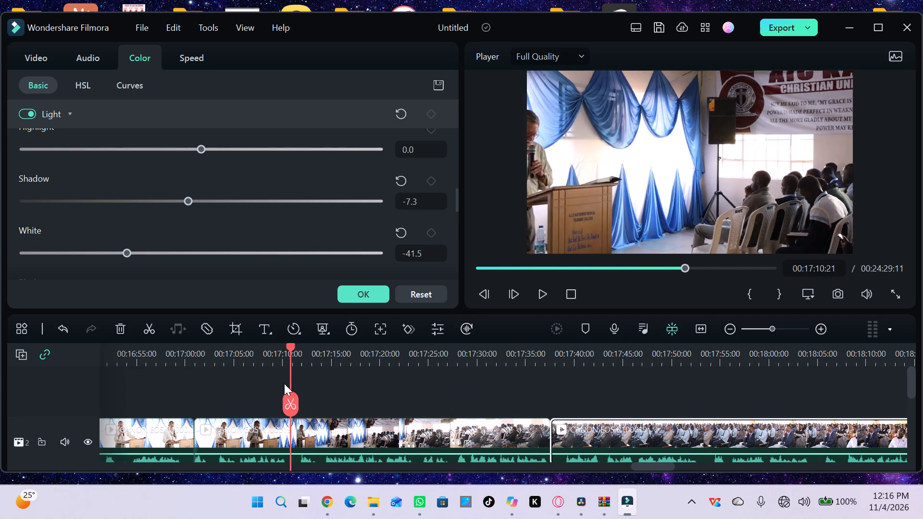
left_click_drag(284, 383, 219, 386)
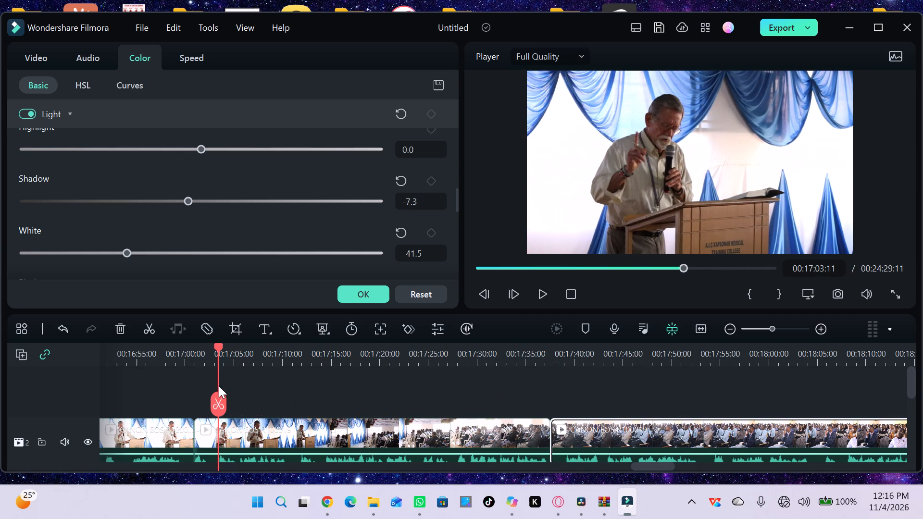
left_click_drag(124, 253, 125, 253)
left_click_drag(125, 253, 161, 251)
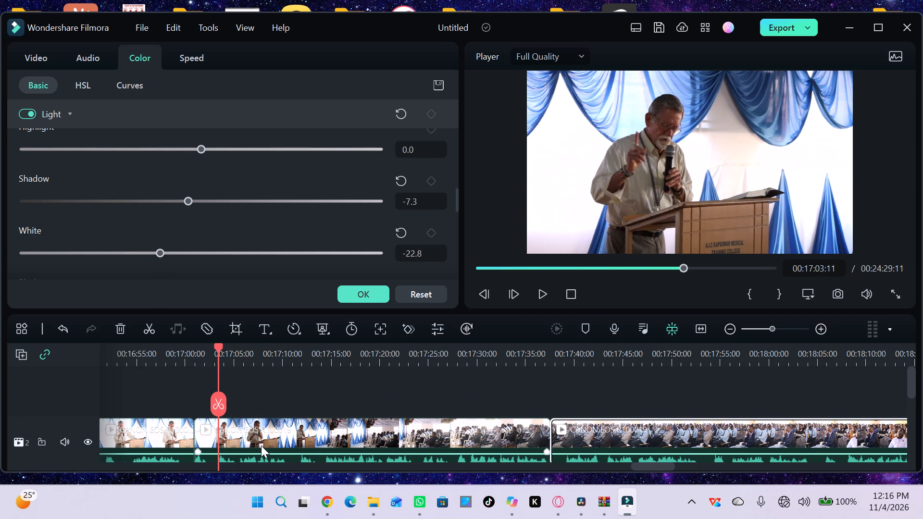
Set white to 60.2 on the piece between the 00:17:00:22 and 00:17:37:13 splits and play it back to check the light.
double_click(261, 445)
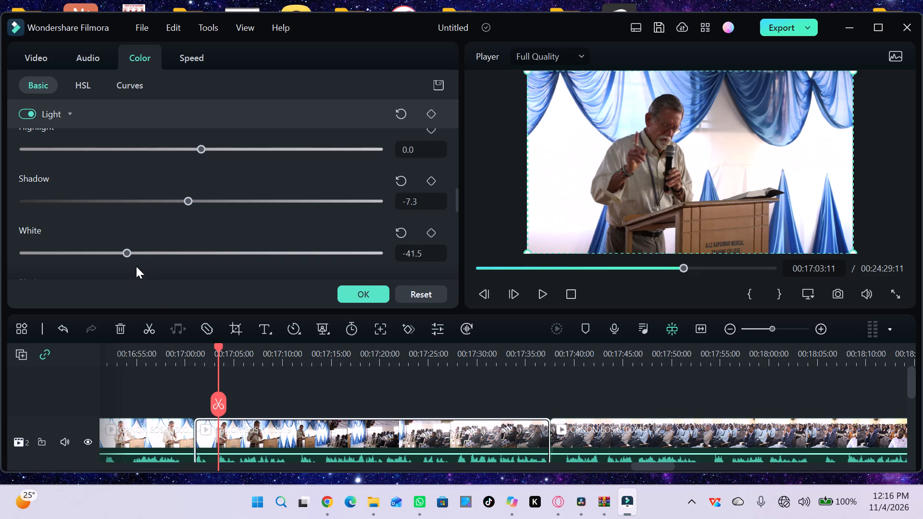
left_click_drag(124, 251, 298, 263)
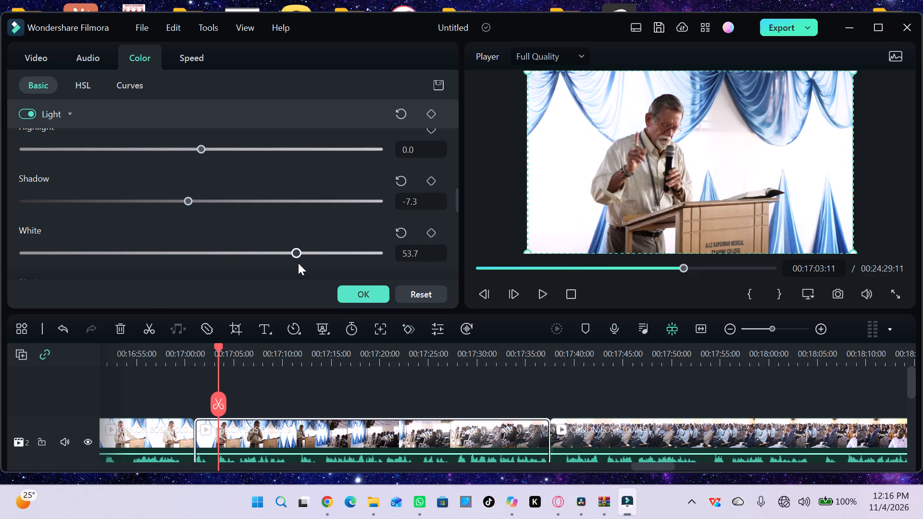
left_click_drag(298, 263, 308, 263)
key("space")
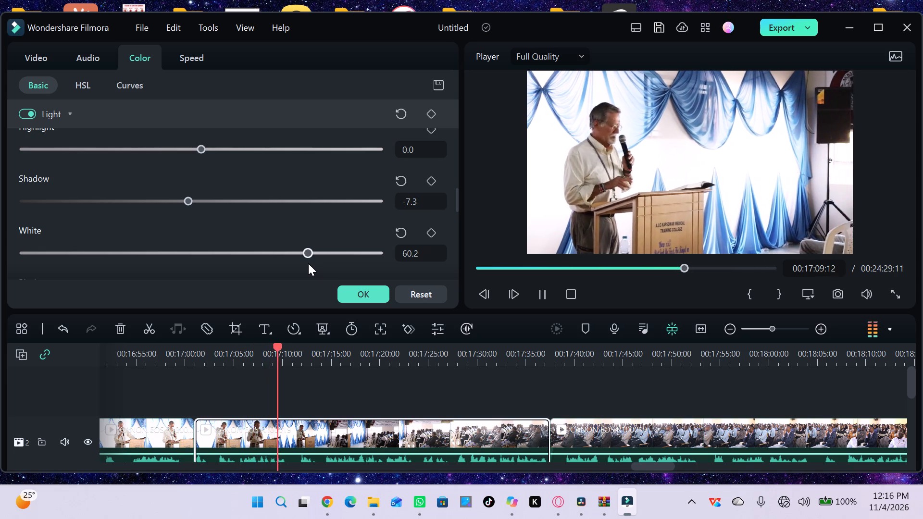
left_click(308, 263)
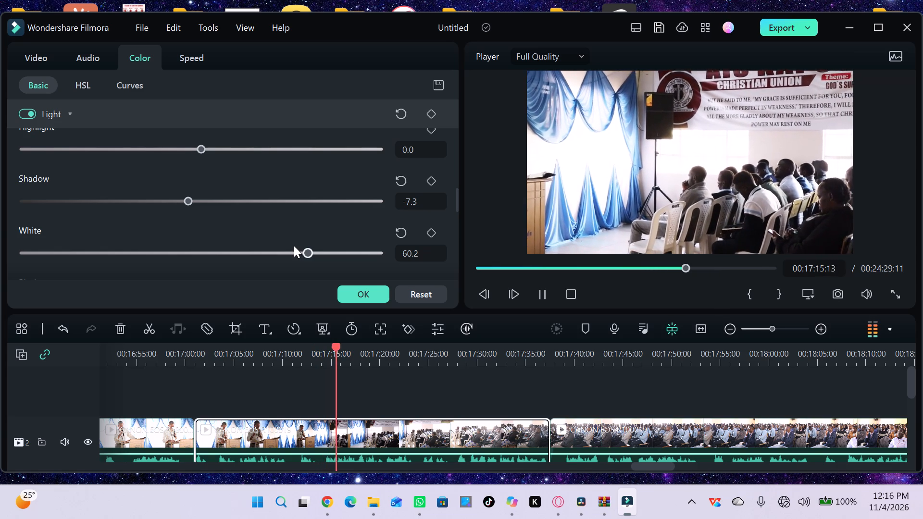
key("space")
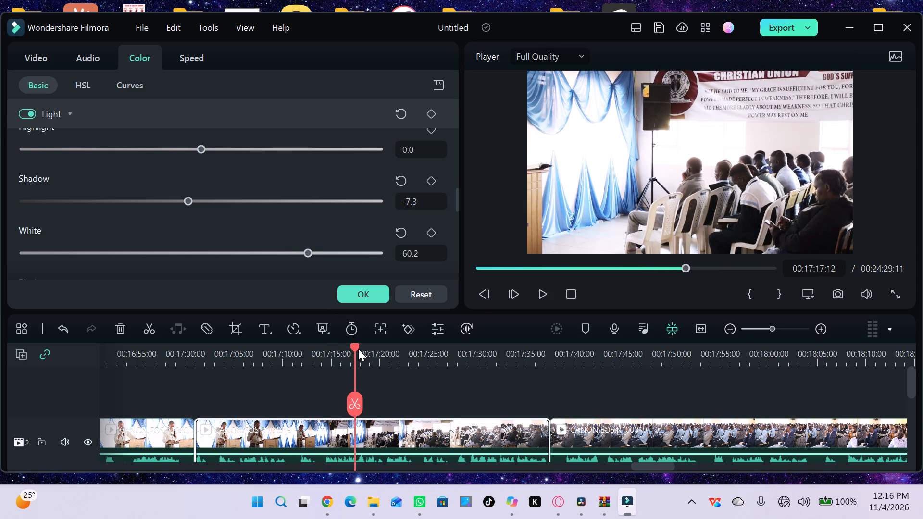
Scrub through the piece after the 00:17:37:13 split up to 00:18:18:21, checking how its light holds up.
left_click_drag(358, 347, 631, 402)
right_click_drag(631, 402, 825, 429)
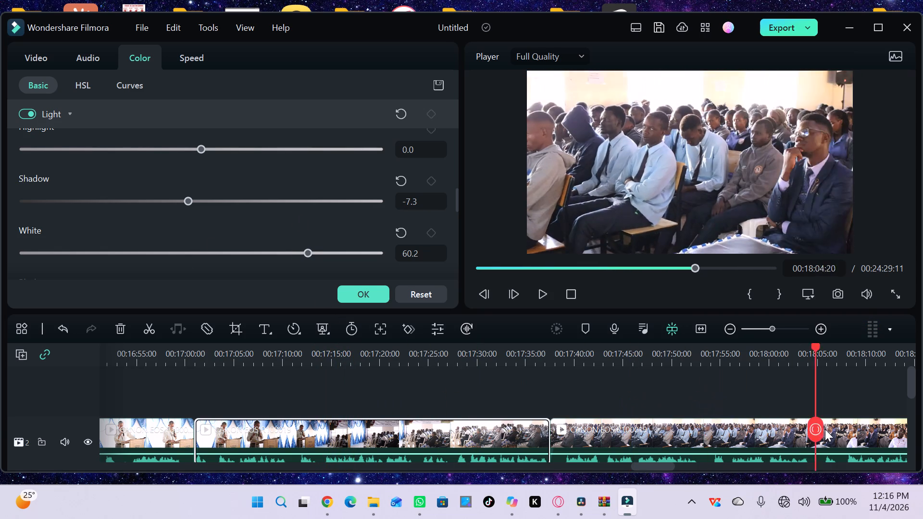
right_click_drag(825, 429, 911, 436)
right_click_drag(911, 436, 718, 456)
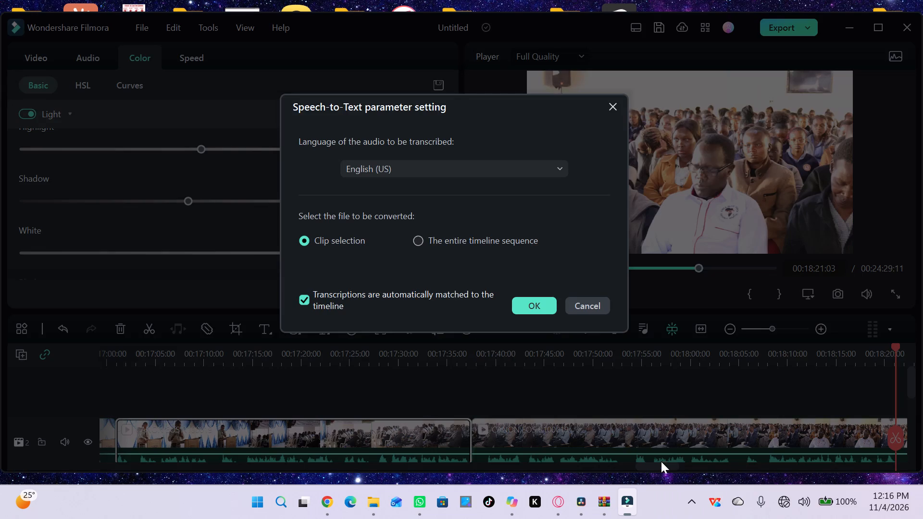
left_click(591, 307)
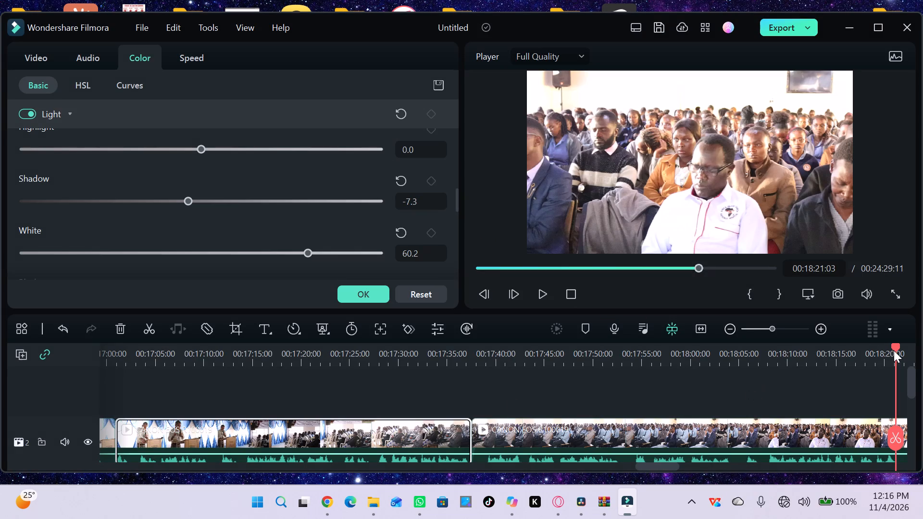
left_click_drag(894, 350, 520, 398)
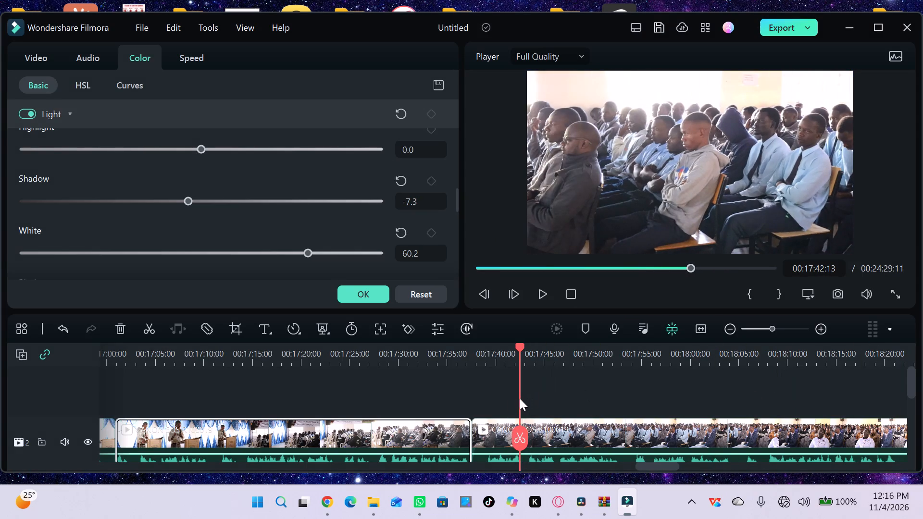
left_click_drag(520, 398, 869, 380)
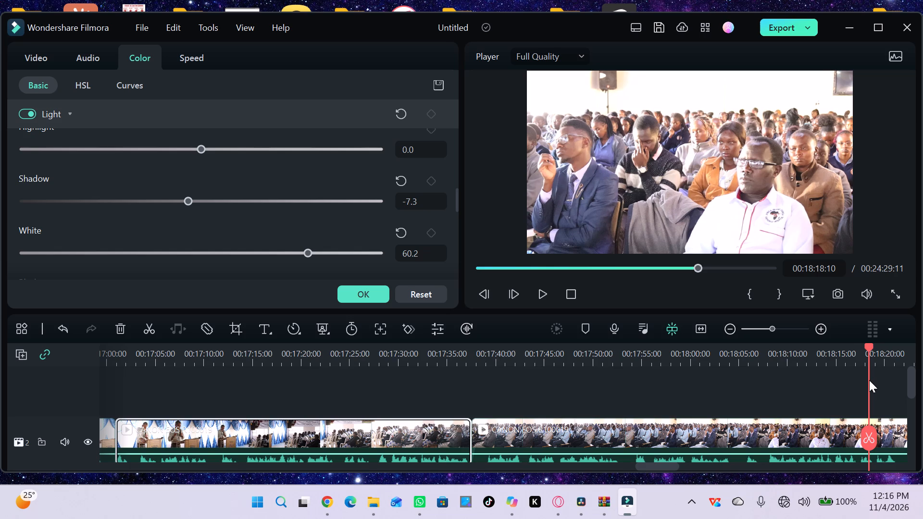
left_click_drag(869, 380, 873, 381)
Find the lighting change between about 00:19:43 and 00:20:09 and split the clip at 00:19:56:22.
left_click_drag(665, 468, 695, 467)
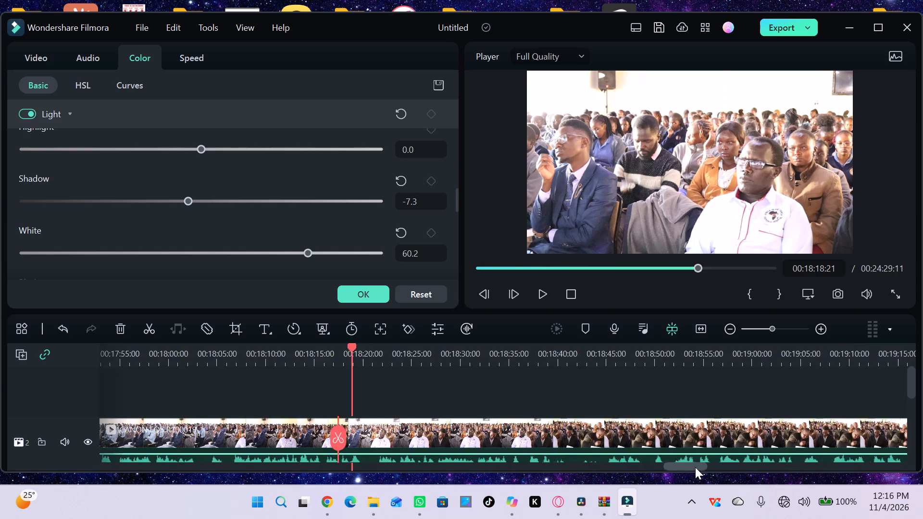
left_click_drag(695, 467, 742, 471)
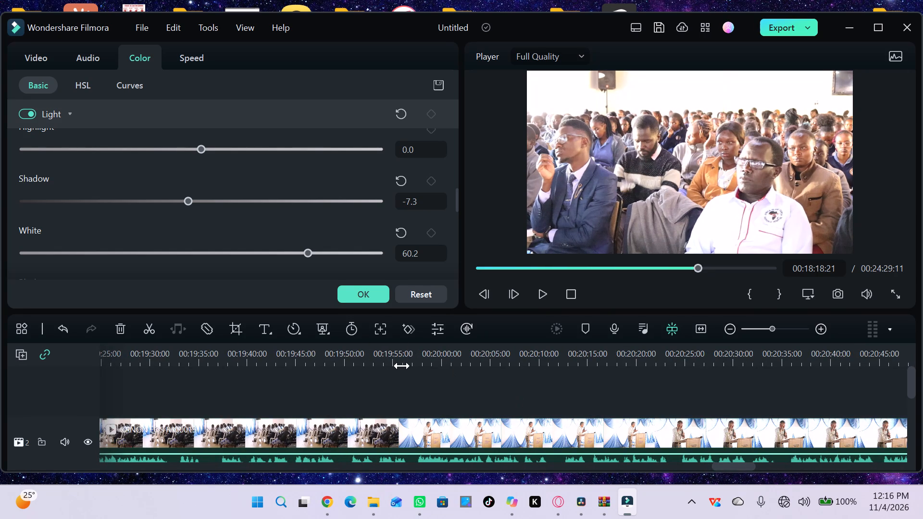
left_click(402, 366)
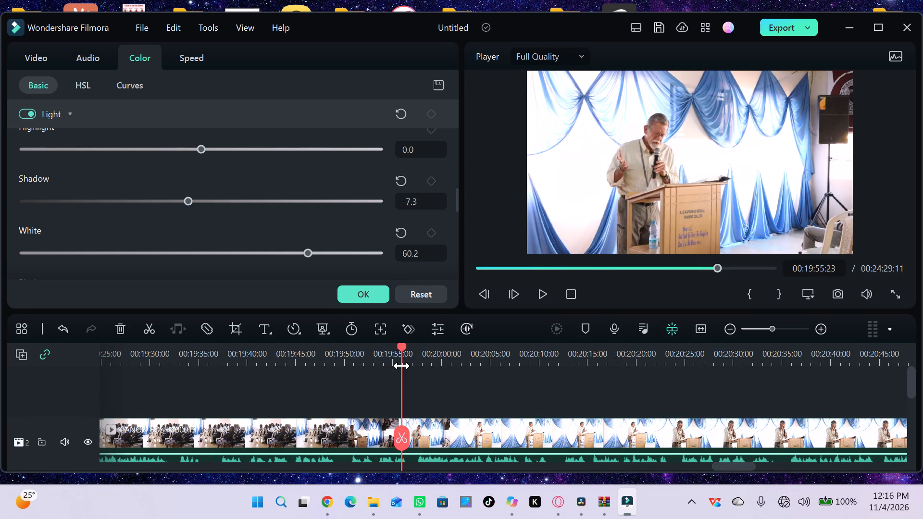
key("space")
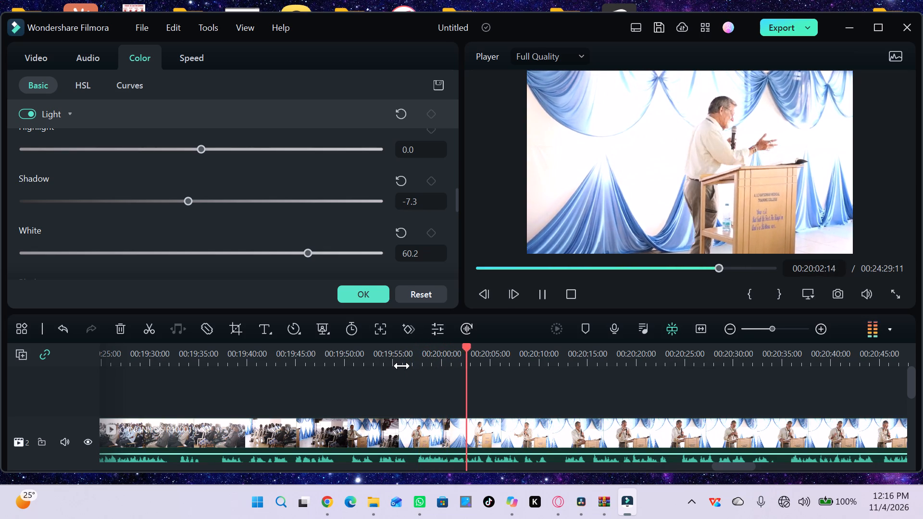
key("space")
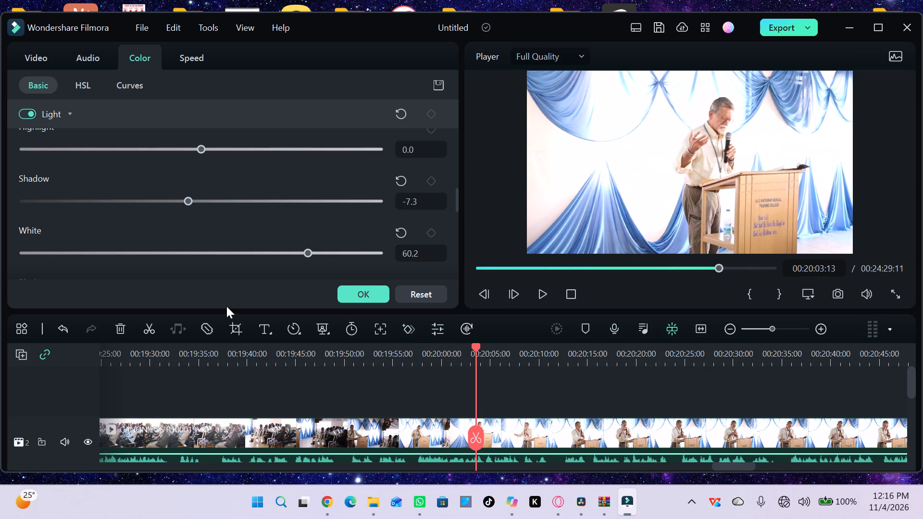
left_click_drag(474, 344, 450, 348)
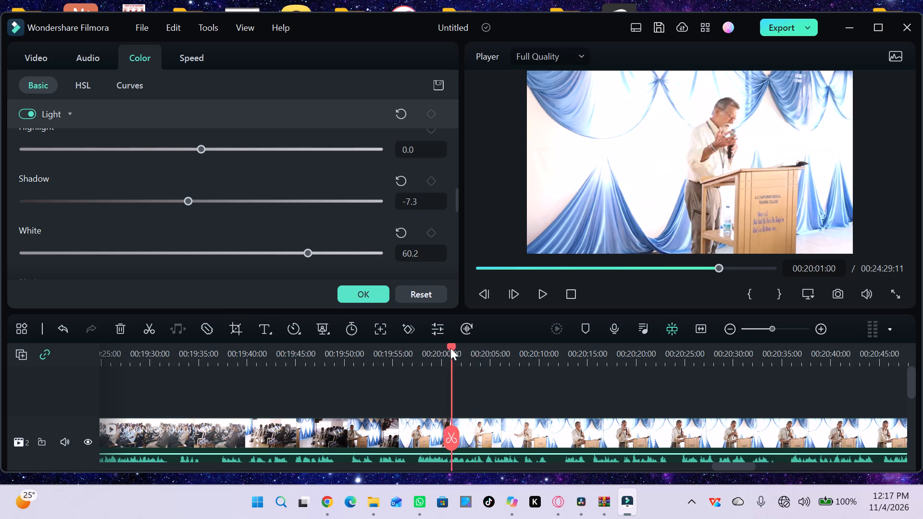
left_click_drag(450, 348, 394, 360)
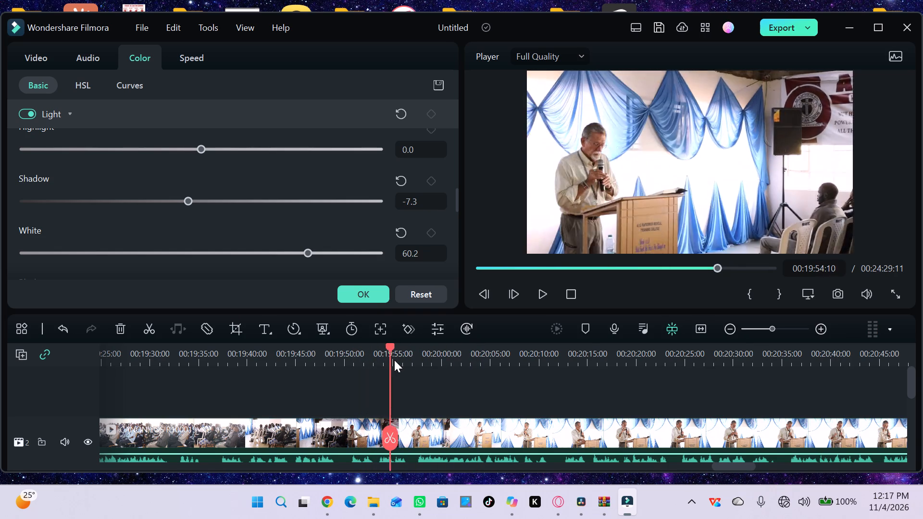
left_click_drag(394, 360, 304, 359)
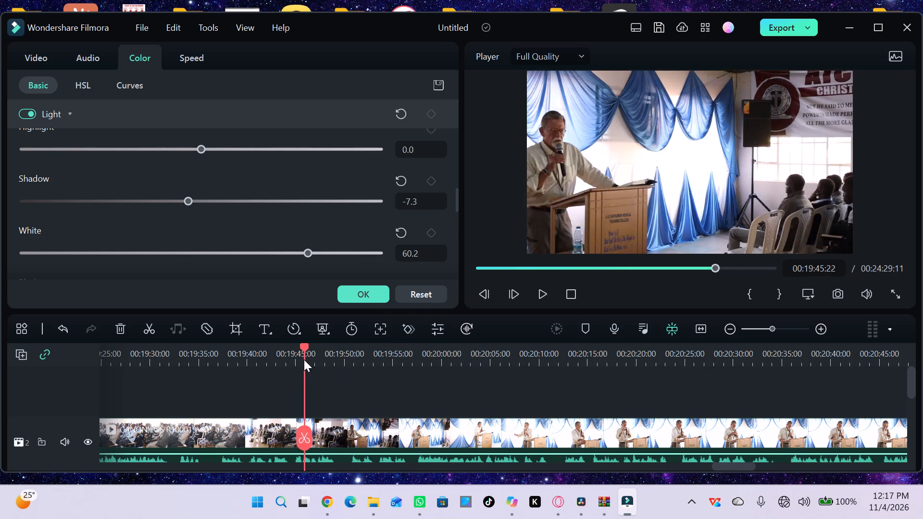
left_click_drag(304, 359, 371, 366)
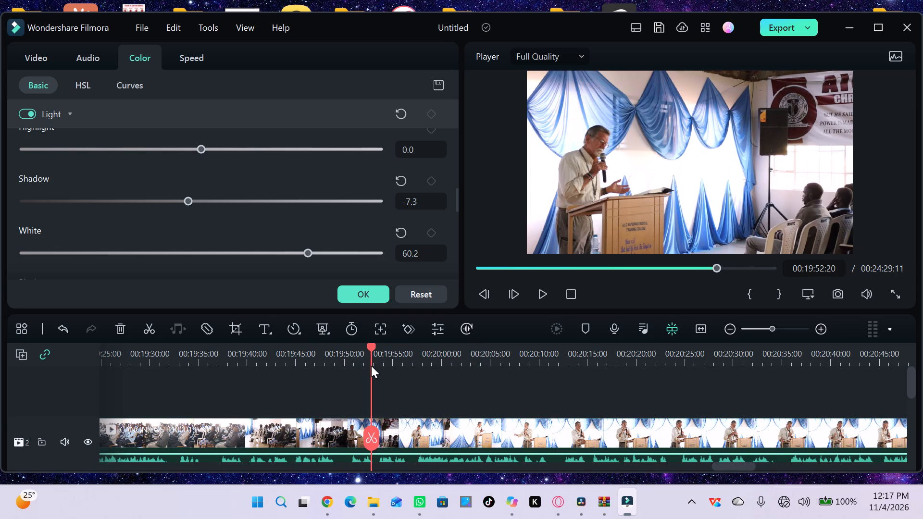
left_click_drag(371, 366, 275, 359)
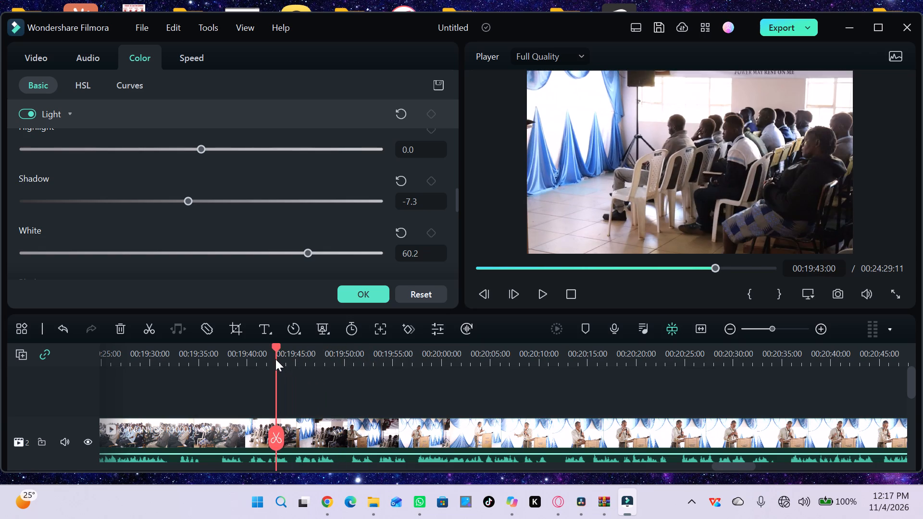
left_click_drag(275, 359, 529, 363)
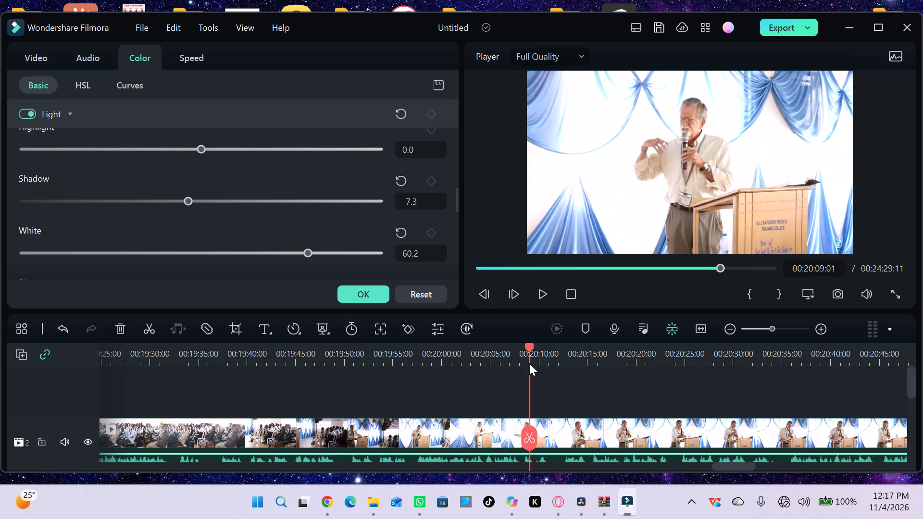
left_click_drag(529, 363, 374, 364)
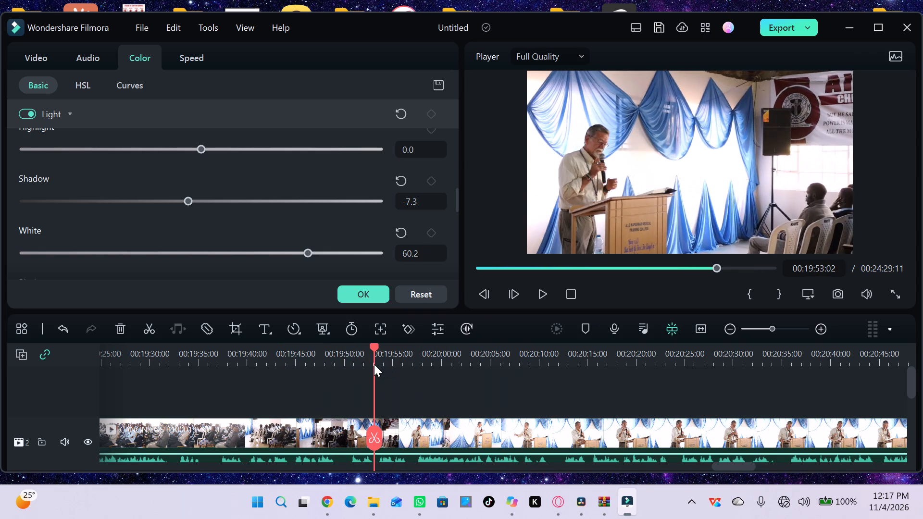
left_click_drag(374, 364, 411, 371)
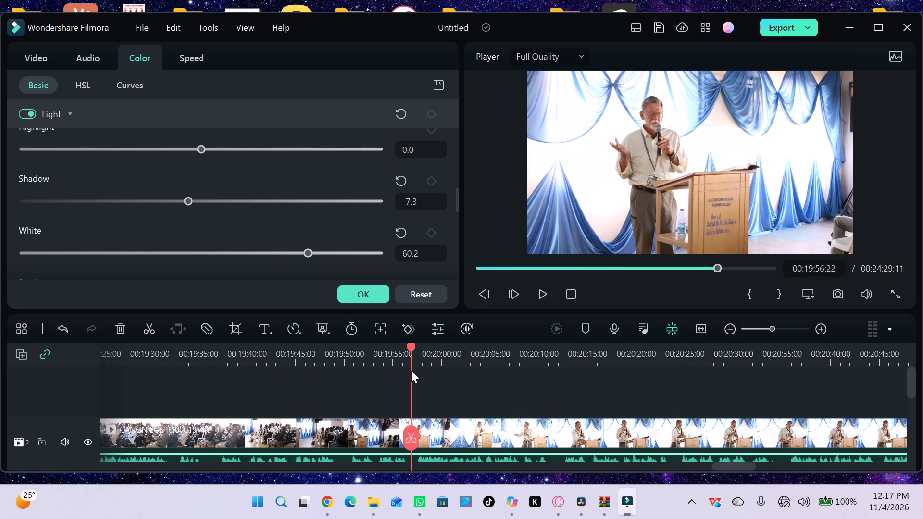
left_click(155, 332)
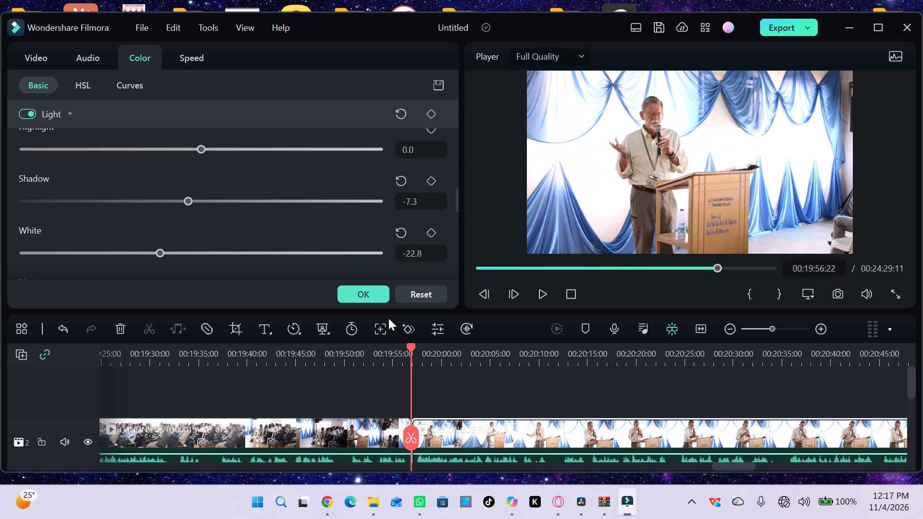
Scrub through the piece after the 00:19:56:22 split up to the clip's end, checking how its light holds up.
left_click_drag(414, 343, 522, 343)
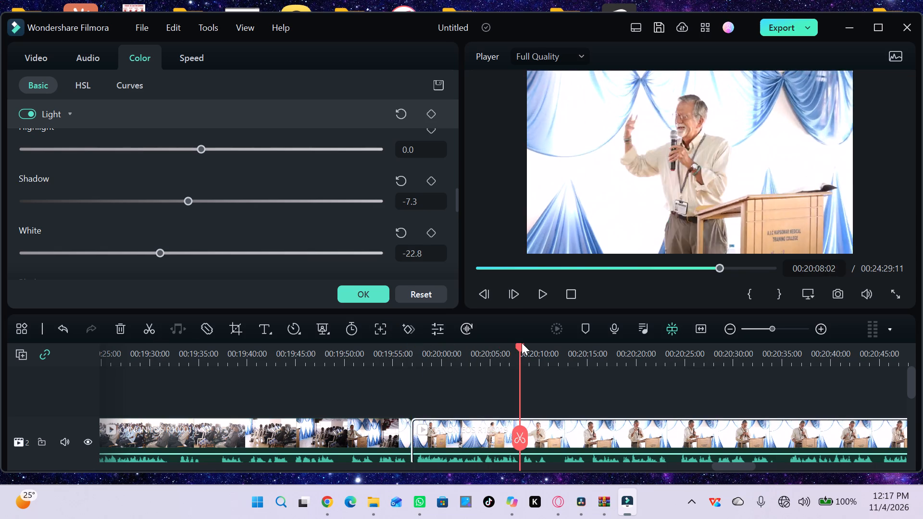
left_click_drag(522, 343, 765, 350)
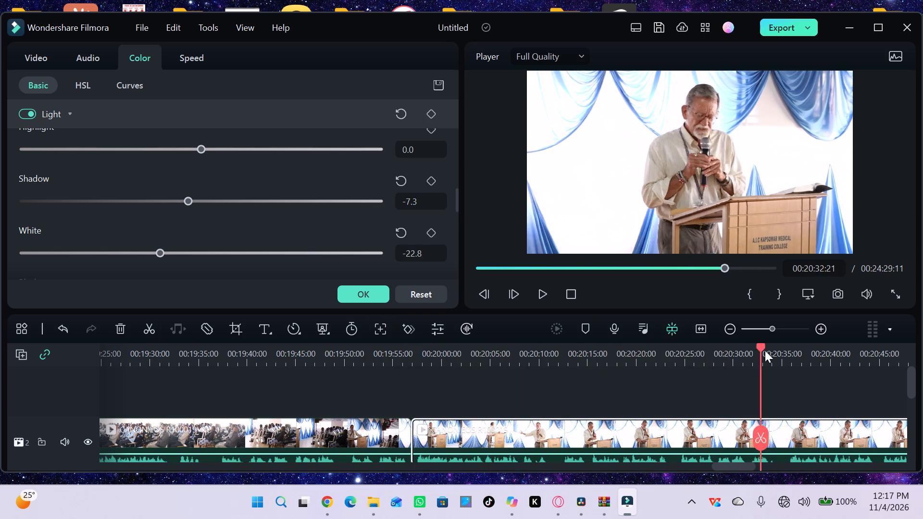
left_click_drag(765, 350, 886, 355)
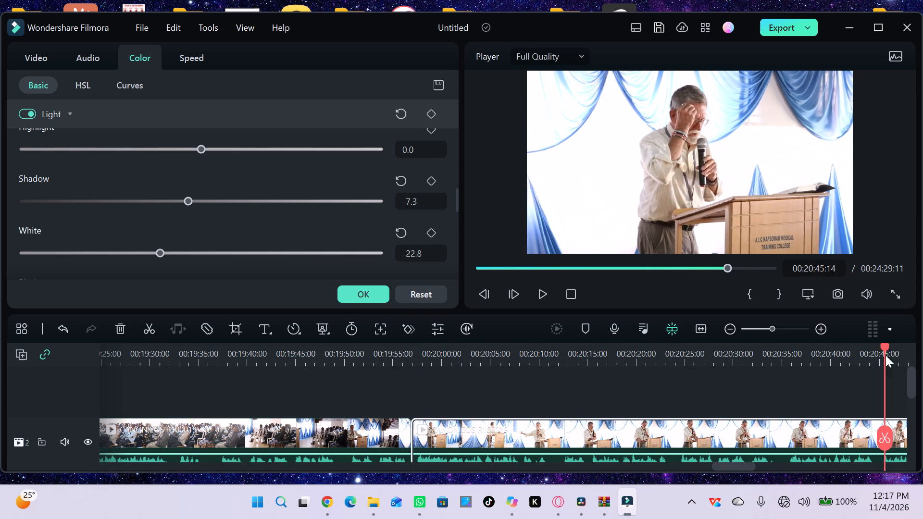
left_click_drag(886, 355, 900, 360)
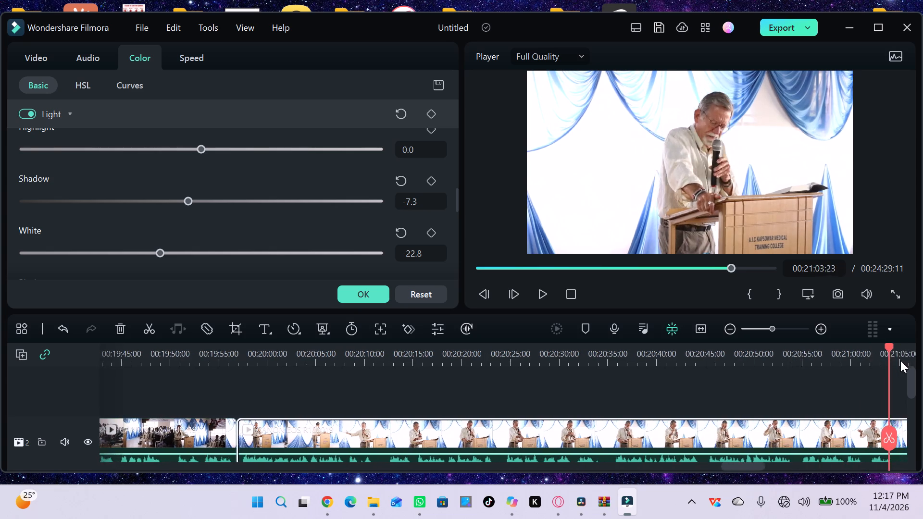
left_click_drag(900, 360, 879, 372)
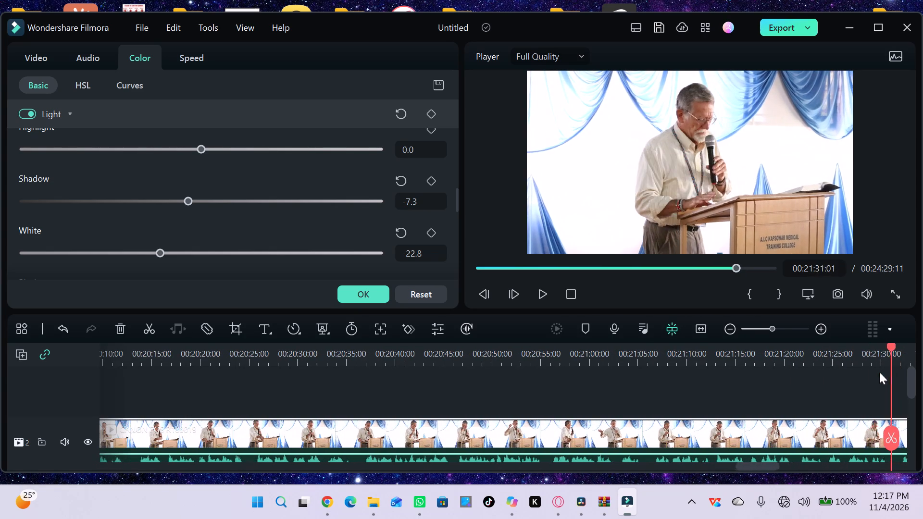
left_click_drag(879, 372, 879, 383)
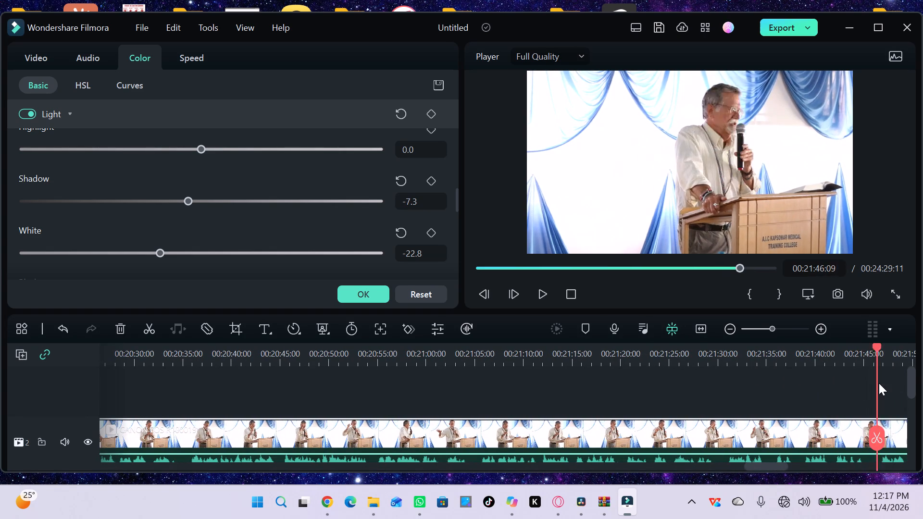
left_click_drag(879, 383, 919, 385)
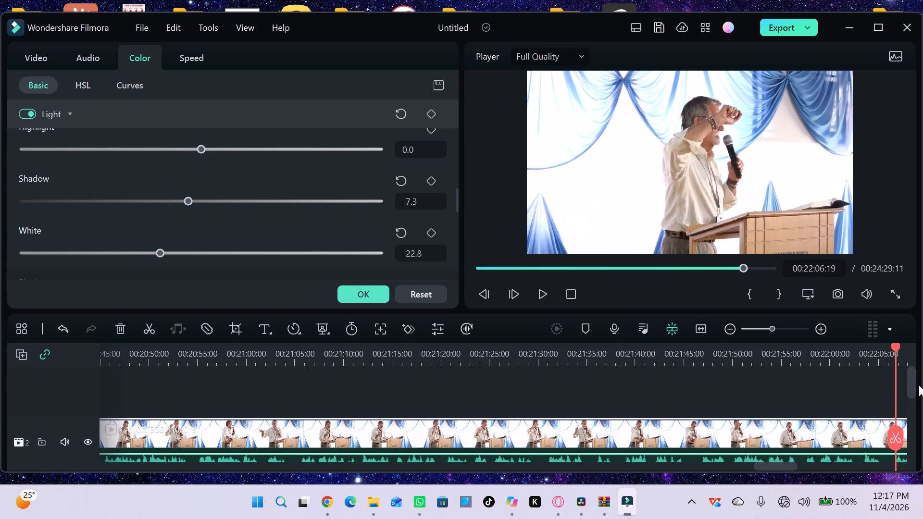
left_click_drag(919, 385, 873, 399)
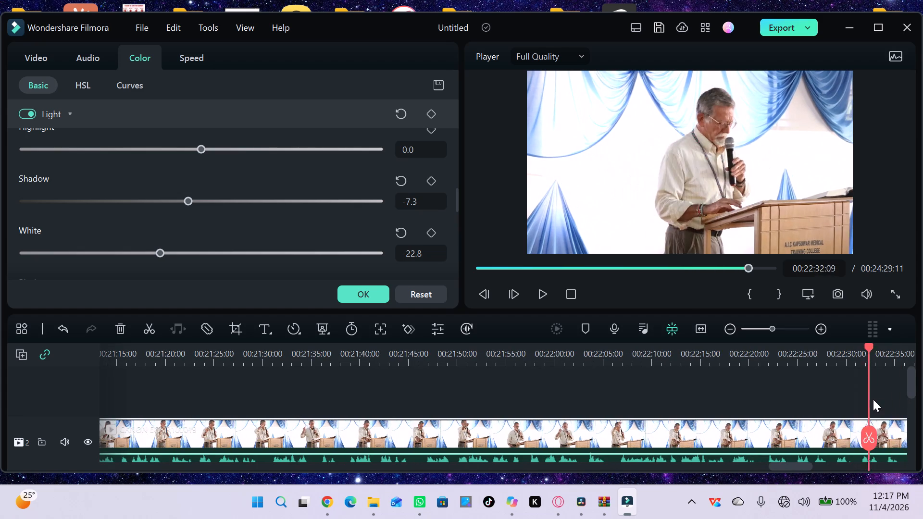
left_click_drag(873, 399, 922, 405)
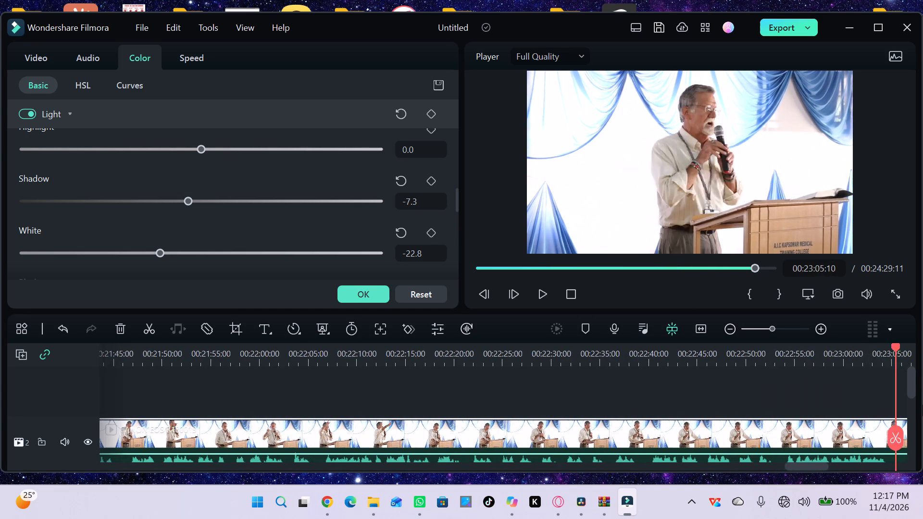
left_click_drag(922, 405, 922, 410)
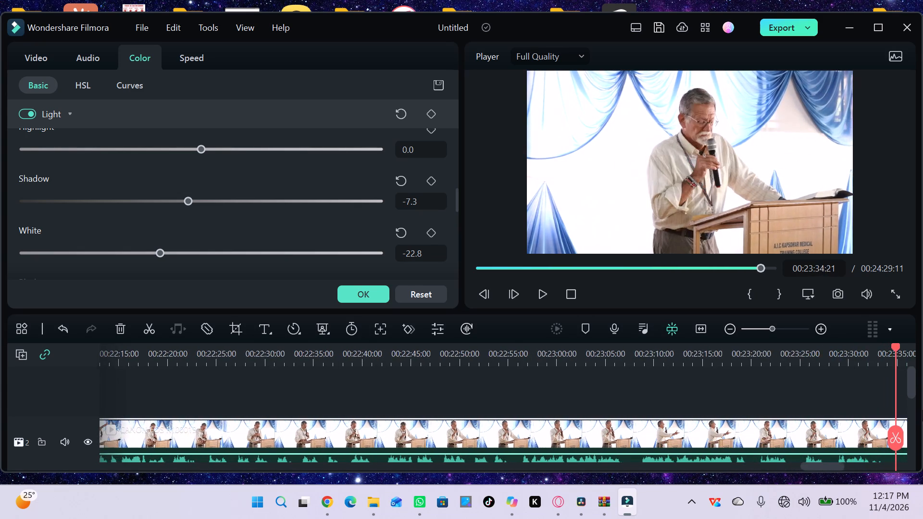
left_click_drag(922, 410, 847, 423)
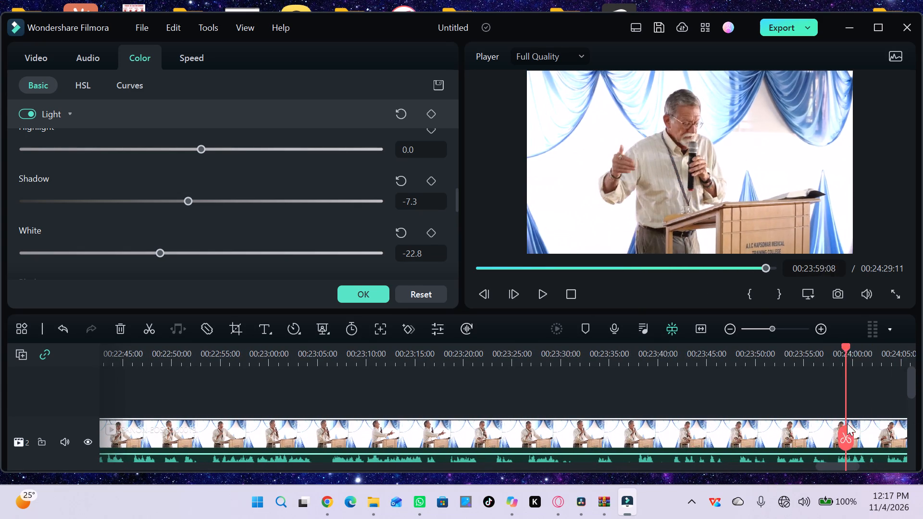
left_click_drag(847, 423, 893, 424)
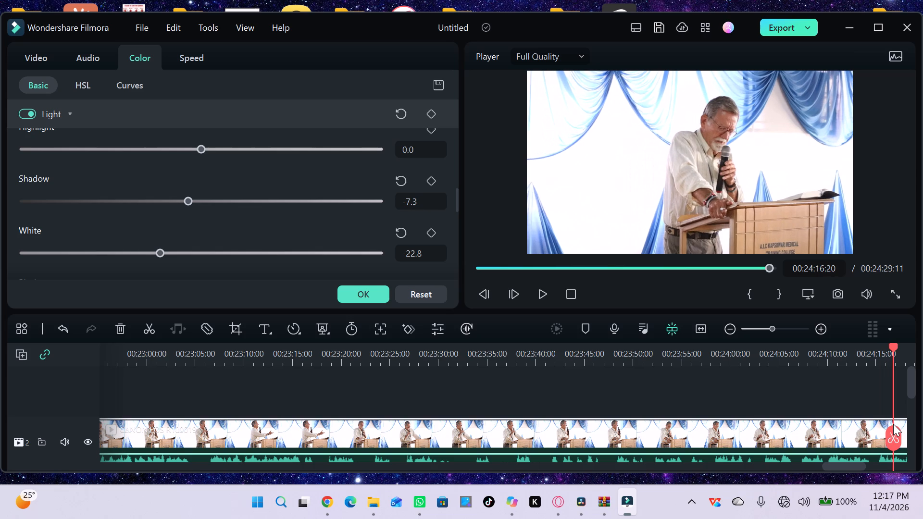
left_click_drag(893, 424, 905, 420)
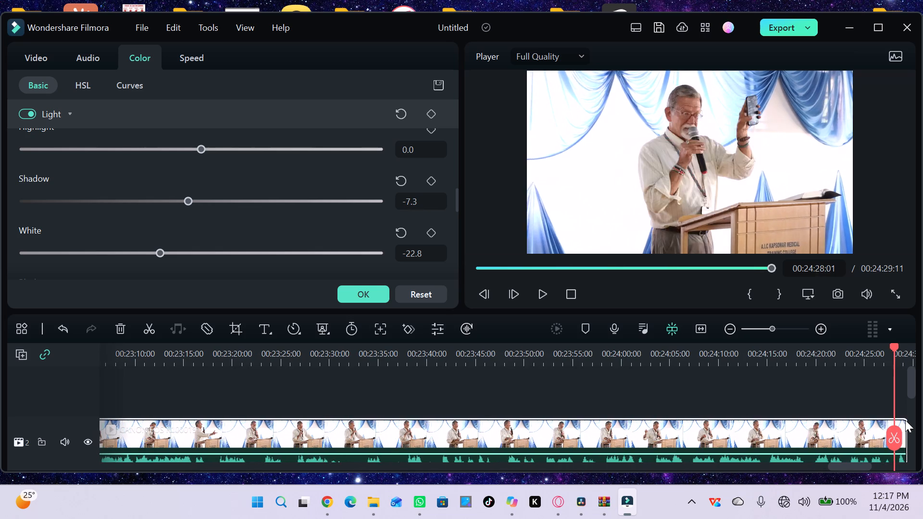
left_click_drag(905, 420, 820, 430)
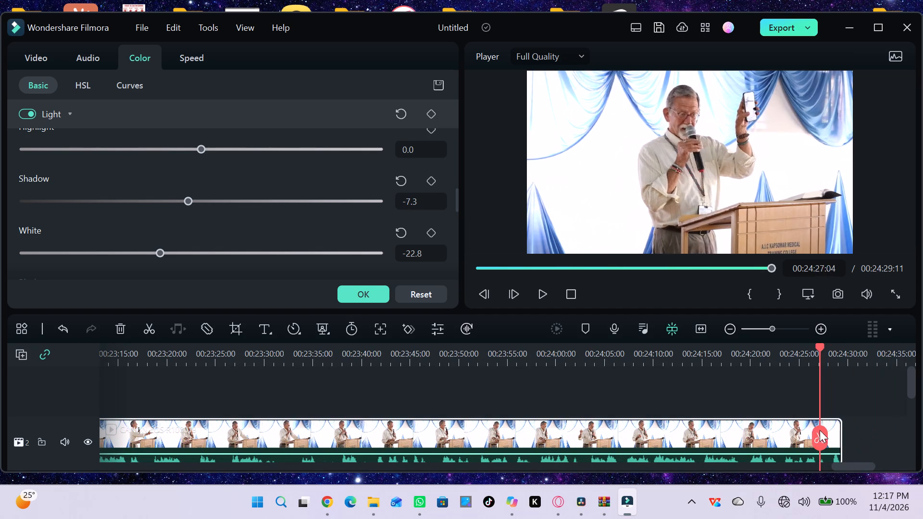
left_click_drag(820, 430, 656, 445)
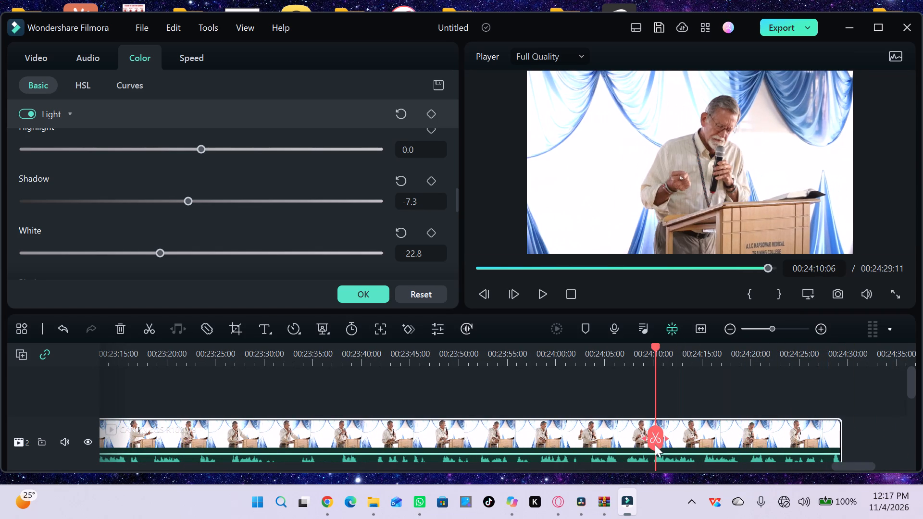
Set shadow to -7.7 and exposure to -2.7 on the last piece, after the 00:19:56:22 split.
left_click(187, 204)
left_click_drag(459, 209, 457, 192)
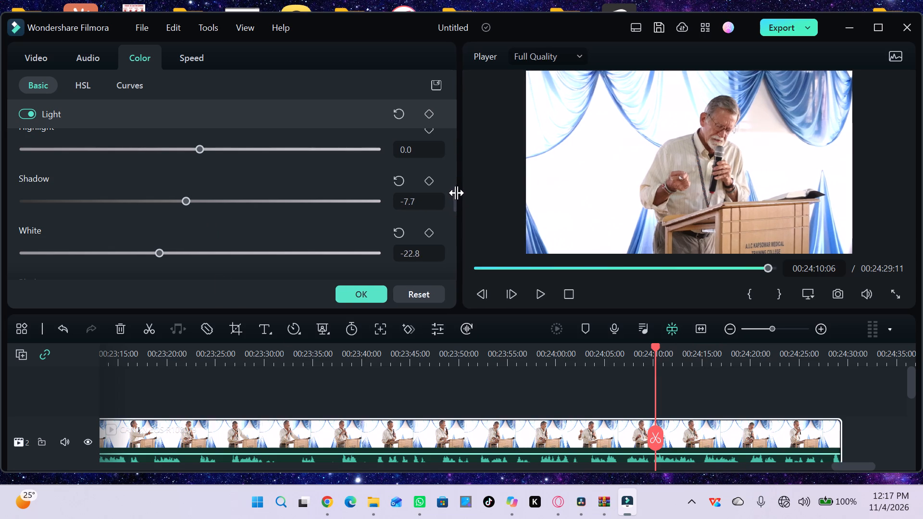
left_click_drag(455, 196, 449, 154)
left_click_drag(199, 148, 193, 150)
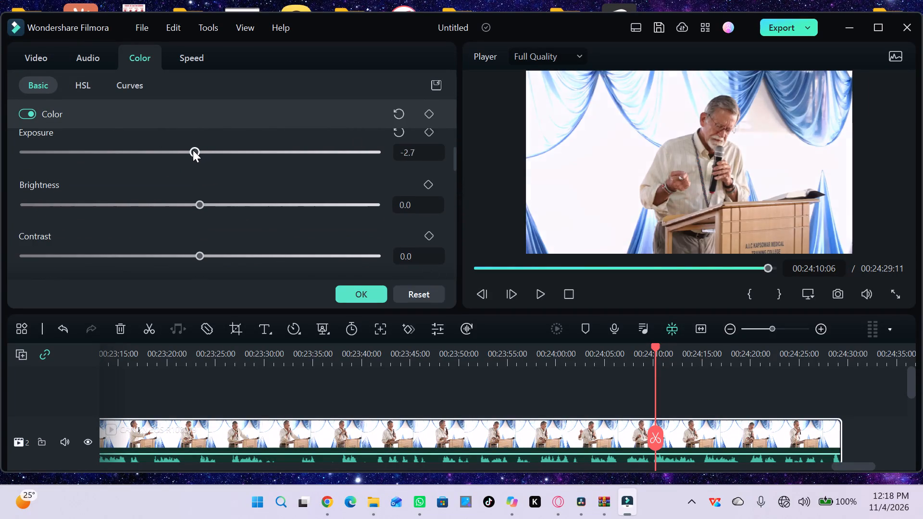
left_click_drag(193, 150, 196, 205)
left_click_drag(196, 205, 188, 208)
Set highlight to -54.2 on the last piece, play it from 00:24:10:06 to the end, and apply the adjustments.
left_click_drag(455, 166, 455, 171)
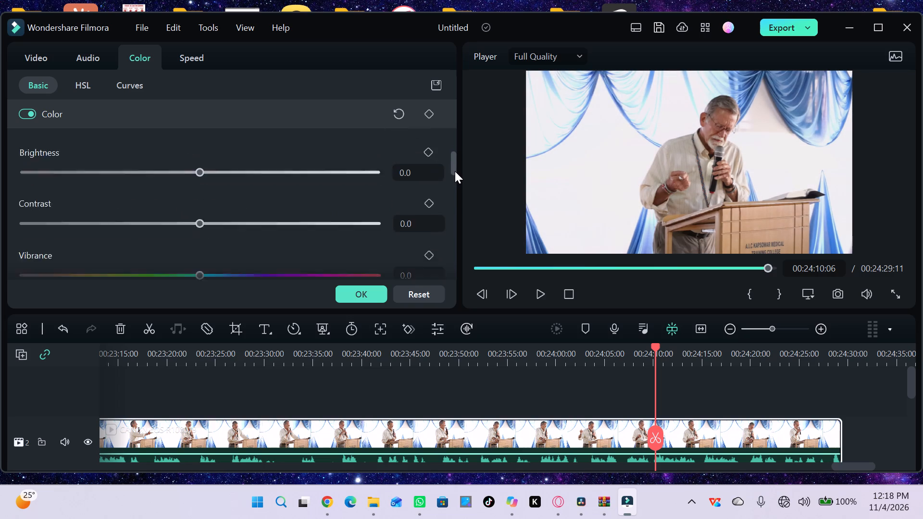
left_click_drag(455, 171, 454, 202)
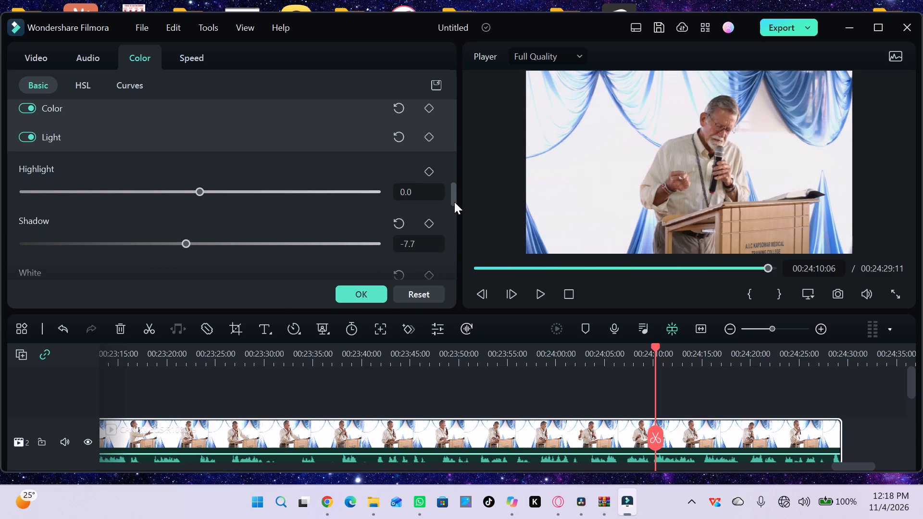
left_click_drag(454, 202, 455, 200)
left_click_drag(199, 216, 115, 218)
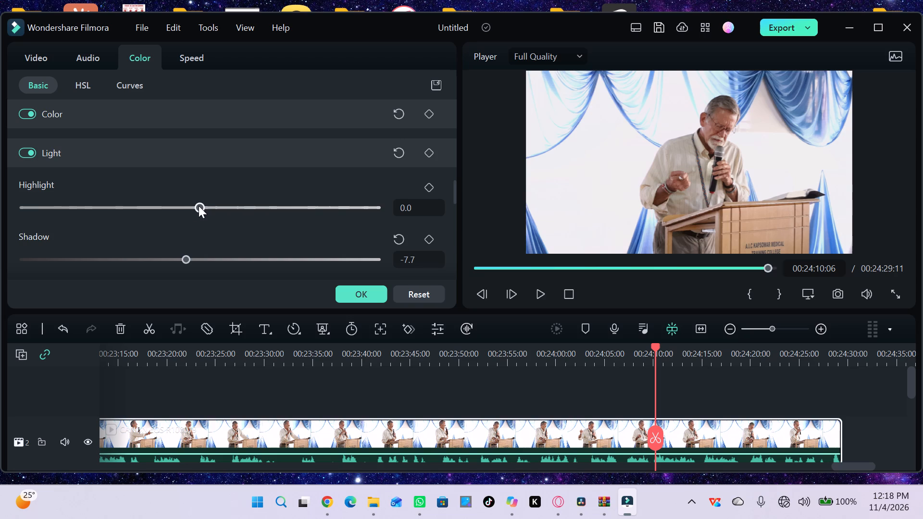
left_click_drag(199, 206, 130, 212)
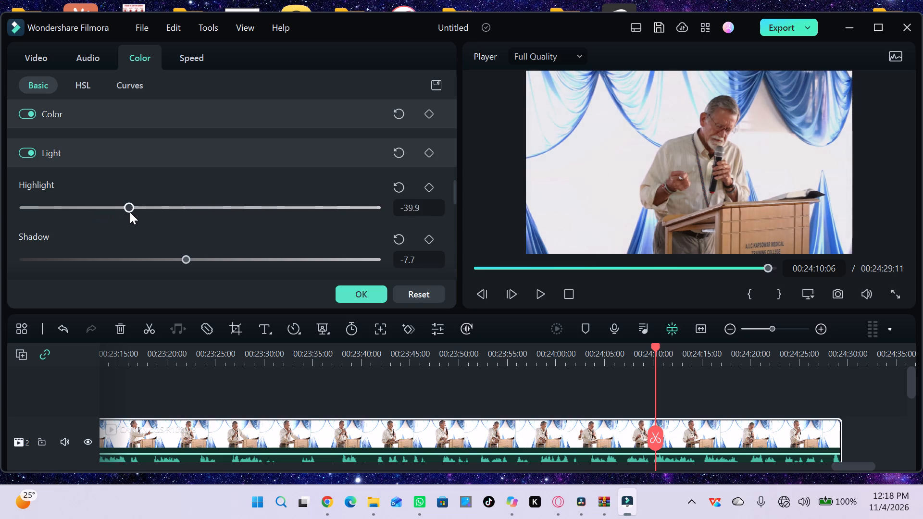
left_click_drag(130, 212, 105, 211)
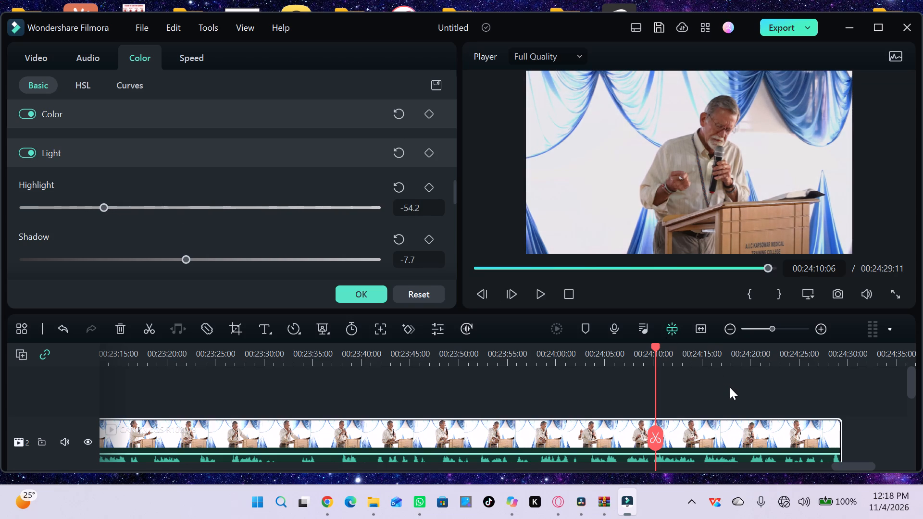
key("space")
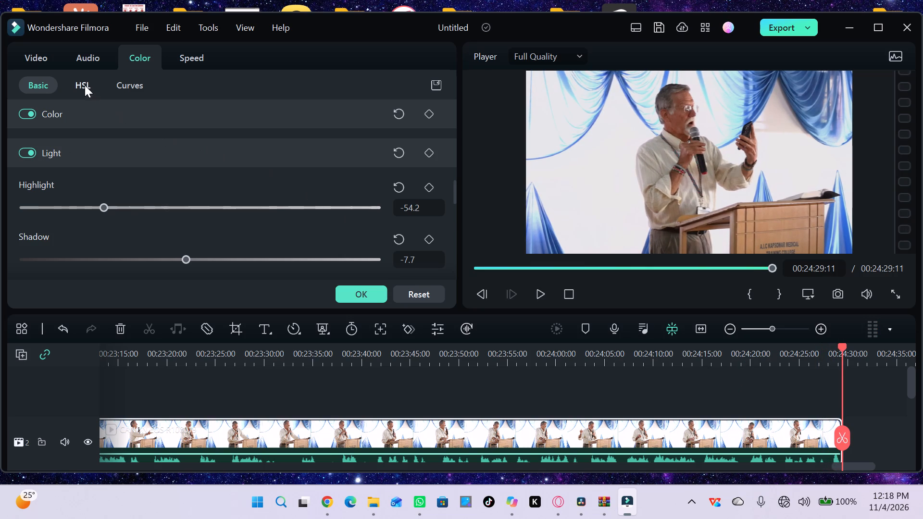
left_click(45, 59)
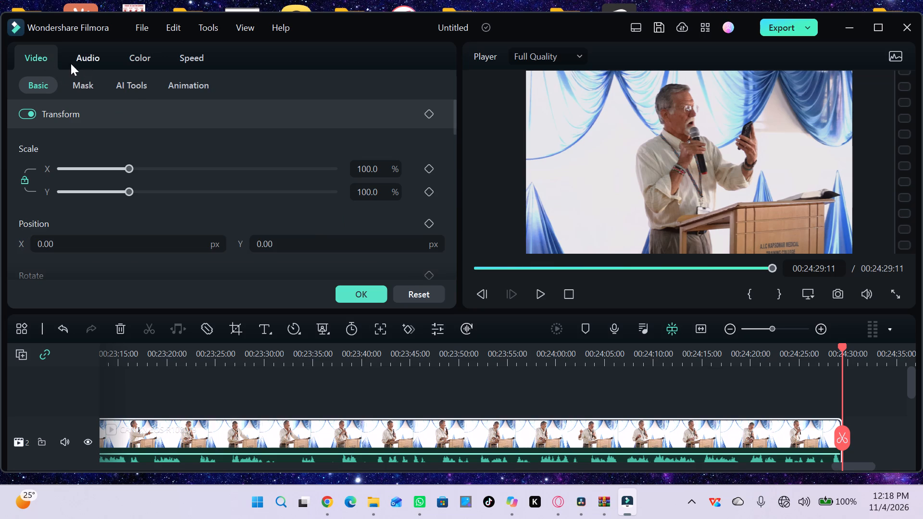
left_click(141, 59)
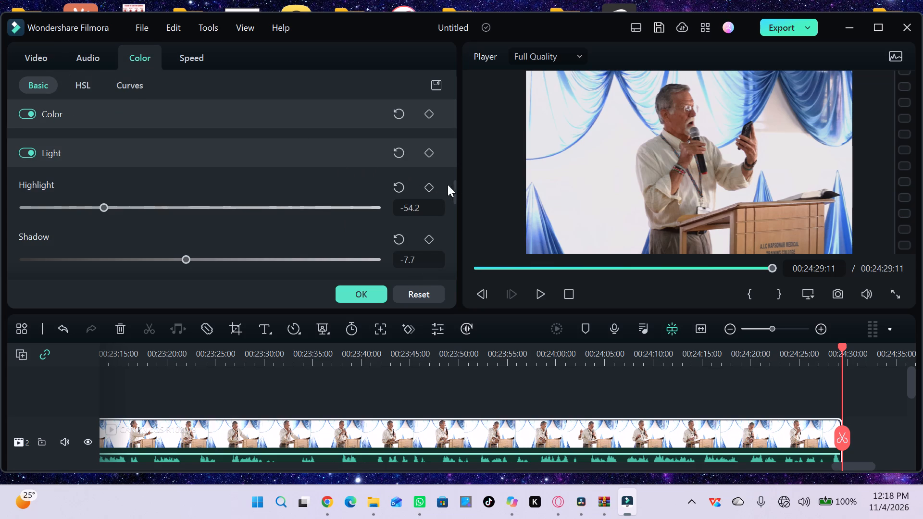
left_click(456, 190)
left_click_drag(453, 187, 452, 173)
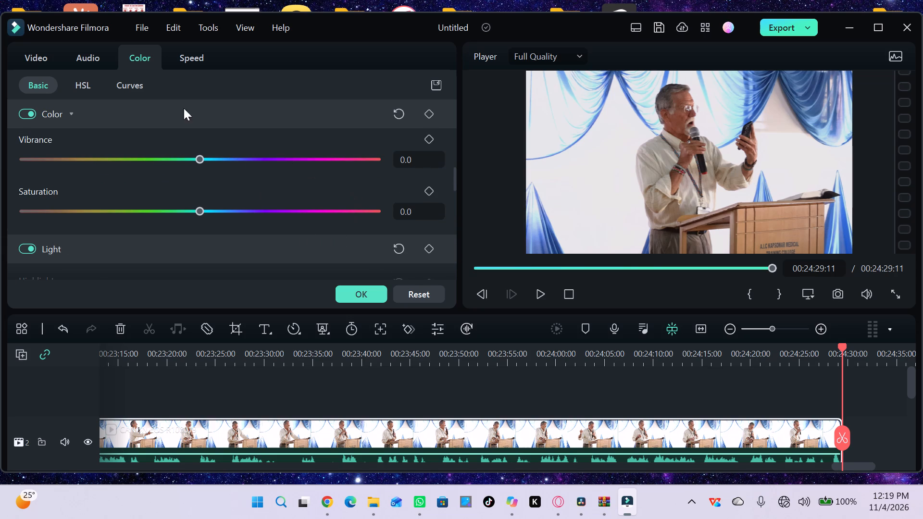
left_click(39, 62)
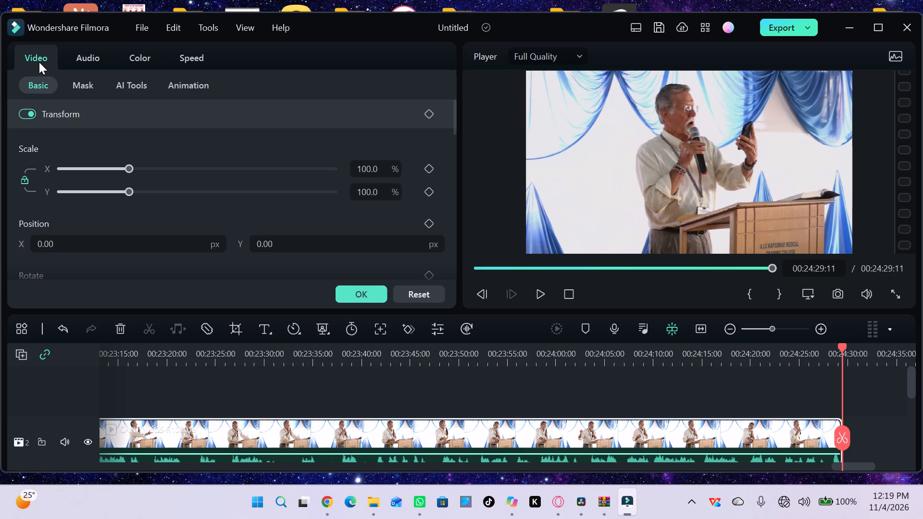
left_click(356, 293)
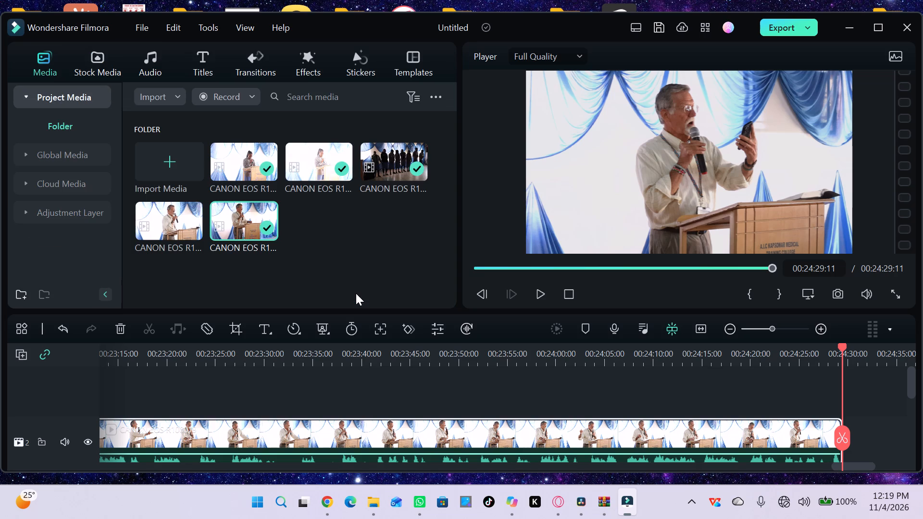
Export the timeline as a local MP4 video named MTC SERVICE, keeping the other output settings as they are.
left_click(806, 28)
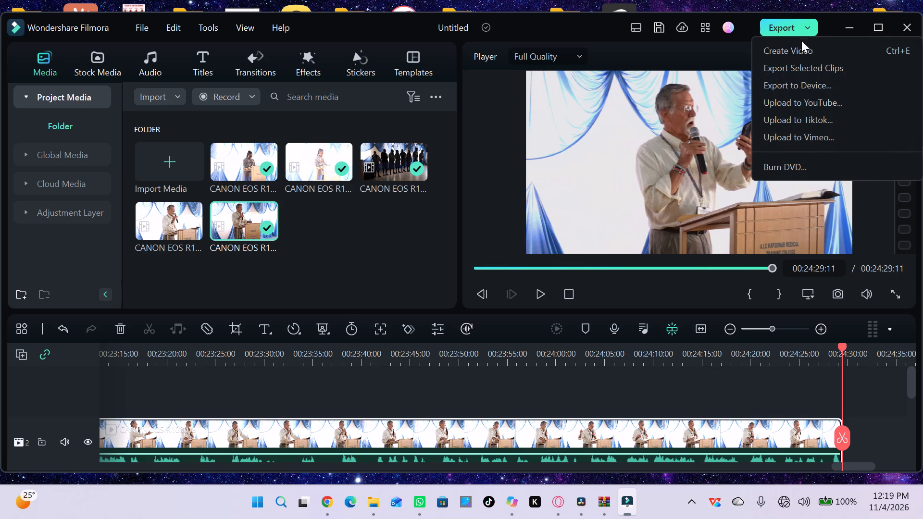
left_click(799, 50)
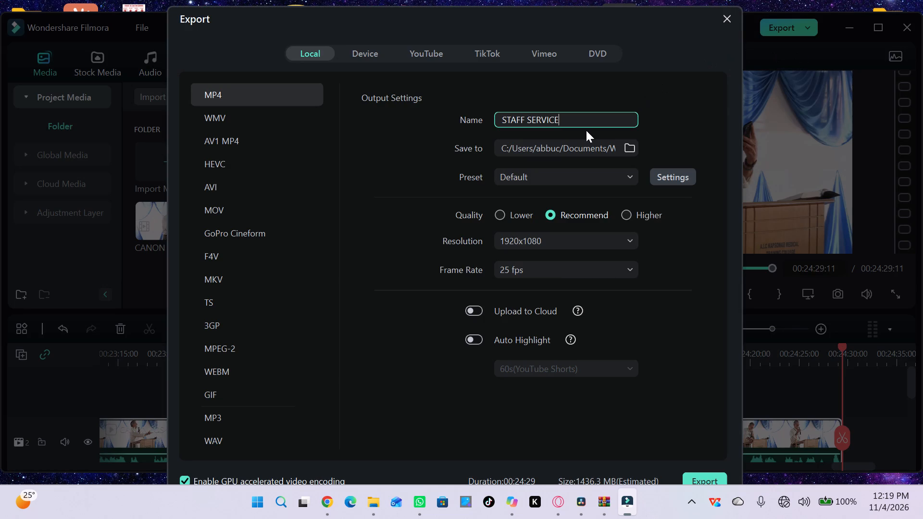
left_click(526, 118)
key("BackSpace")
key("BackSpace")
key("BackSpace")
key("BackSpace")
key("BackSpace")
key("BackSpace")
key("BackSpace")
key("BackSpace")
key("BackSpace")
key("BackSpace")
key("BackSpace")
key("BackSpace")
key("BackSpace")
key("BackSpace")
type("MTC")
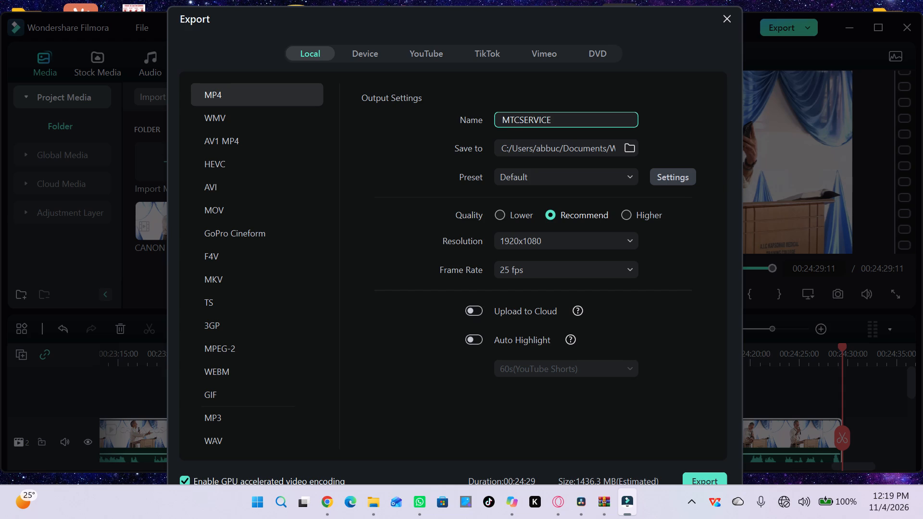
key("space")
left_click(697, 481)
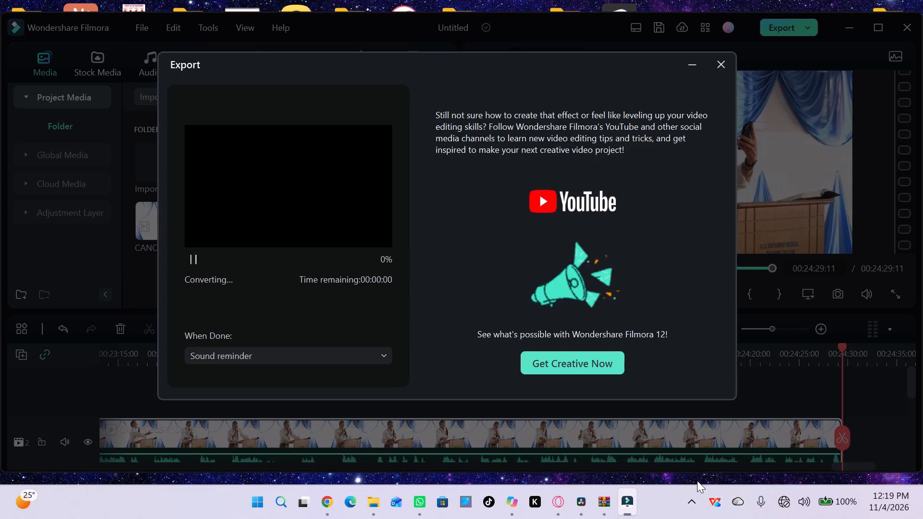
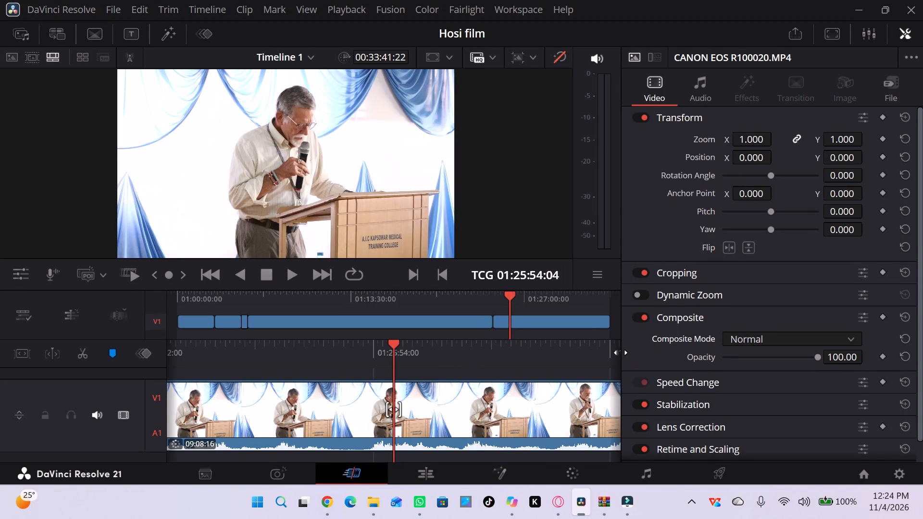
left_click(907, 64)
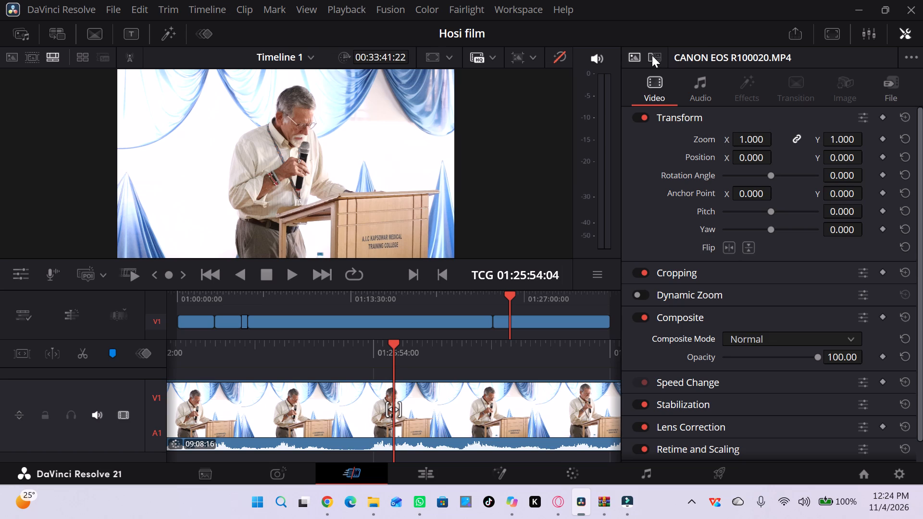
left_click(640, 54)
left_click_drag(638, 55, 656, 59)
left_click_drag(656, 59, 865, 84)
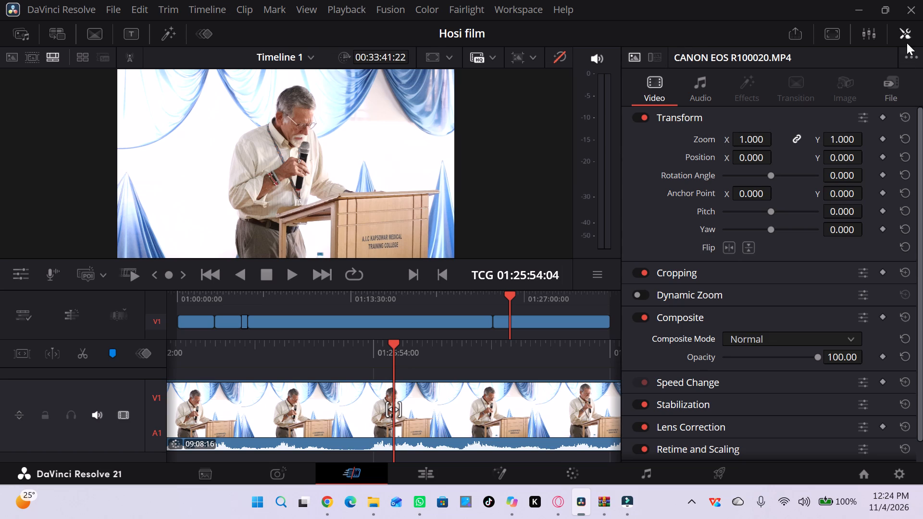
Delete the 27:04 clip that ends at 01:05:27:01 and close the gap it leaves.
left_click(908, 38)
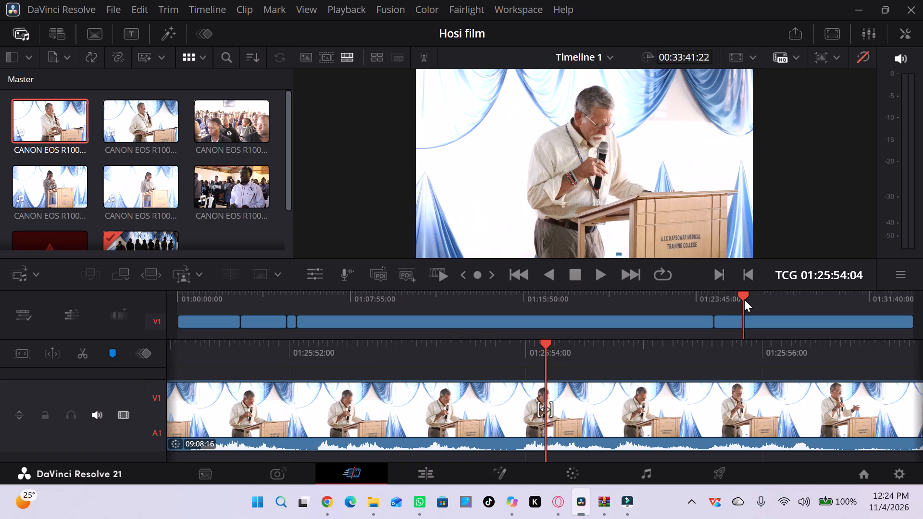
left_click_drag(744, 299, 99, 361)
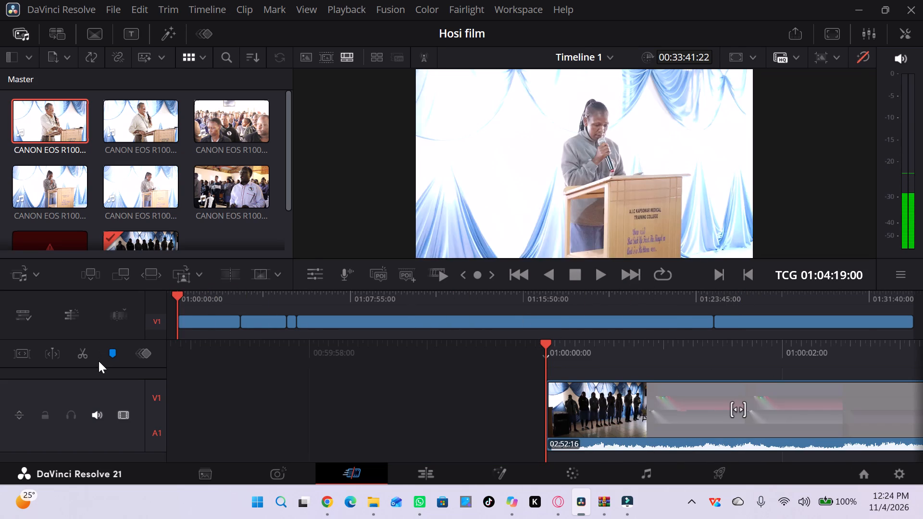
left_click_drag(99, 361, 243, 353)
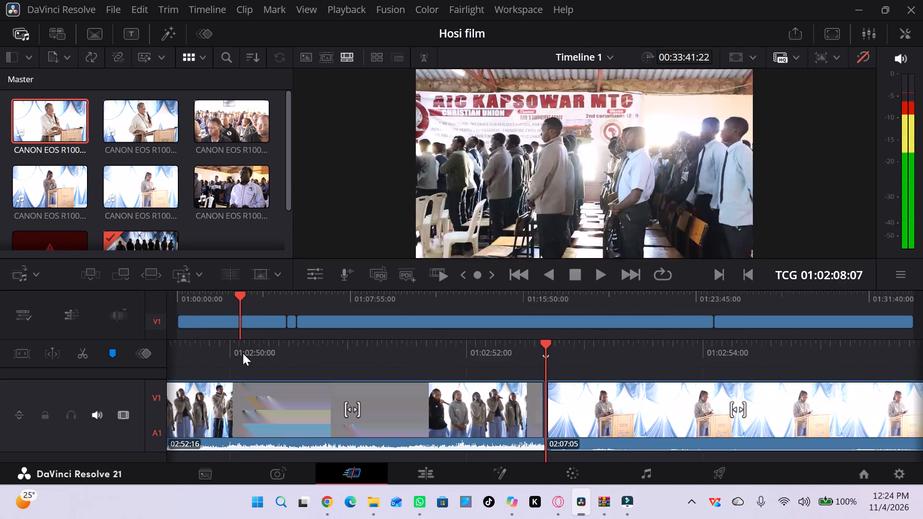
left_click_drag(243, 353, 268, 357)
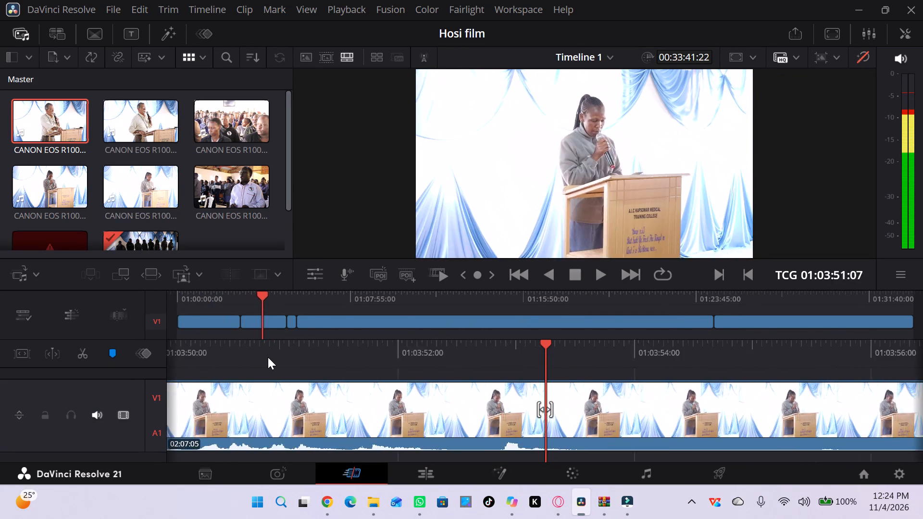
left_click_drag(268, 357, 299, 363)
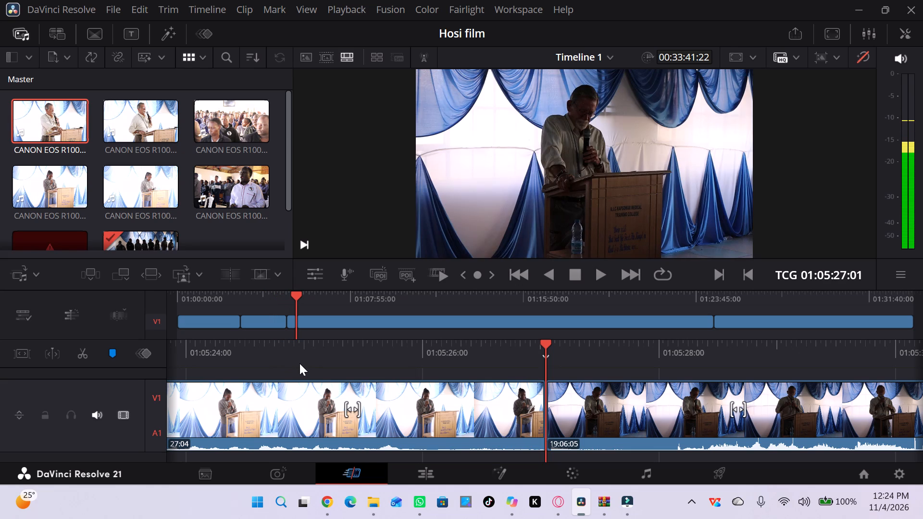
left_click_drag(299, 363, 299, 366)
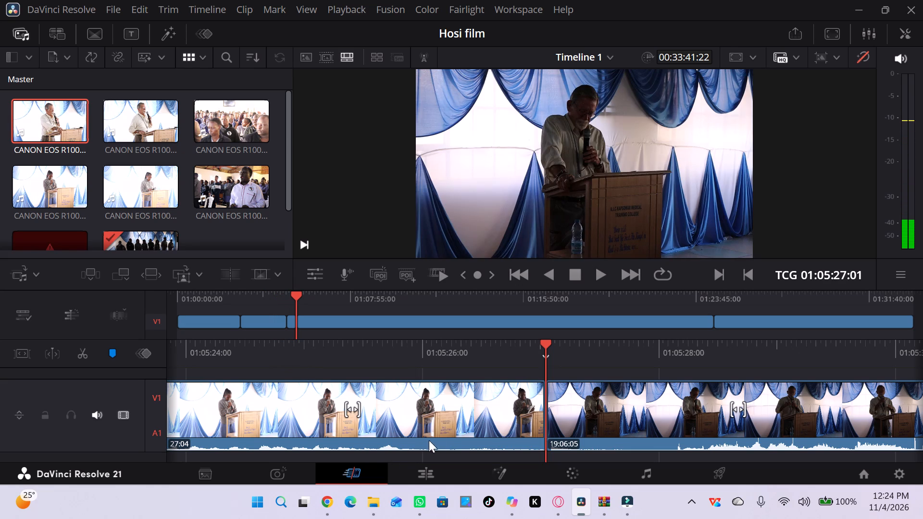
left_click(467, 429)
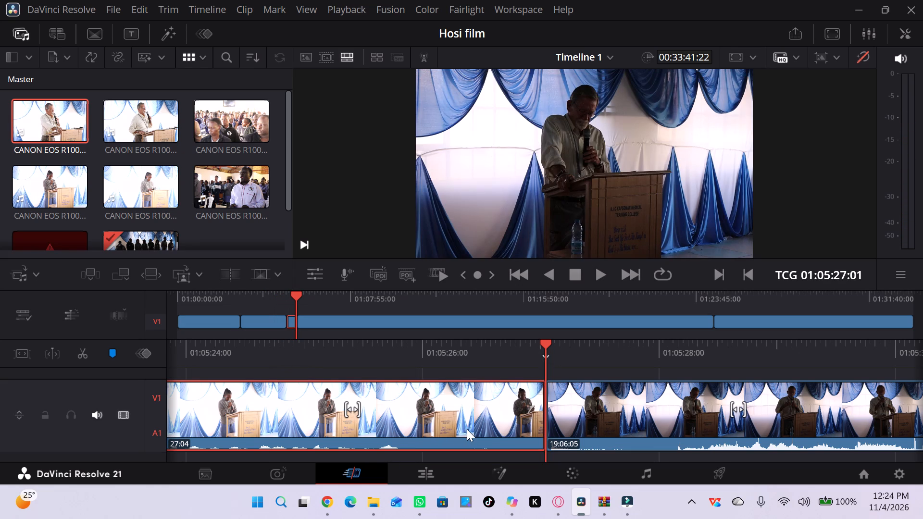
key("Delete")
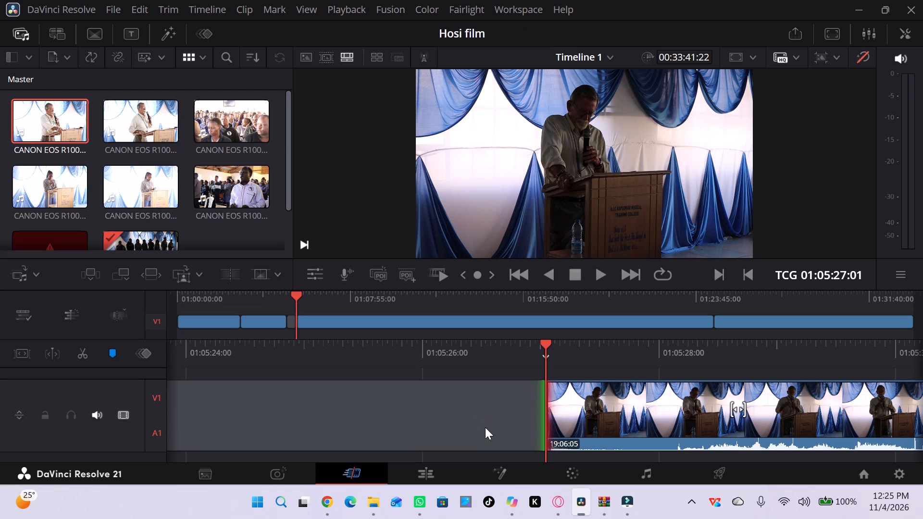
left_click(485, 427)
key("BackSpace")
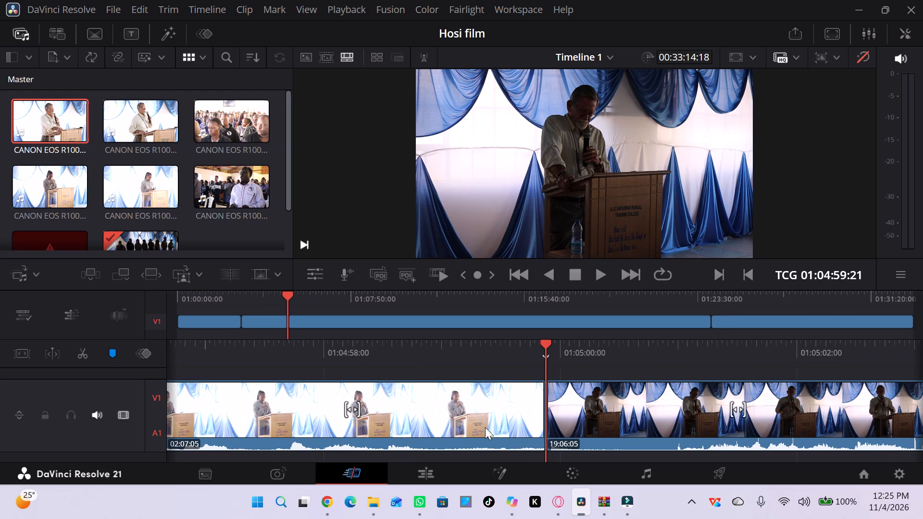
Delete the 02:07:05 clip of the woman at the lectern and close the gap it leaves.
left_click(362, 423)
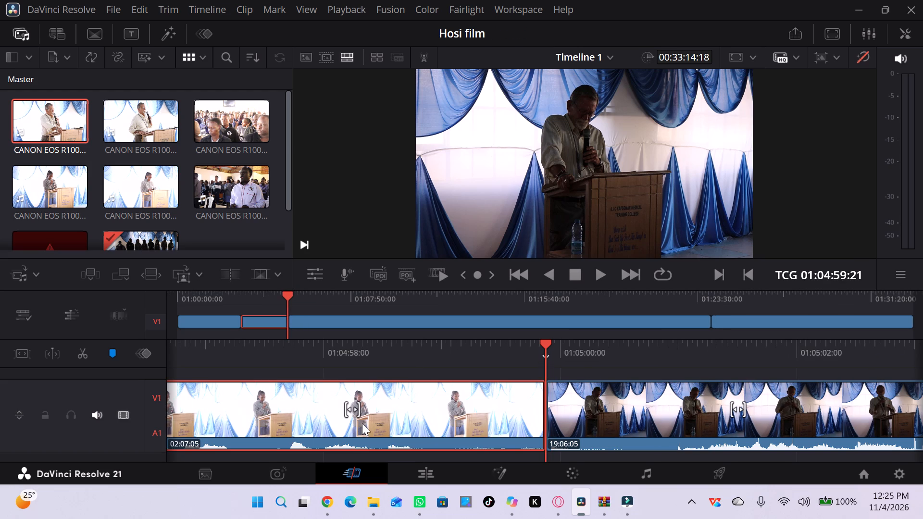
key("BackSpace")
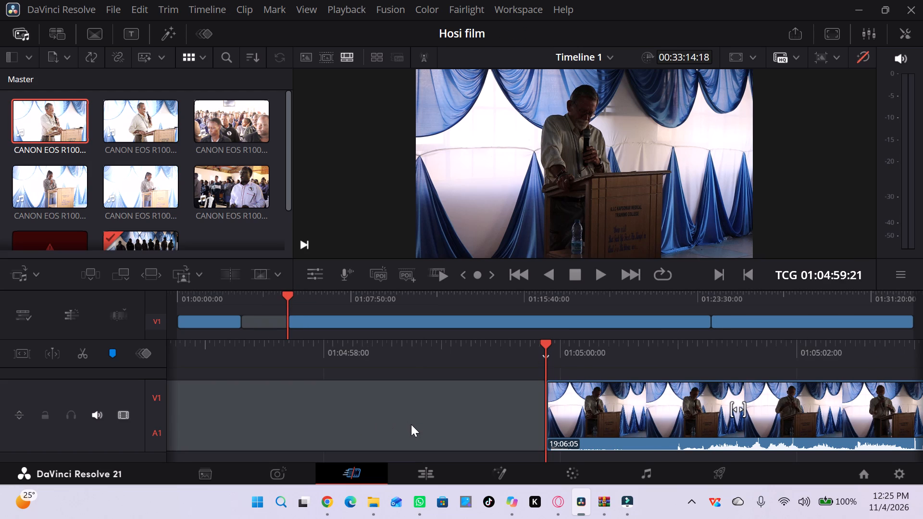
left_click(411, 424)
key("BackSpace")
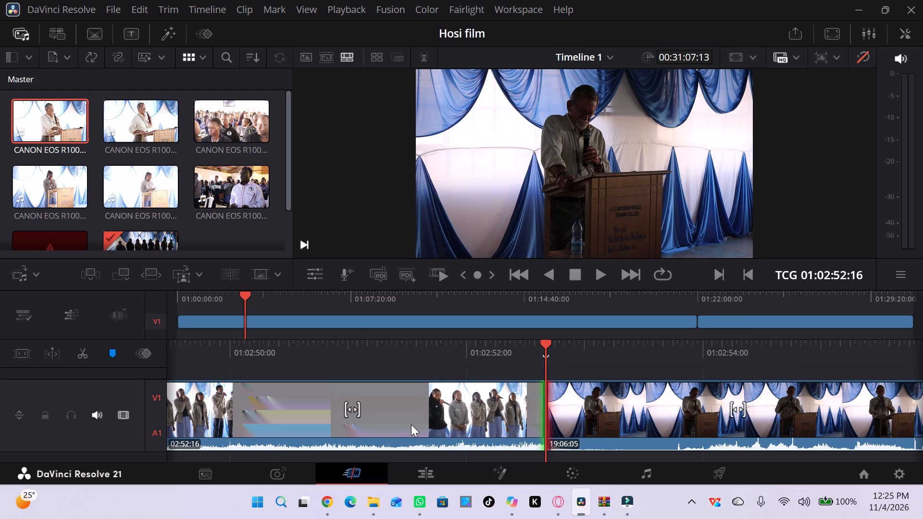
key("Delete")
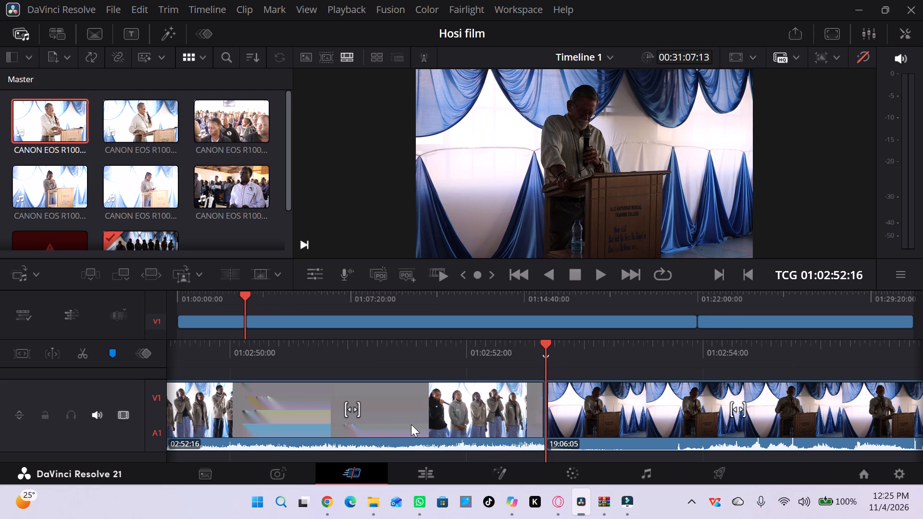
Delete the 02:52:16 group clip at the start of the timeline and close the gap.
left_click(468, 403)
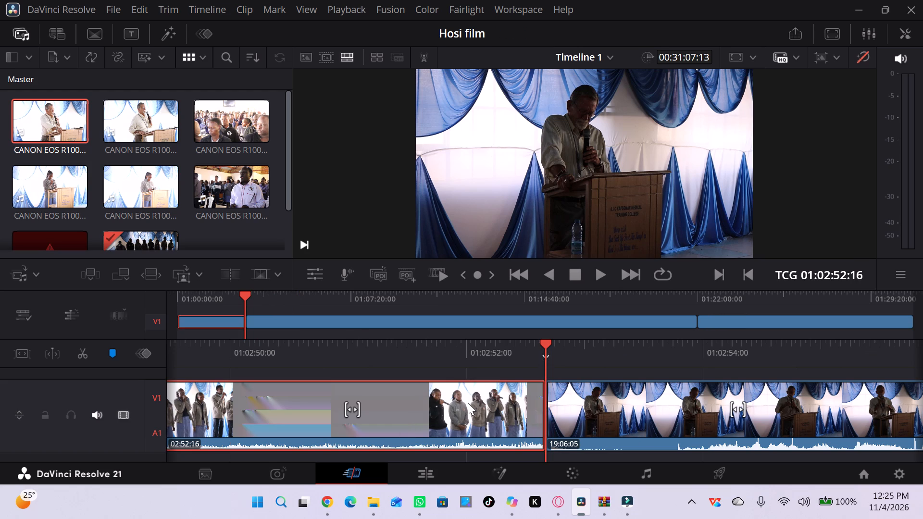
key("Delete")
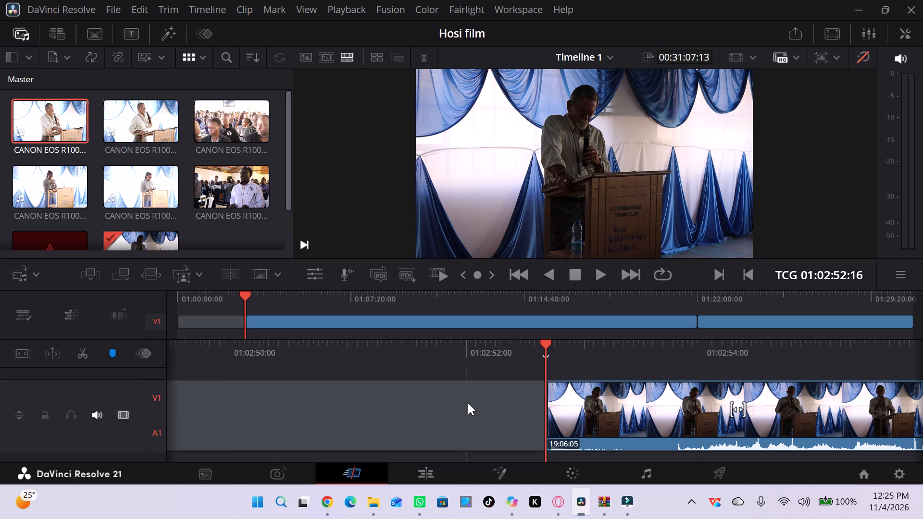
left_click(468, 403)
key("Delete")
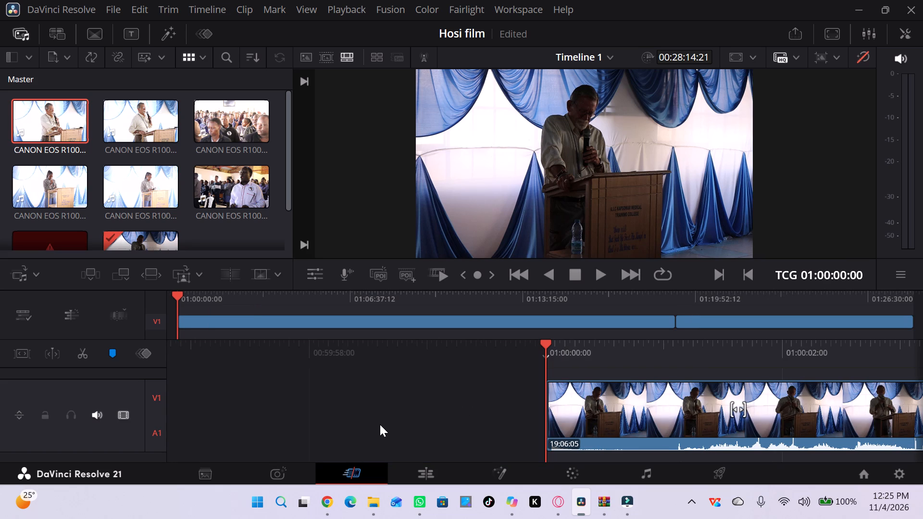
Play the opening of the first clip, split it at 01:00:04:14 where the picture brightens, and select the piece before the split.
left_click(611, 417)
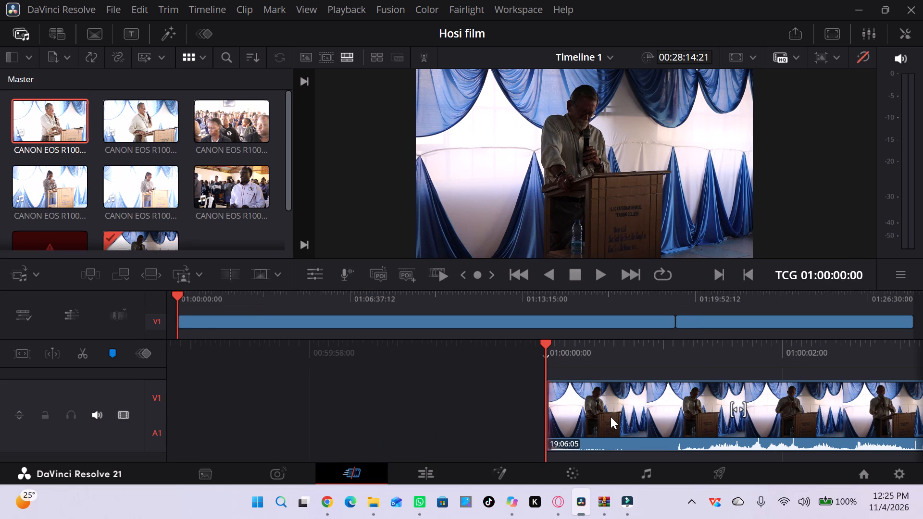
left_click_drag(611, 417, 299, 436)
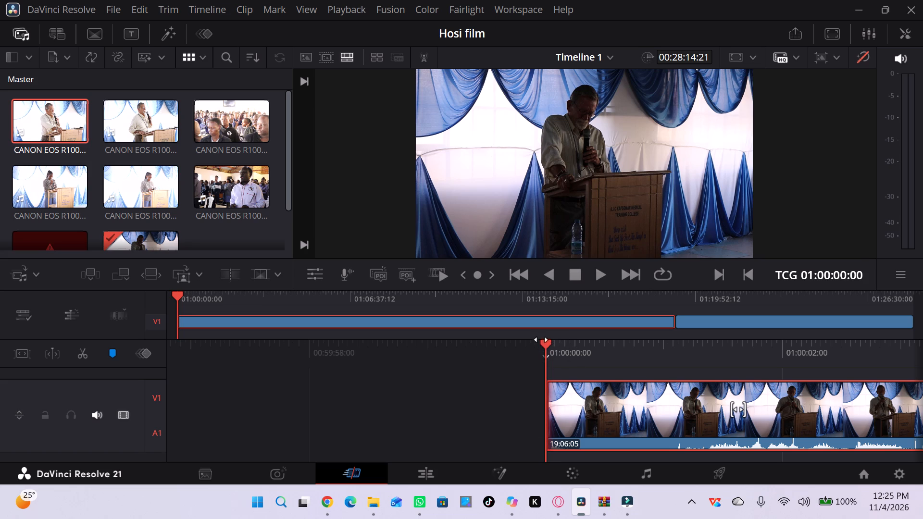
left_click_drag(548, 346, 565, 343)
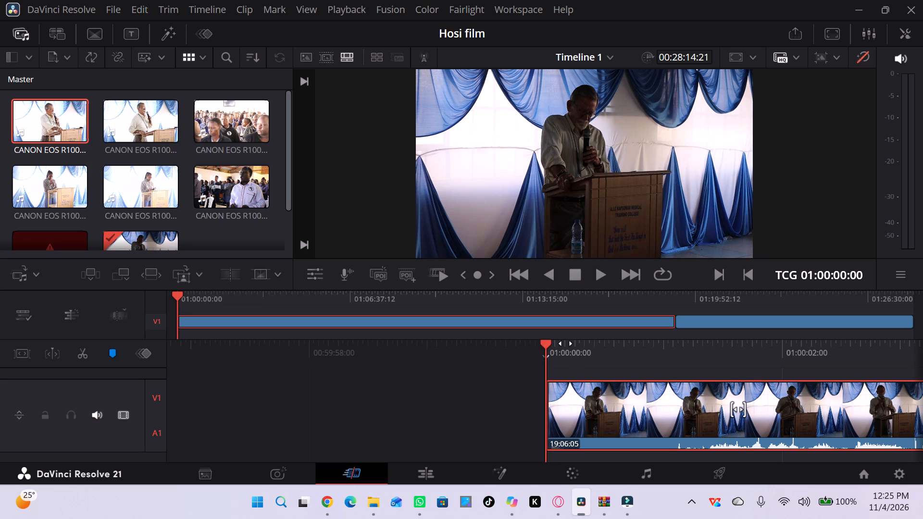
left_click_drag(543, 338, 543, 338)
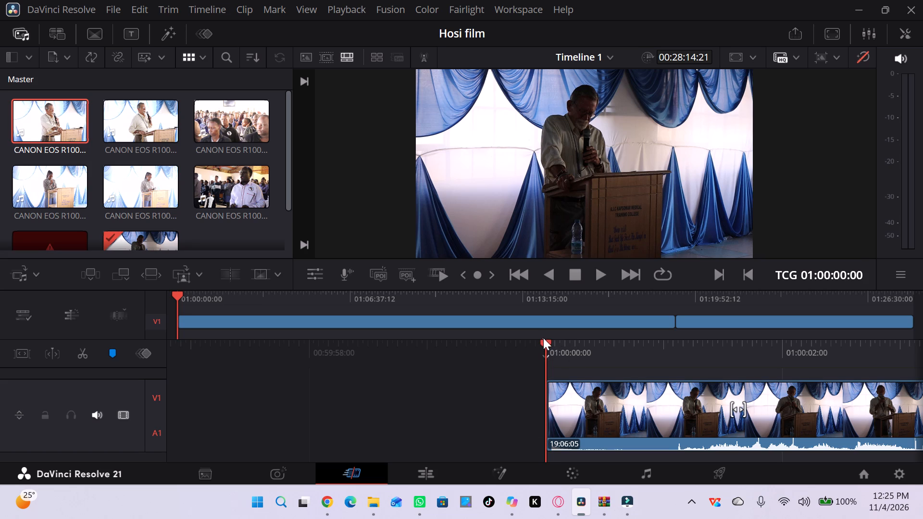
left_click_drag(543, 338, 569, 339)
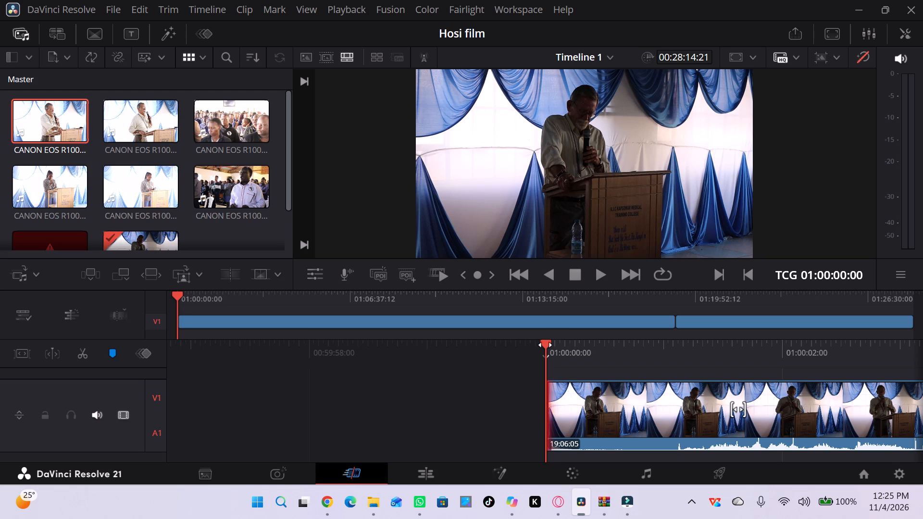
left_click_drag(545, 343, 657, 345)
double_click(657, 345)
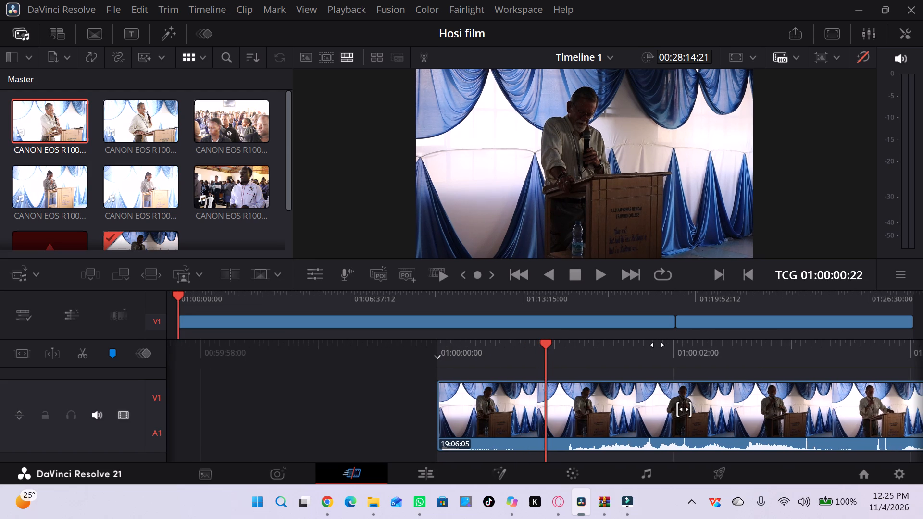
key("space")
key("space")
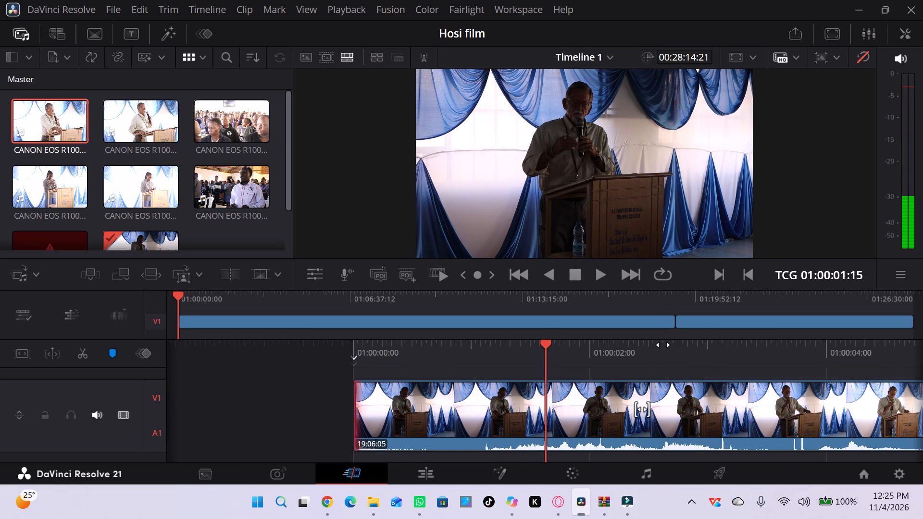
key("space")
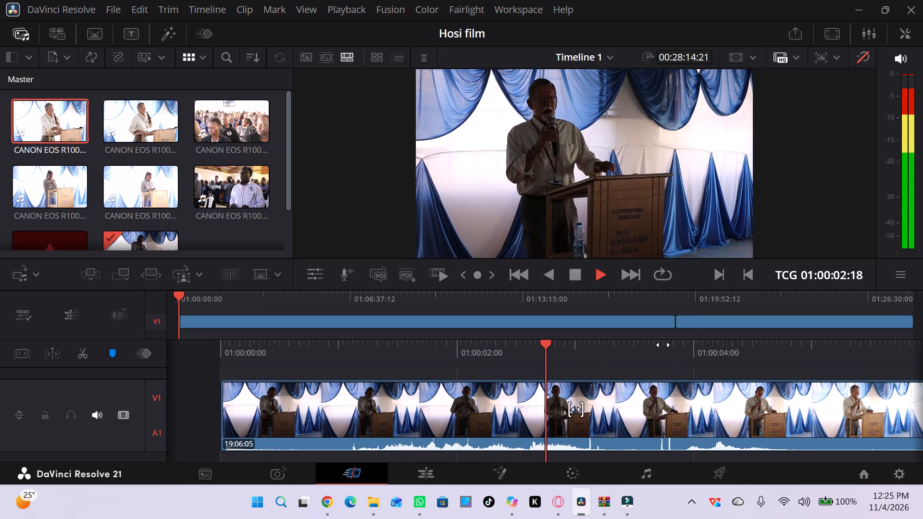
key("space")
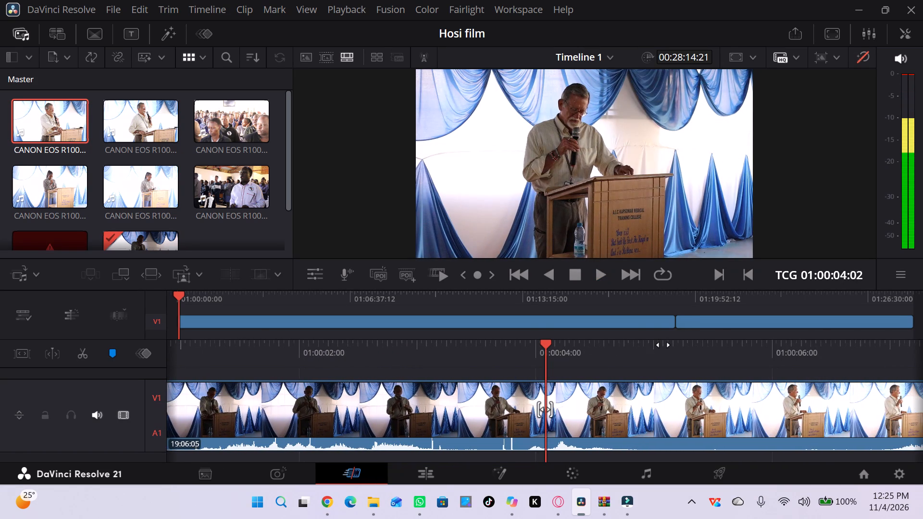
key("space")
key("space")
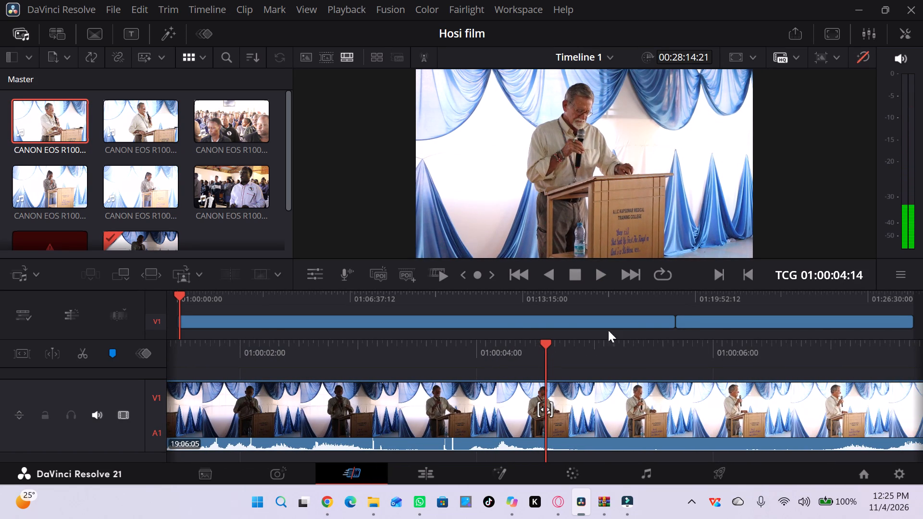
left_click(86, 359)
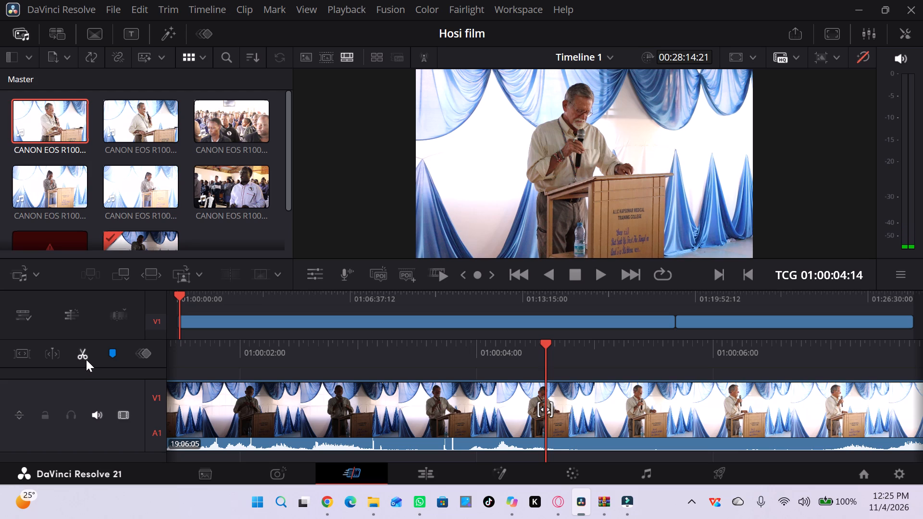
left_click(358, 412)
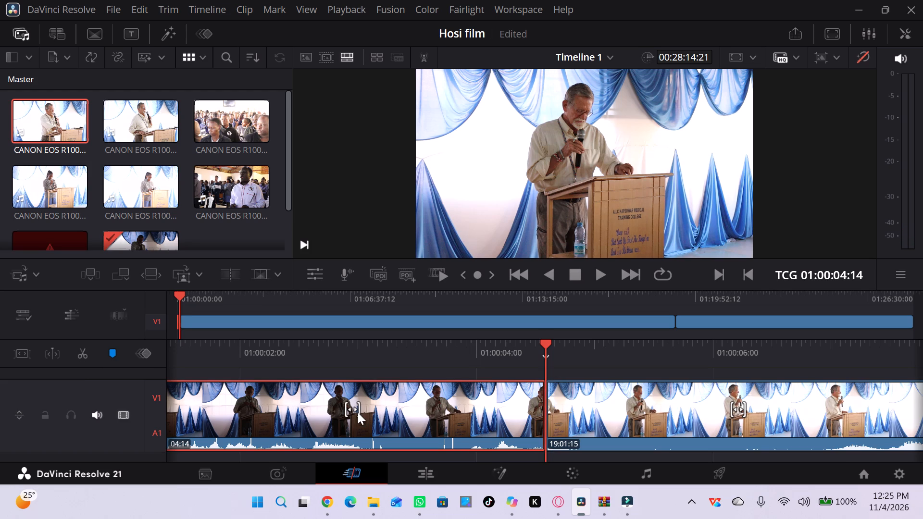
Park the playhead at 01:00:03:10 in the first split piece and open that piece for colour grading.
left_click_drag(547, 345, 681, 343)
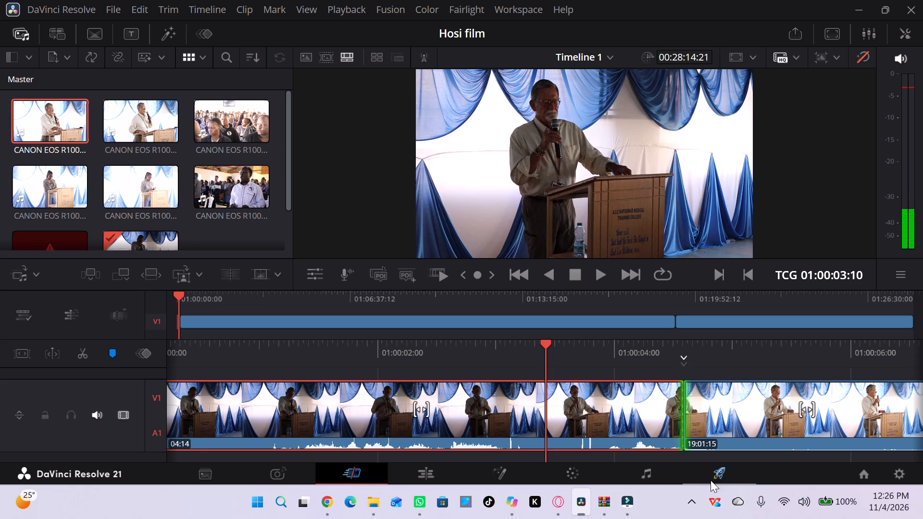
left_click(565, 473)
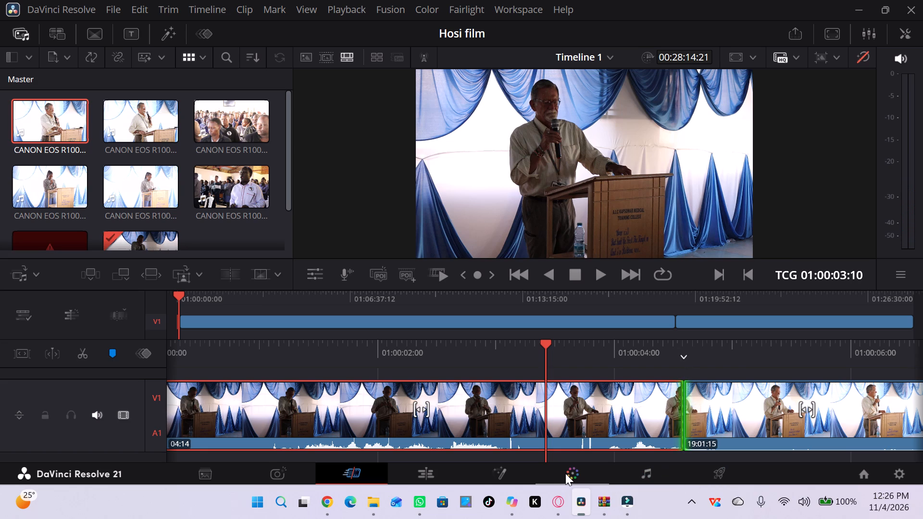
left_click(572, 471)
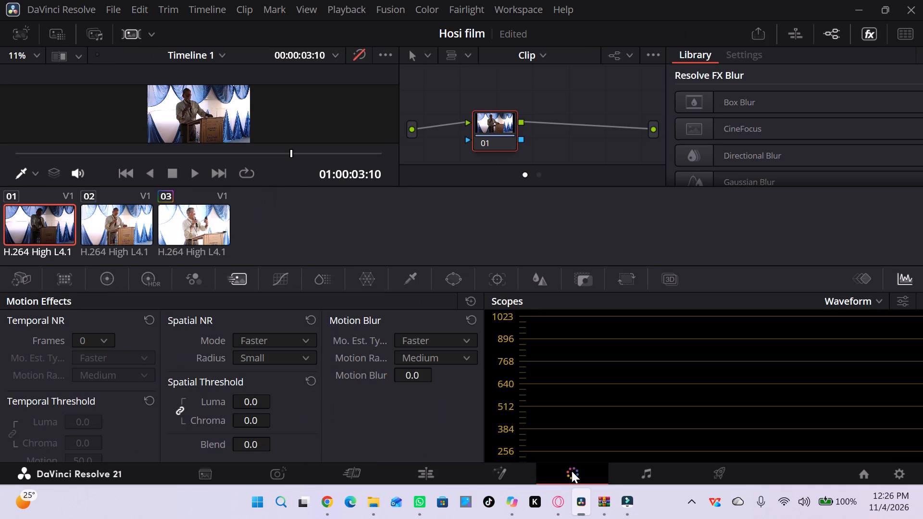
left_click(572, 471)
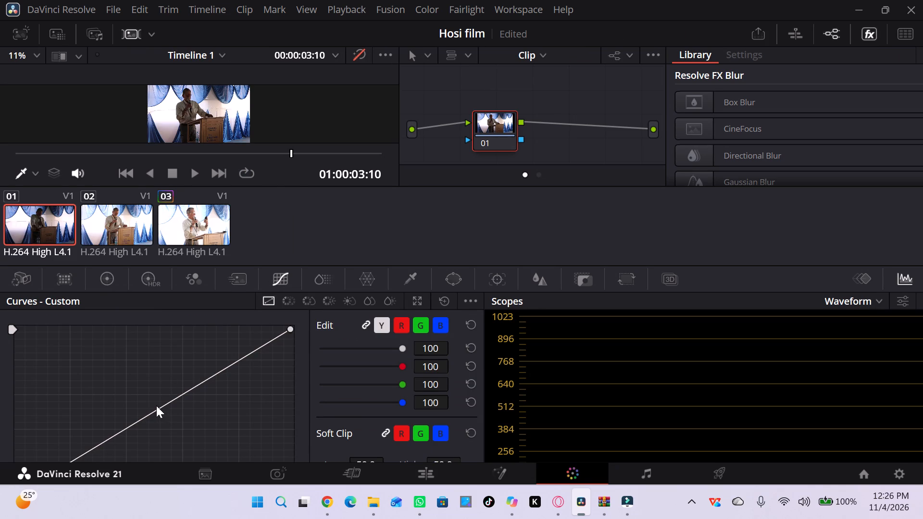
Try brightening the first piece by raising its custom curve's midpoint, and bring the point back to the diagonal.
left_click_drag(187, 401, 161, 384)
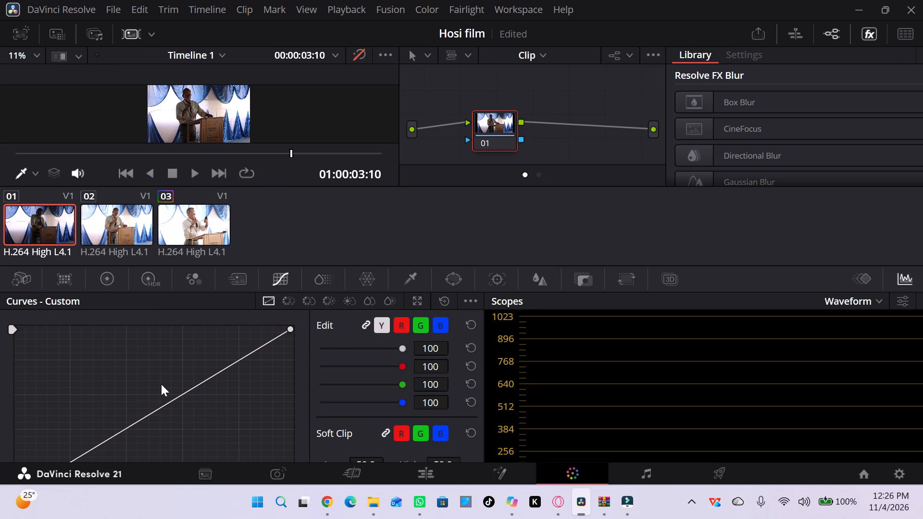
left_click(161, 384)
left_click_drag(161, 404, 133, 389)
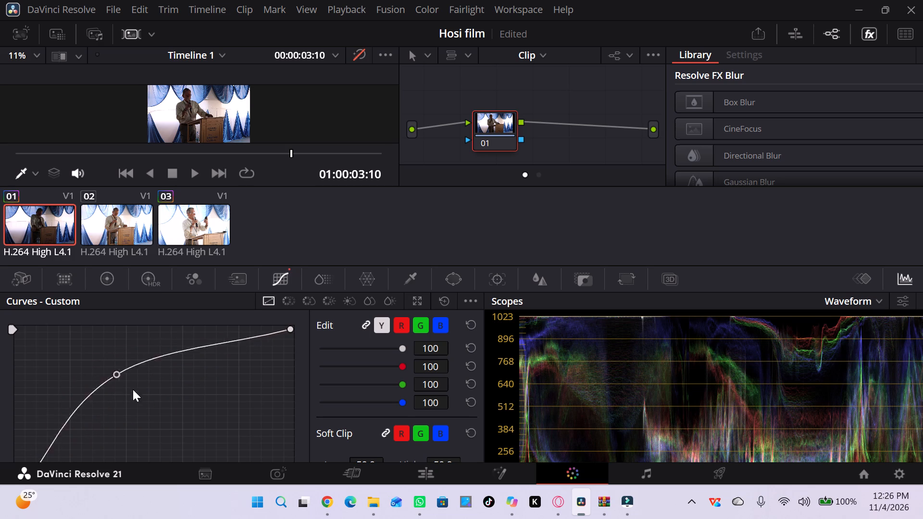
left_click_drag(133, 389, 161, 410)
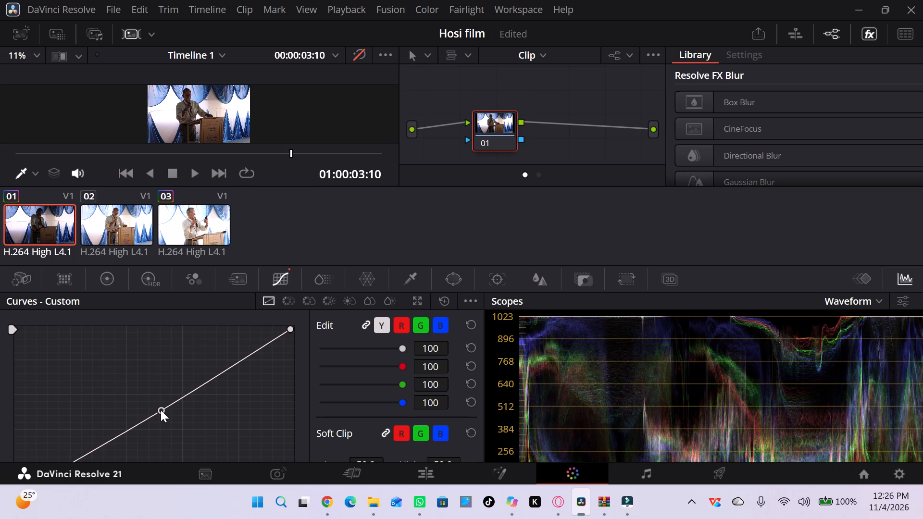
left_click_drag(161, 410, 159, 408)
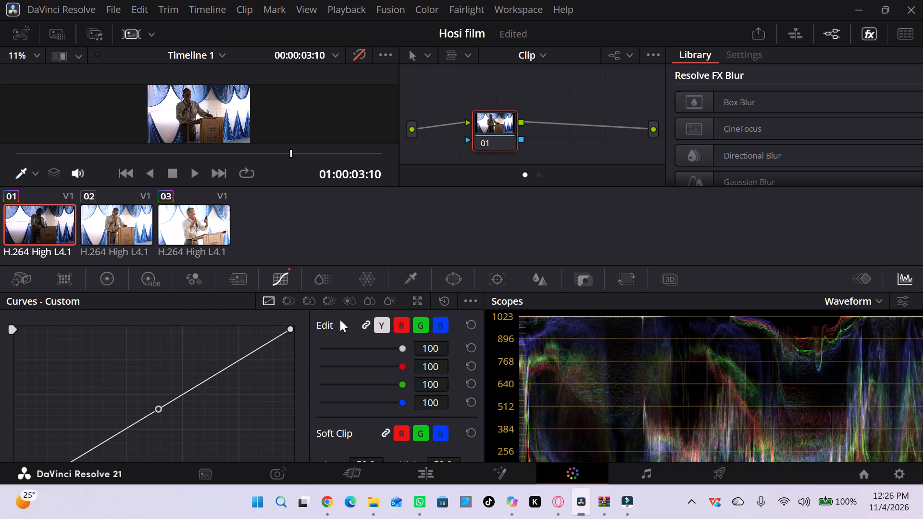
Look through the Primaries, HDR, RGB Mixer, Motion Effects, Color Match and Camera Raw controls for a light adjustment.
left_click(103, 277)
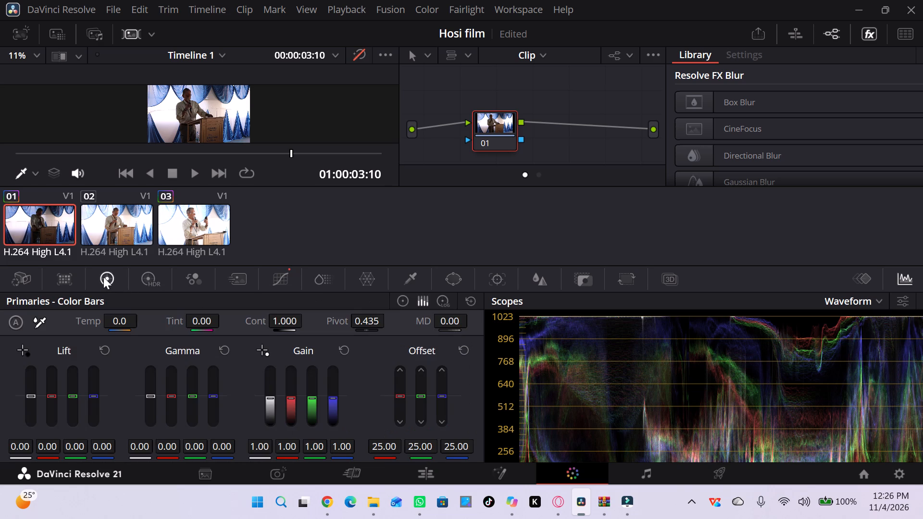
left_click(103, 277)
left_click(156, 277)
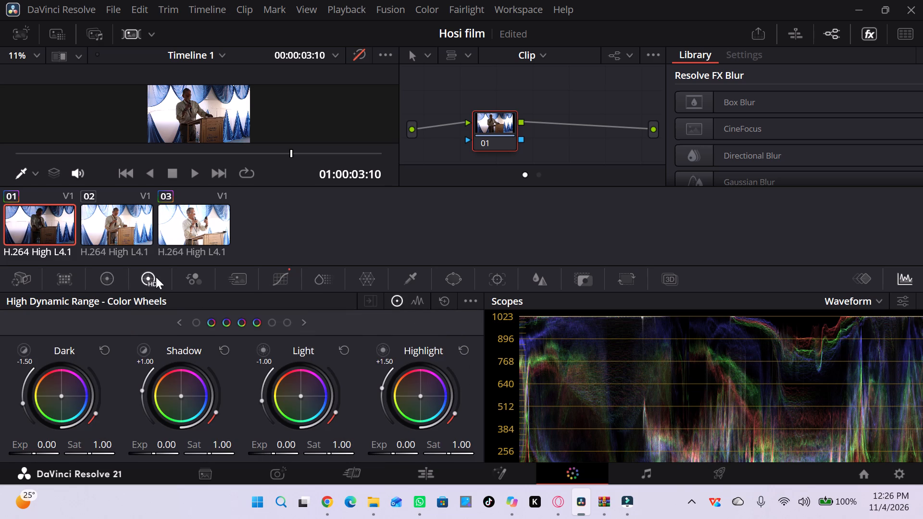
left_click(191, 280)
left_click(237, 282)
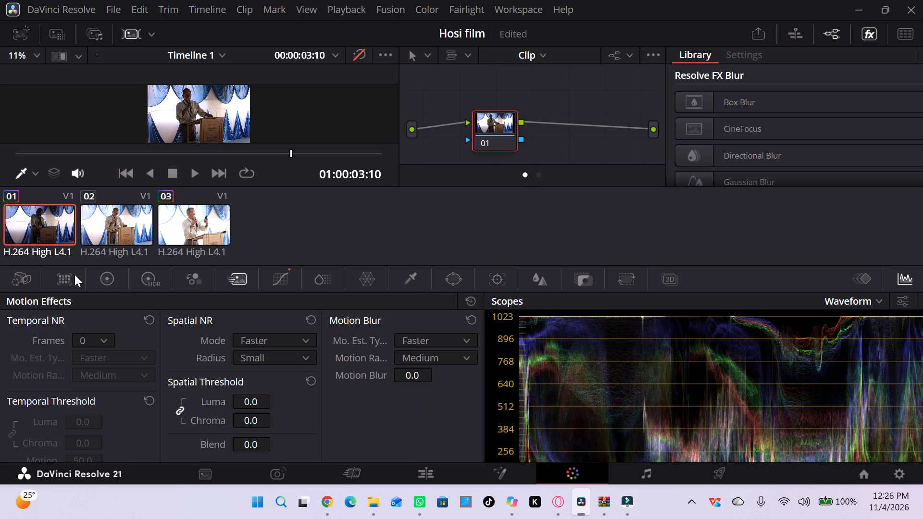
left_click(74, 274)
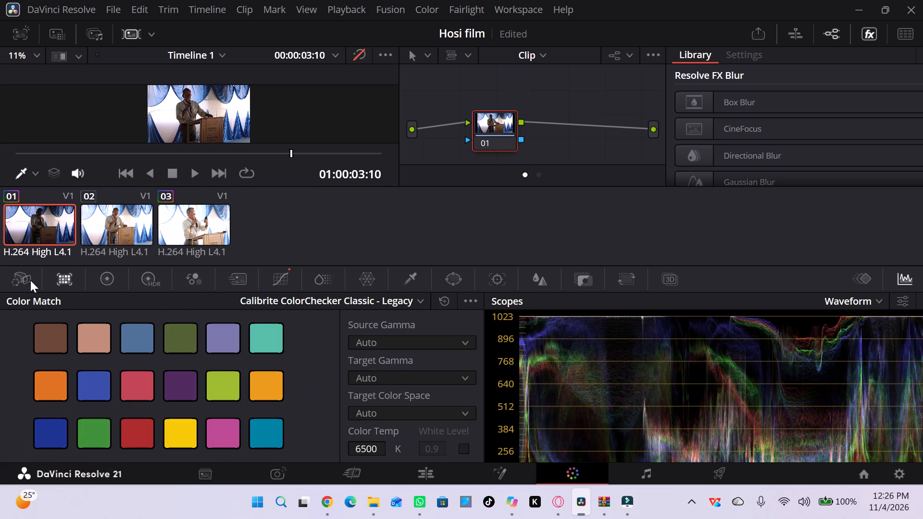
left_click(28, 279)
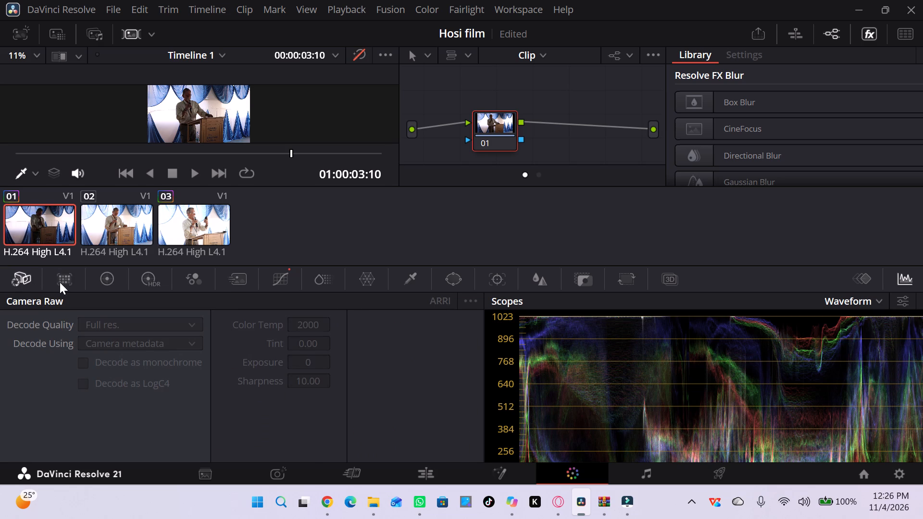
Add a second control point beside the midpoint of the first piece's custom curve.
left_click(278, 279)
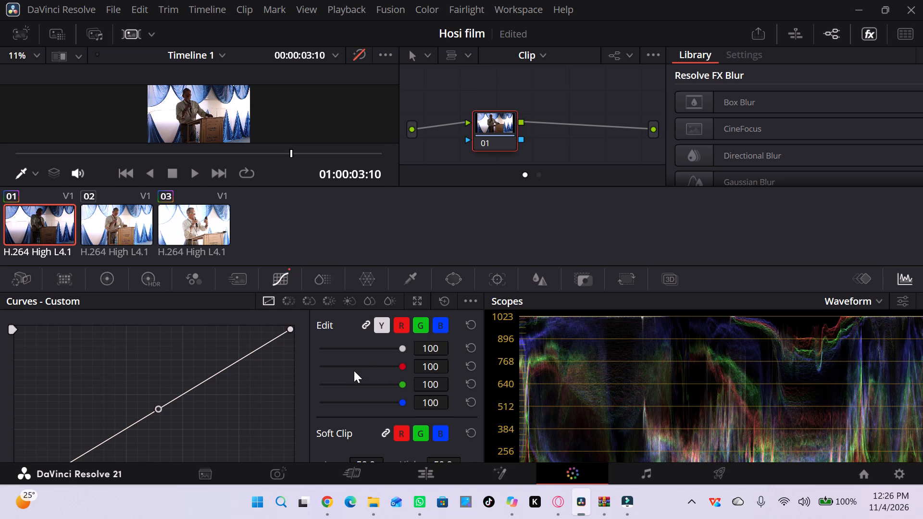
left_click(166, 405)
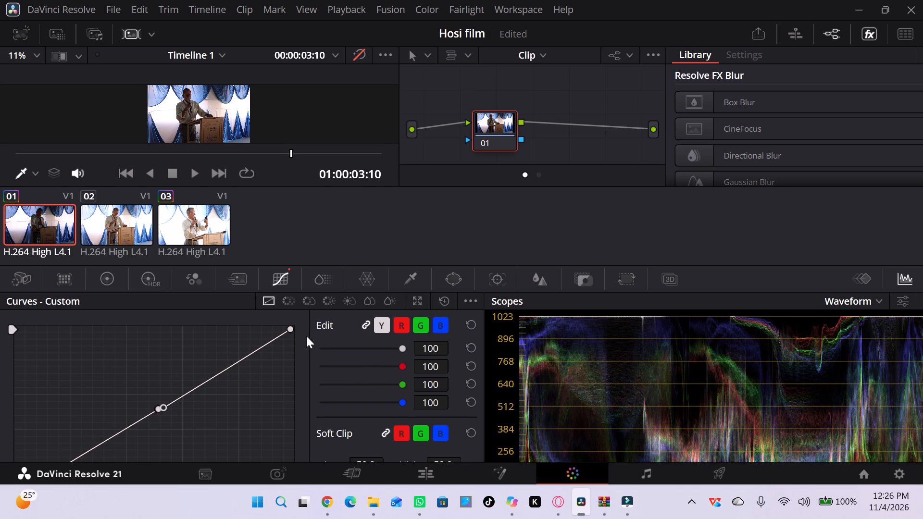
Adjust the first piece's Lum Vs Sat curve with a midtone control point set slightly above the neutral line.
left_click(349, 297)
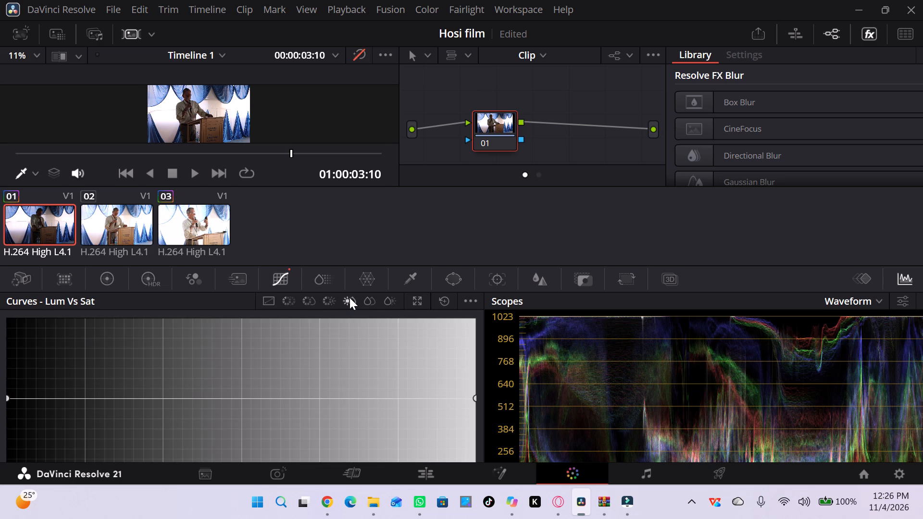
left_click_drag(194, 391, 162, 369)
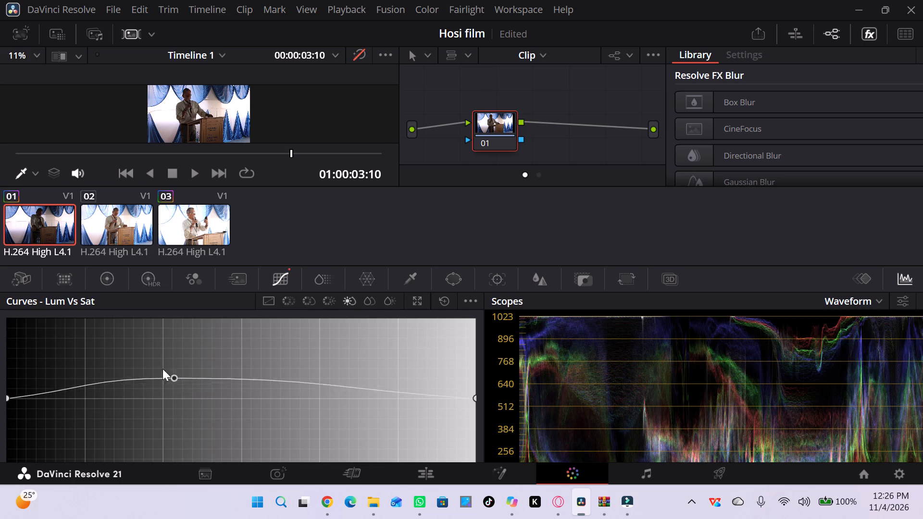
left_click_drag(162, 369, 111, 507)
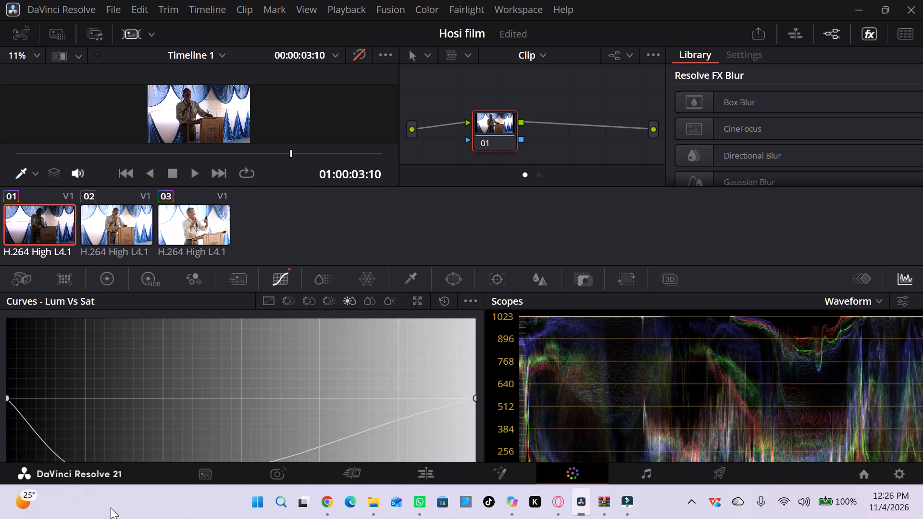
left_click_drag(111, 507, 236, 390)
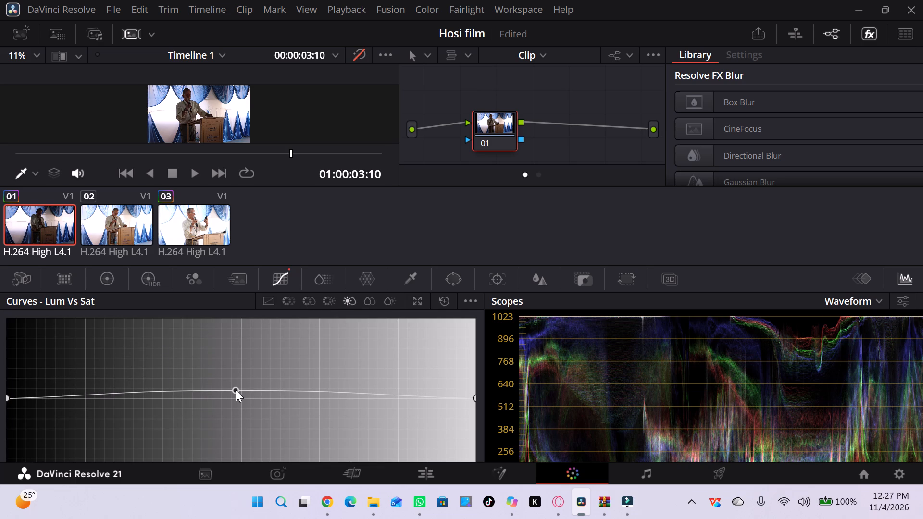
left_click_drag(236, 390, 236, 394)
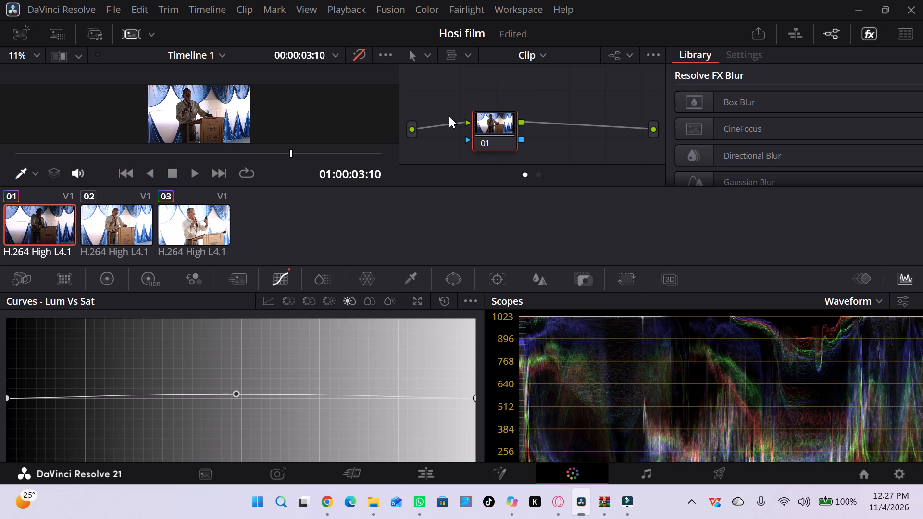
Adjust the first piece's Hue Vs Hue curve with a cyan control point, settling it slightly below the neutral line.
double_click(293, 298)
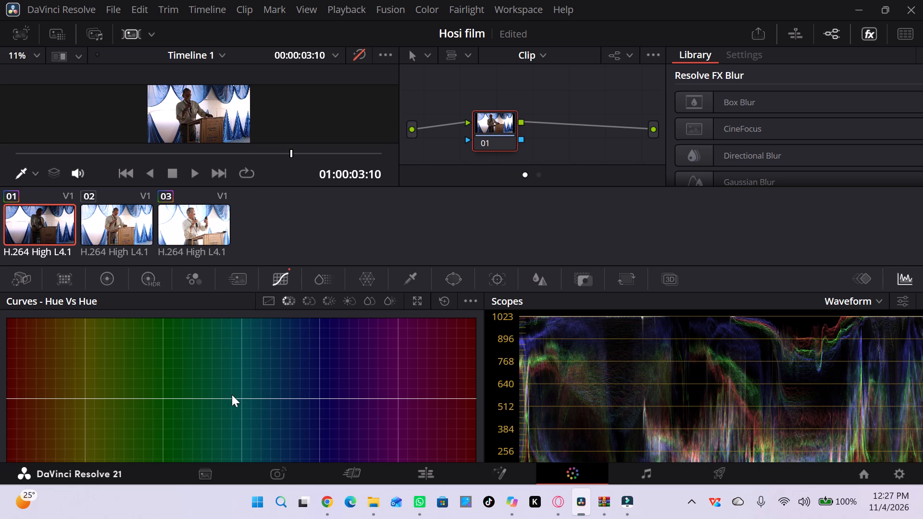
left_click_drag(229, 398, 307, 346)
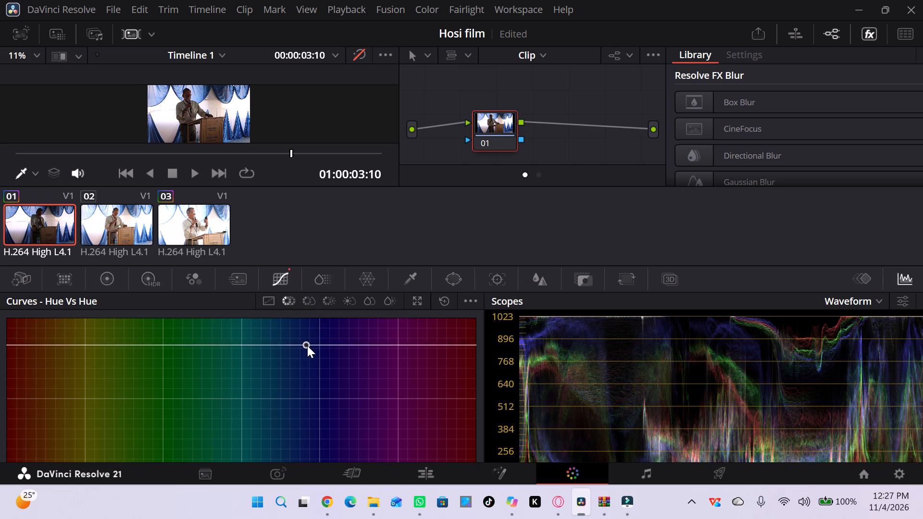
left_click_drag(307, 346, 235, 420)
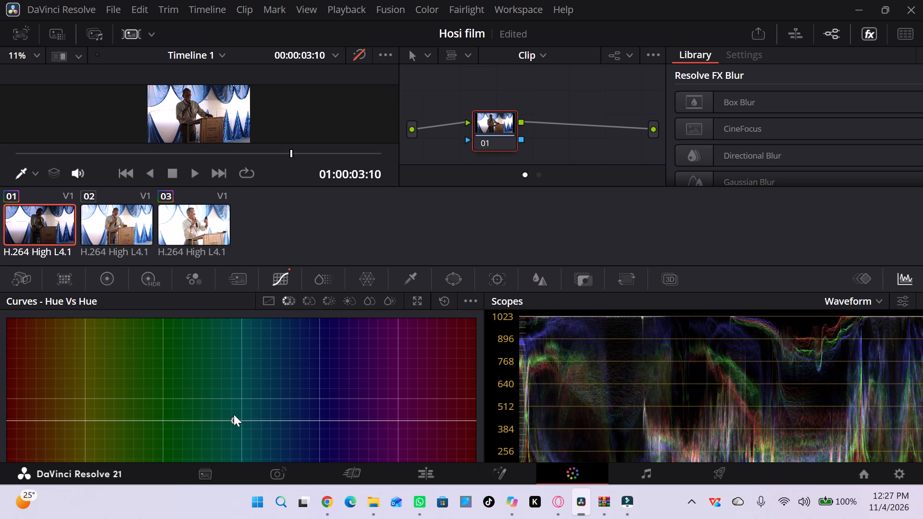
left_click(227, 422)
left_click_drag(235, 417, 235, 413)
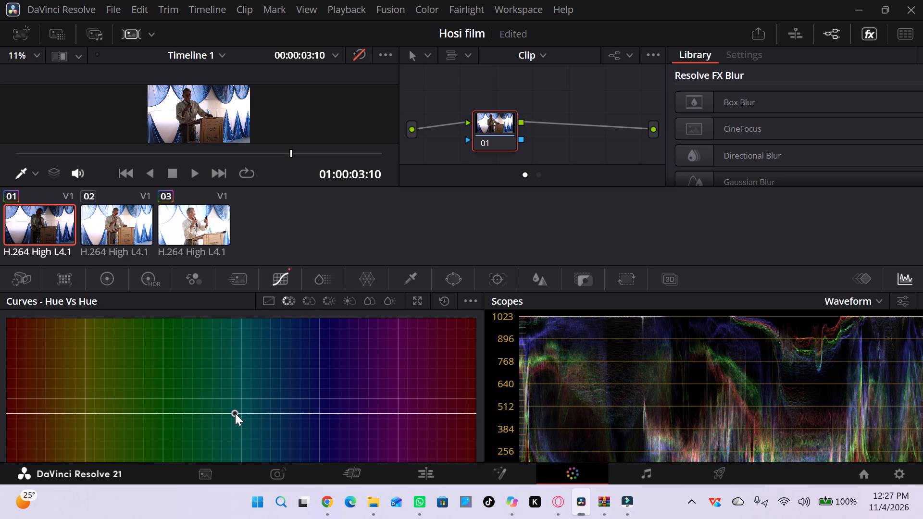
left_click_drag(235, 413, 238, 405)
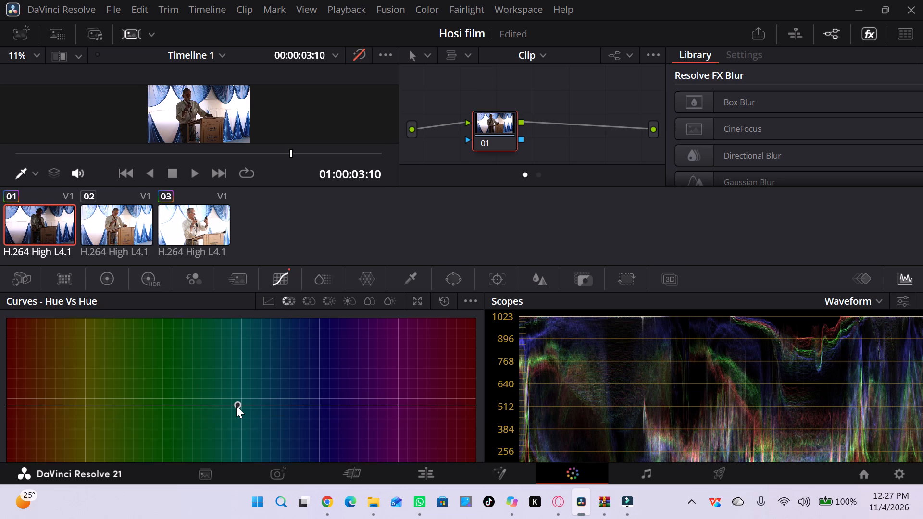
left_click(236, 407)
left_click_drag(240, 397, 241, 402)
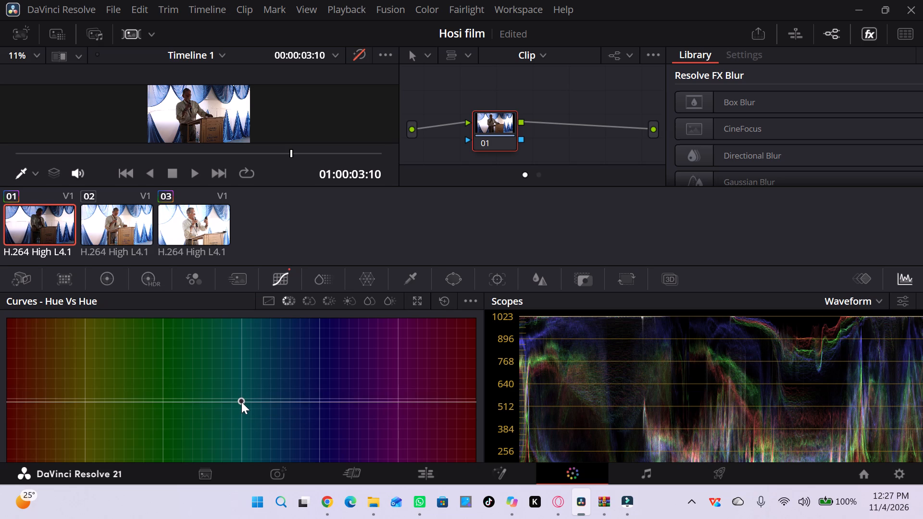
left_click_drag(241, 402, 241, 401)
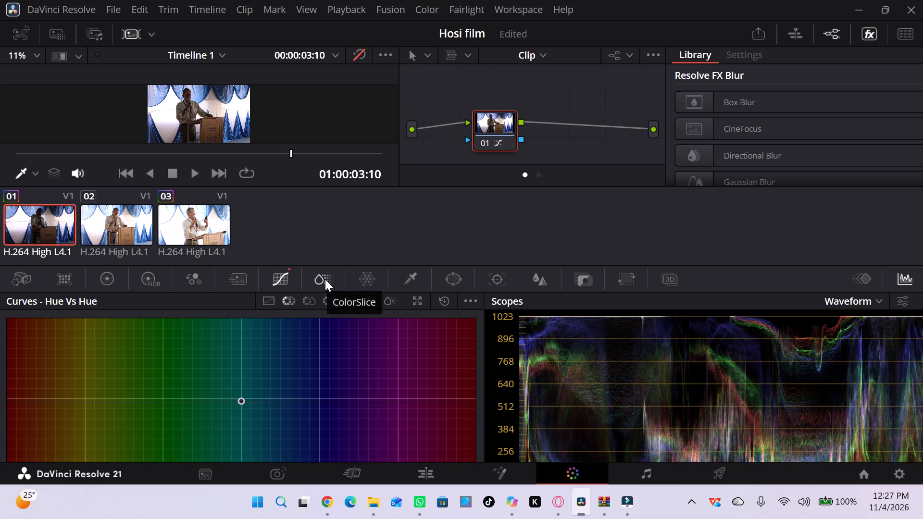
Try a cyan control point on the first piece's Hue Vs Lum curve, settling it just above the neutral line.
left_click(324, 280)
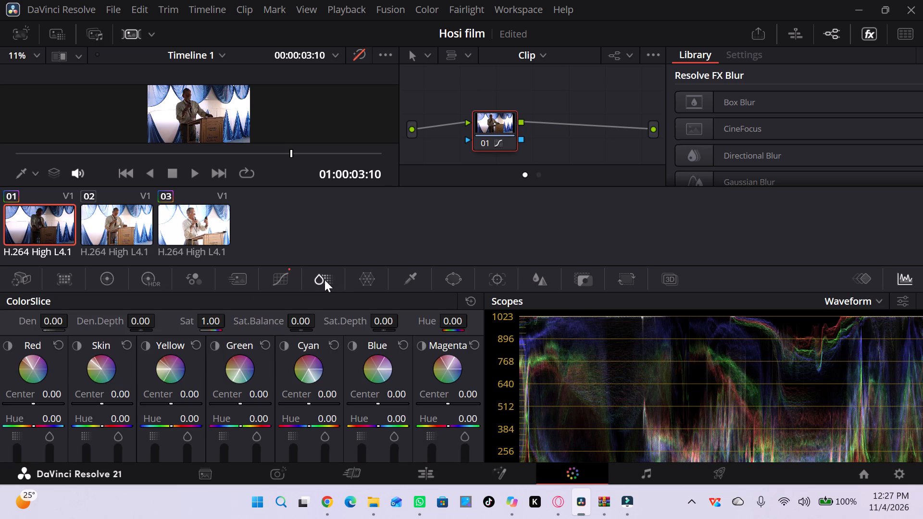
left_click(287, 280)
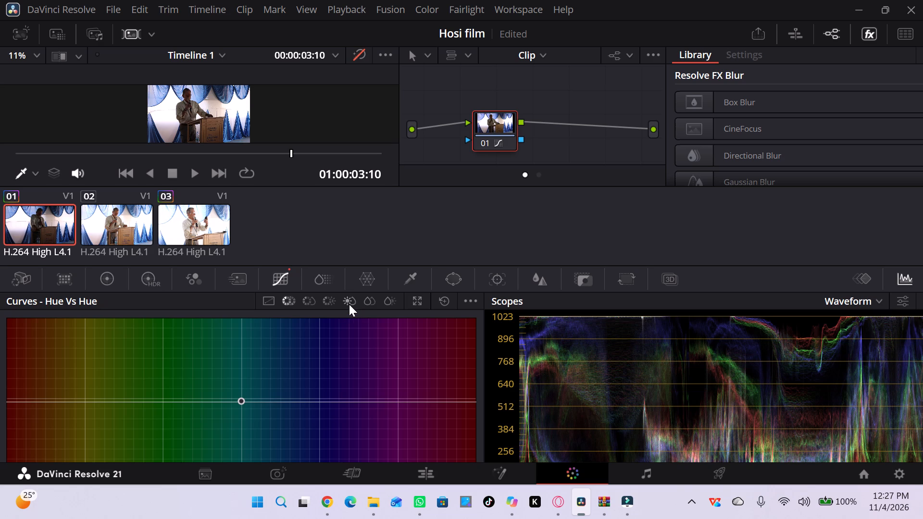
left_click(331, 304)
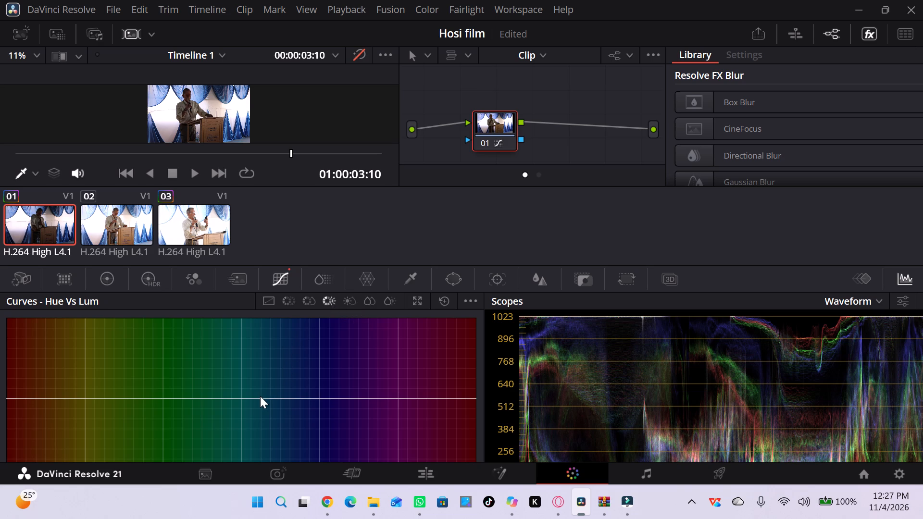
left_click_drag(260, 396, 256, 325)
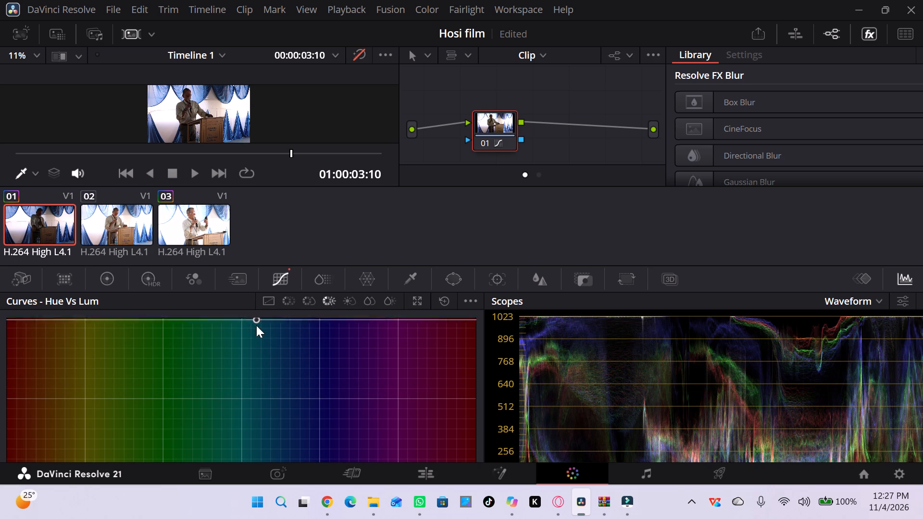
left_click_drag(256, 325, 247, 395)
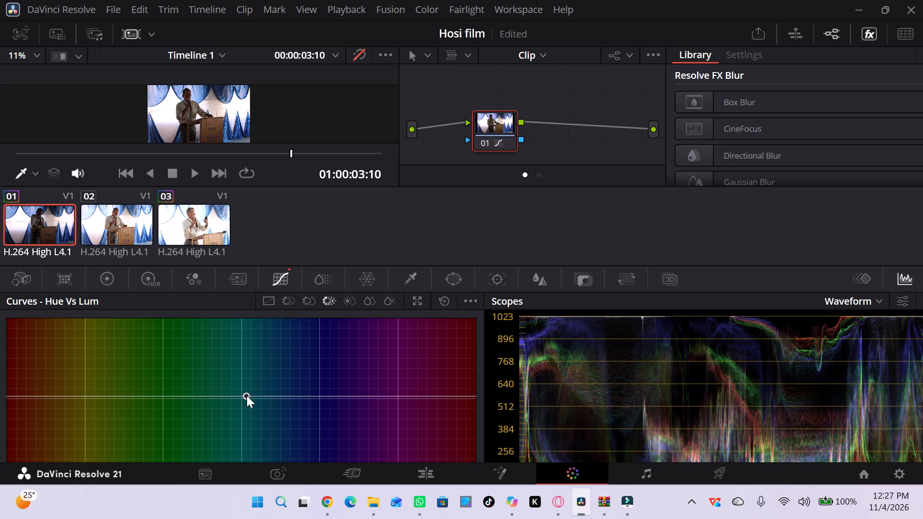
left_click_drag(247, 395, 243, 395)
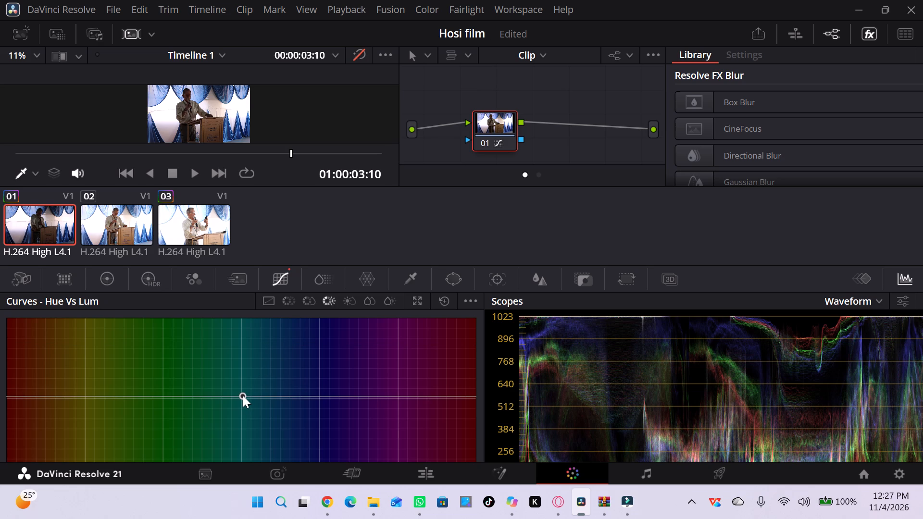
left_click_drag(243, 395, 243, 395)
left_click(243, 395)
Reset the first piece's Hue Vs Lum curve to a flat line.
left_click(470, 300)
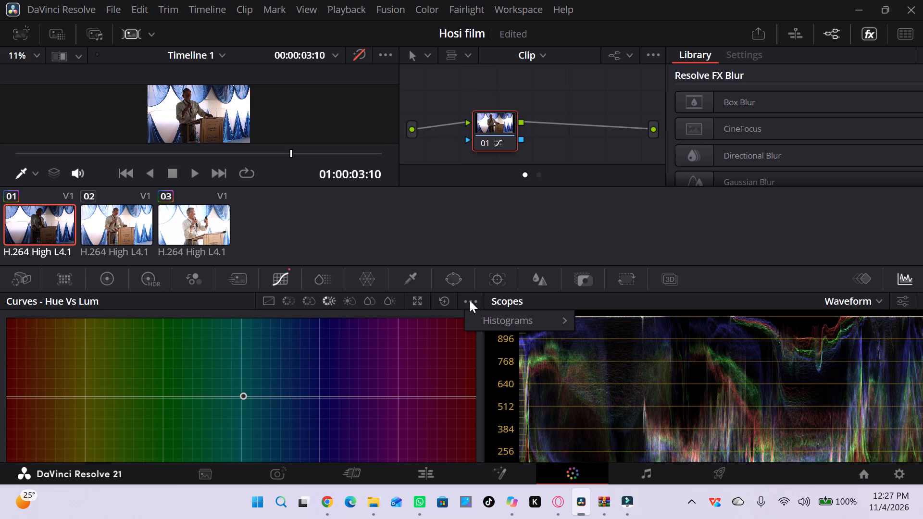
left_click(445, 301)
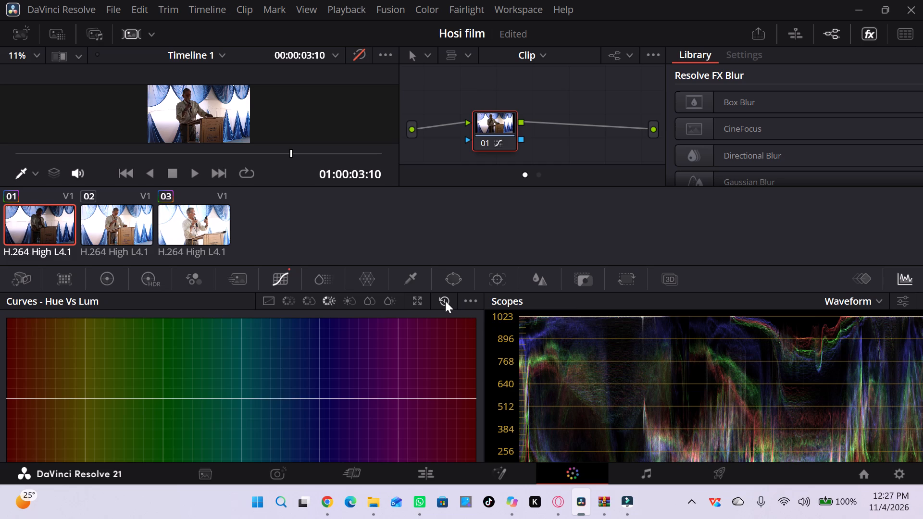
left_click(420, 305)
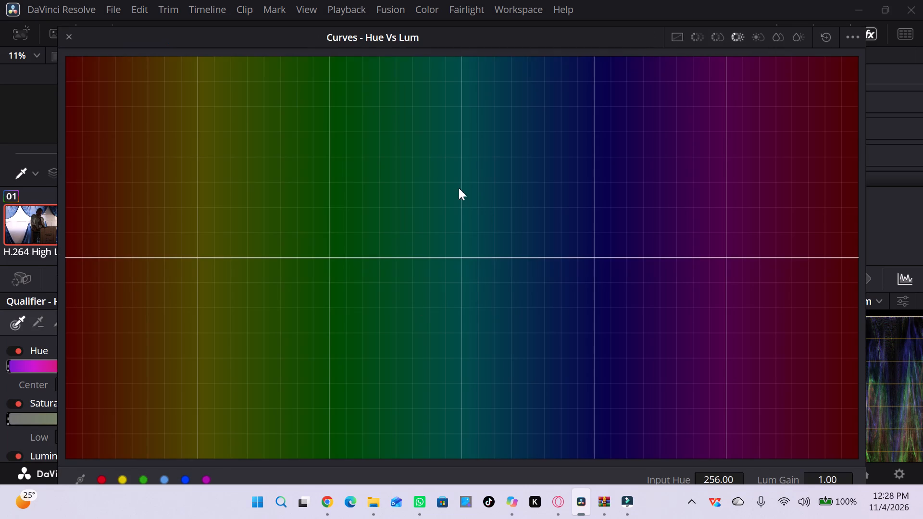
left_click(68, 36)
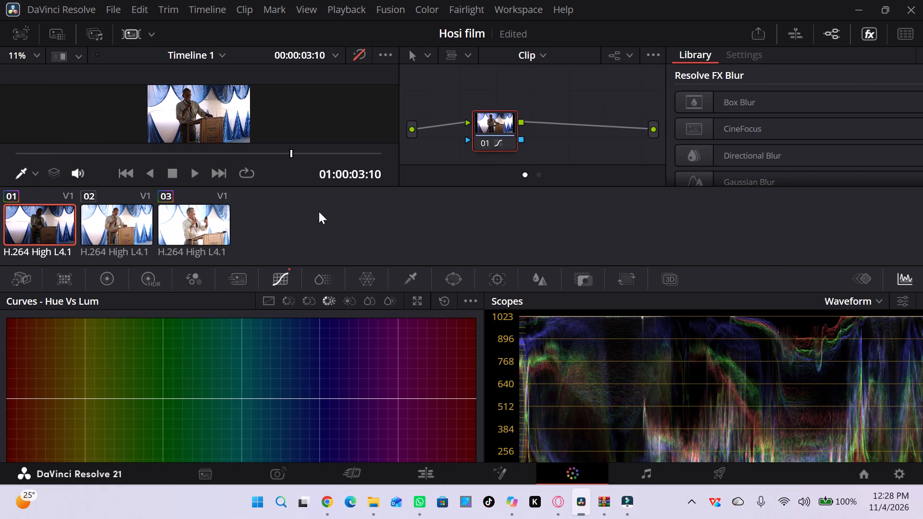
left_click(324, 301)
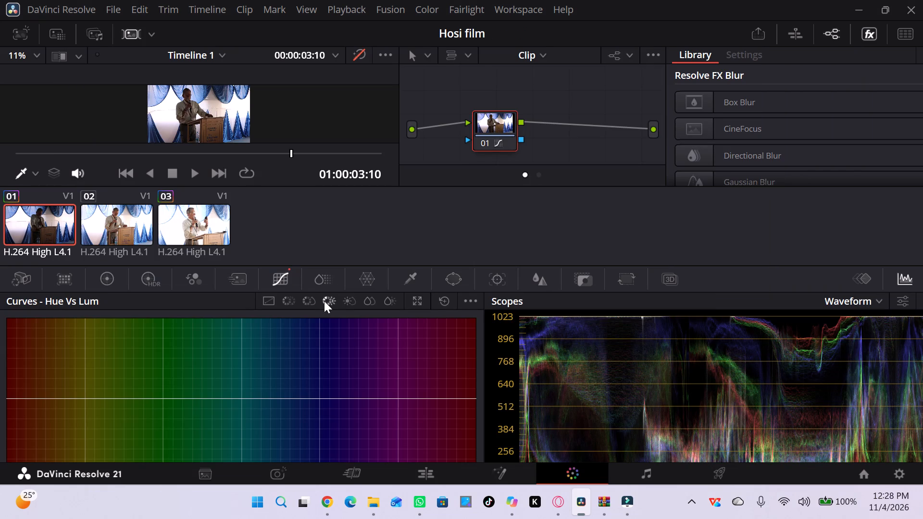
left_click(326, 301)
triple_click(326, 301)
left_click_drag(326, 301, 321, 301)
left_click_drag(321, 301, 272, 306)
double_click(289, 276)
Move the midtone control point of the first piece's Lum Vs Sat curve into the highlights, well above the neutral line.
left_click(349, 302)
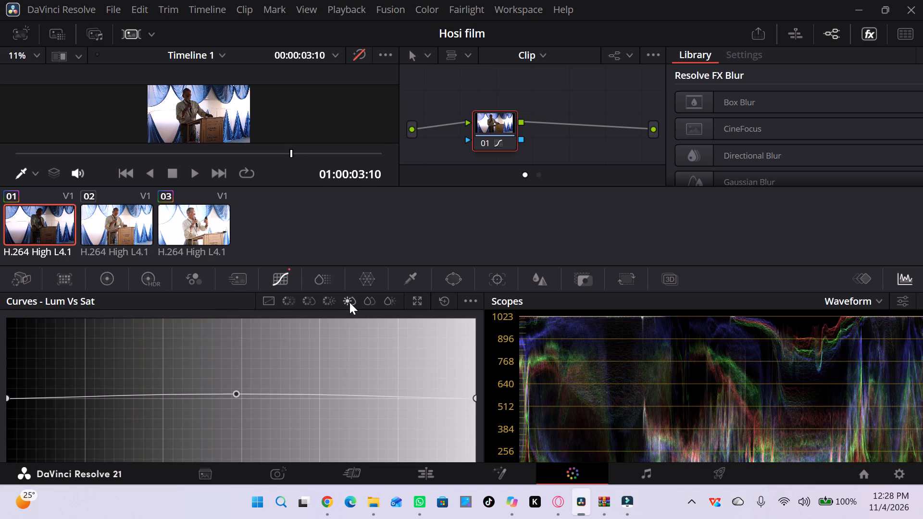
left_click_drag(235, 395, 481, 340)
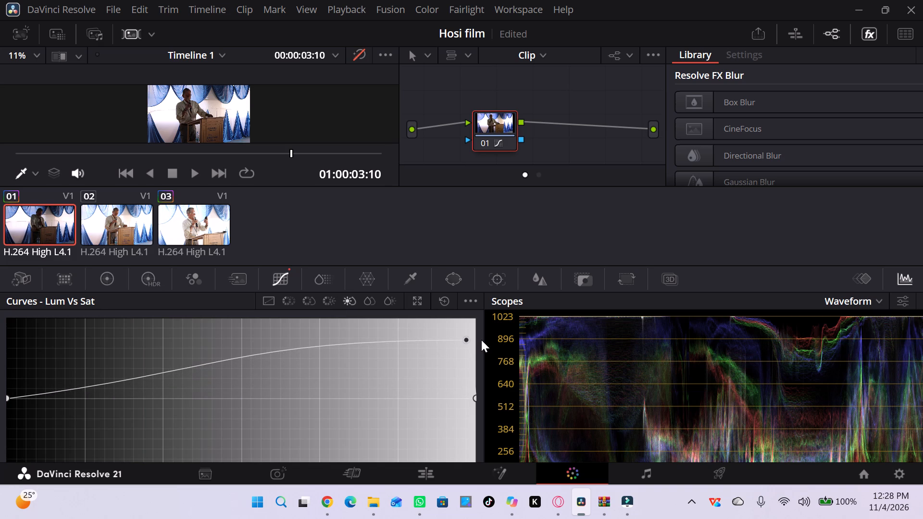
left_click_drag(481, 340, 455, 343)
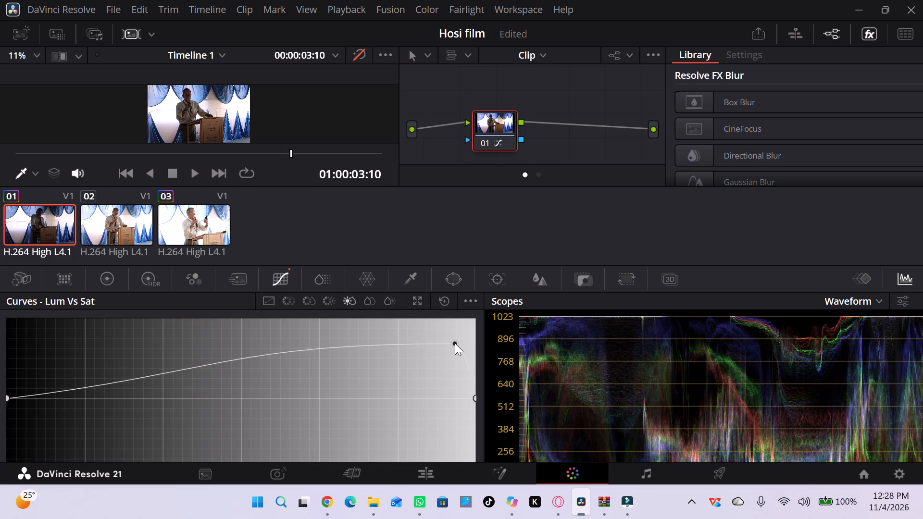
left_click_drag(455, 343, 454, 329)
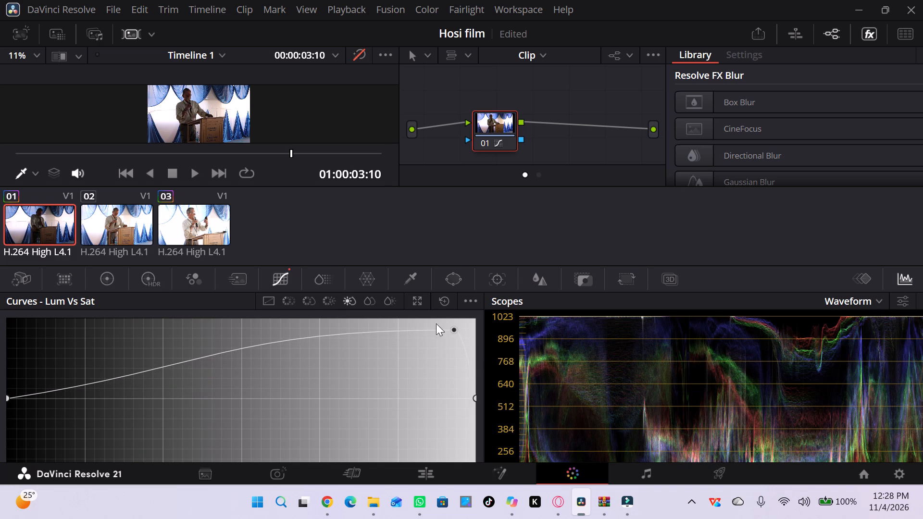
Check the first piece's picture on the Cut page and return to the Color page.
triple_click(49, 220)
left_click(350, 470)
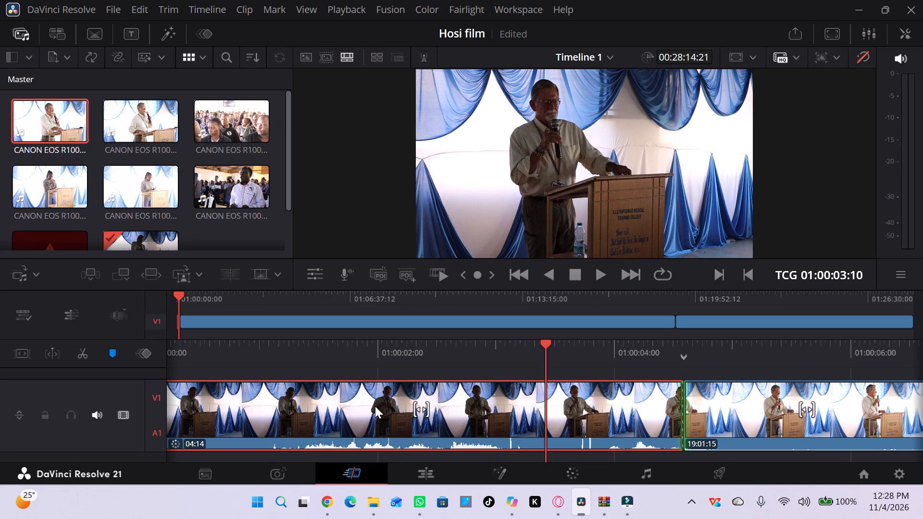
left_click(577, 476)
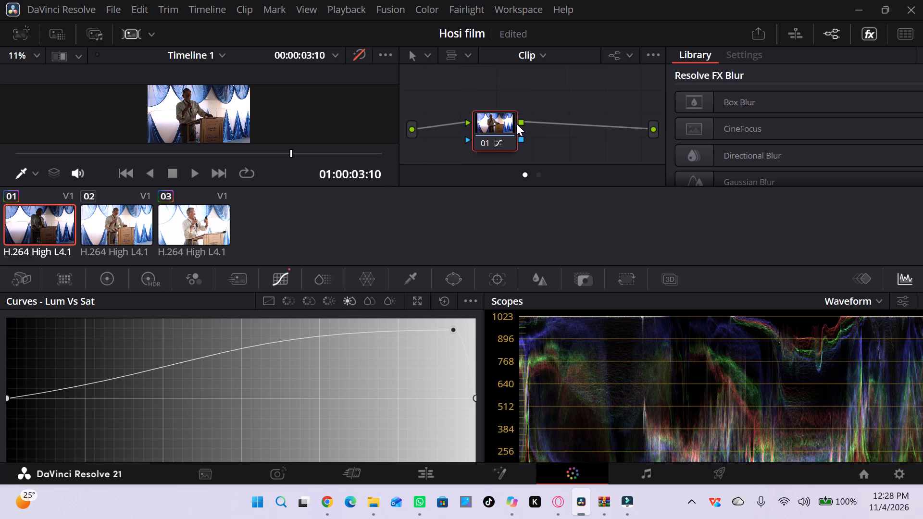
left_click_drag(516, 121, 520, 97)
left_click_drag(520, 97, 520, 102)
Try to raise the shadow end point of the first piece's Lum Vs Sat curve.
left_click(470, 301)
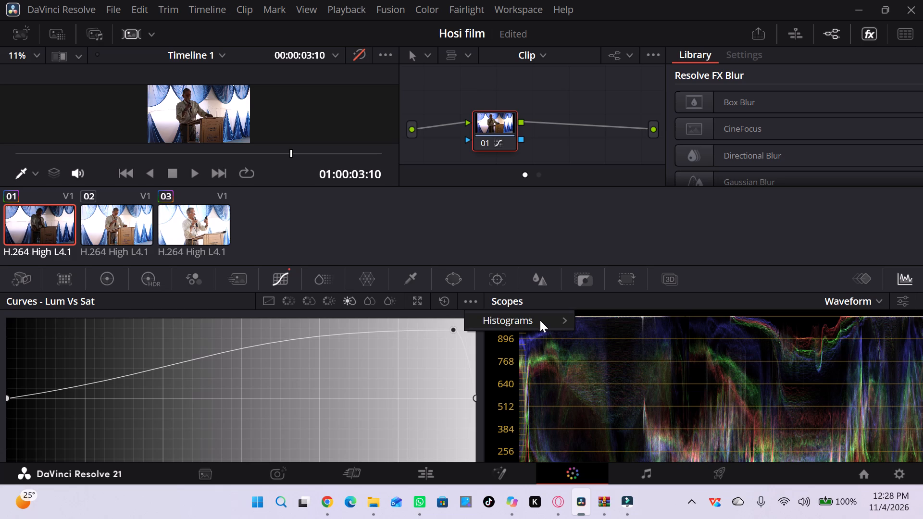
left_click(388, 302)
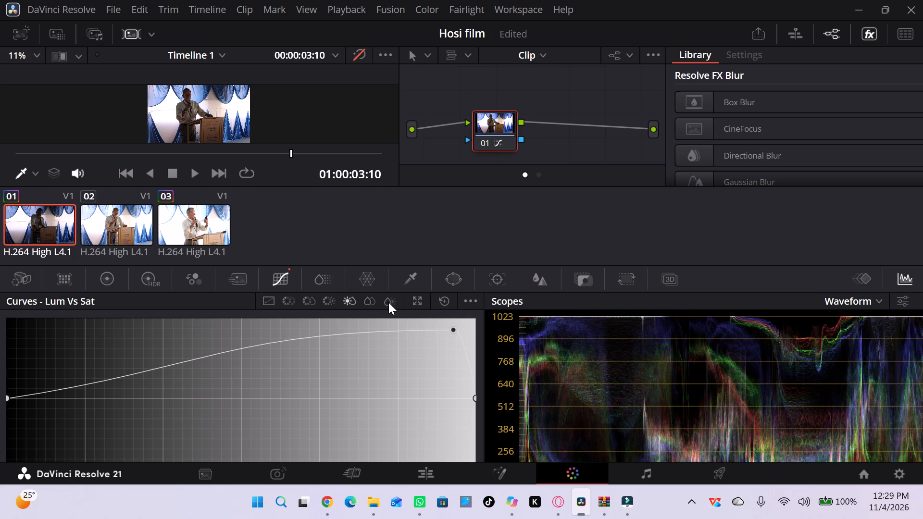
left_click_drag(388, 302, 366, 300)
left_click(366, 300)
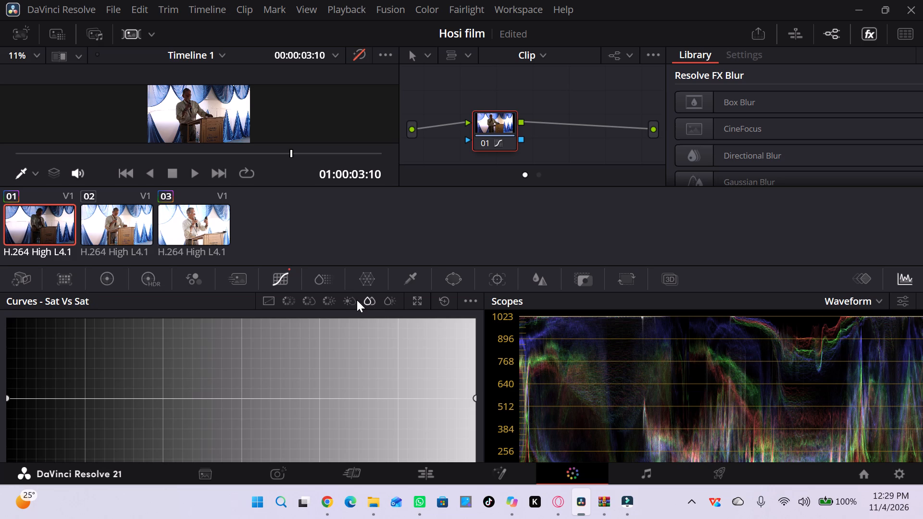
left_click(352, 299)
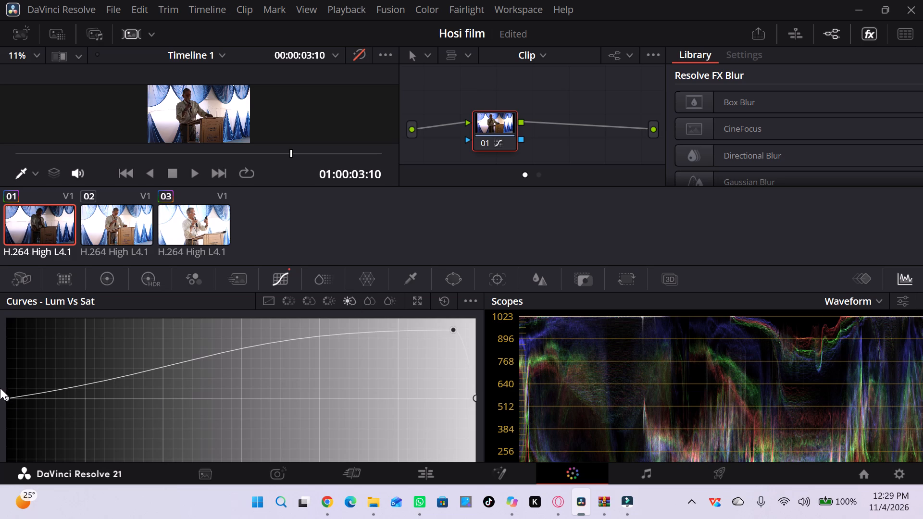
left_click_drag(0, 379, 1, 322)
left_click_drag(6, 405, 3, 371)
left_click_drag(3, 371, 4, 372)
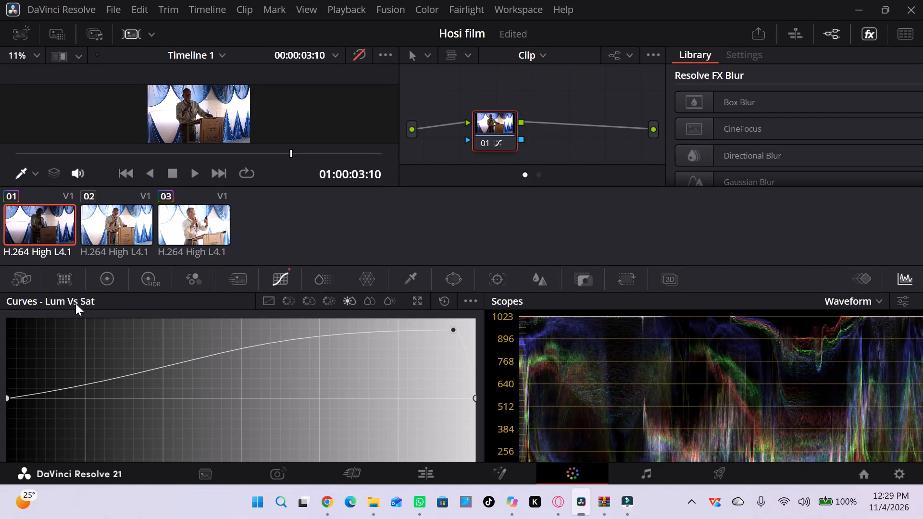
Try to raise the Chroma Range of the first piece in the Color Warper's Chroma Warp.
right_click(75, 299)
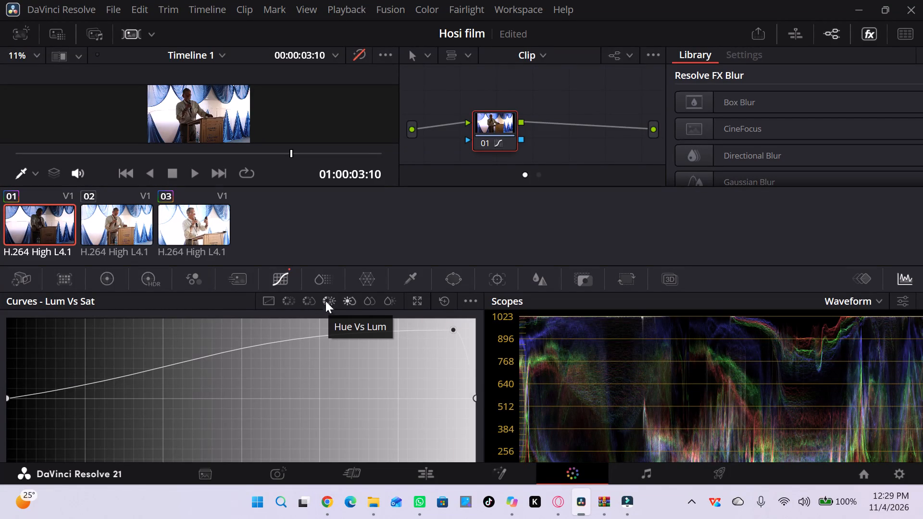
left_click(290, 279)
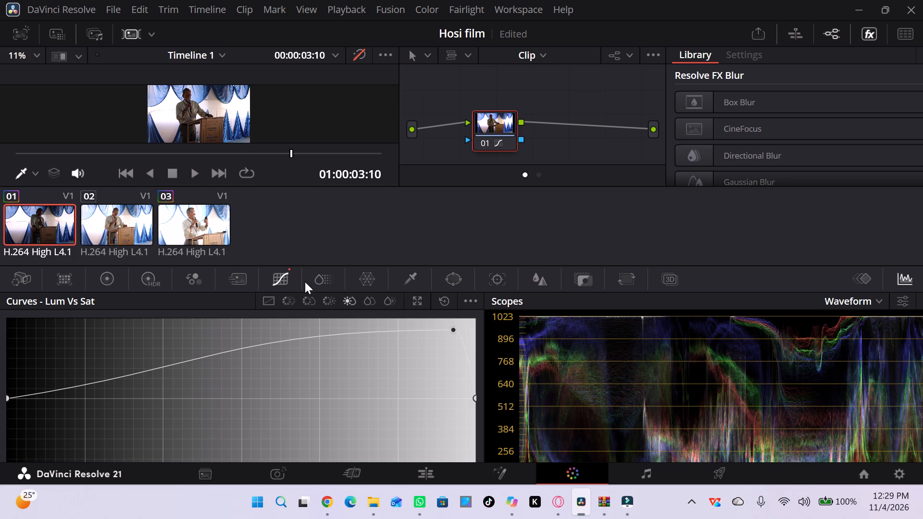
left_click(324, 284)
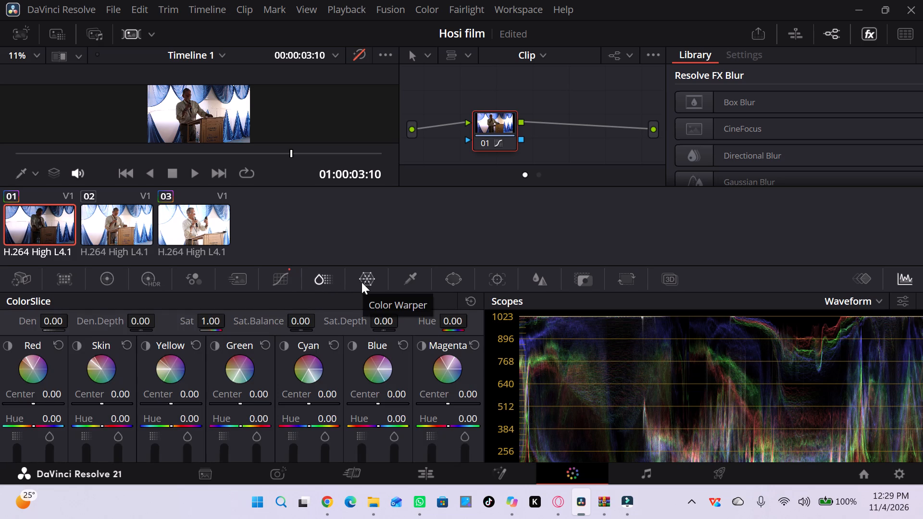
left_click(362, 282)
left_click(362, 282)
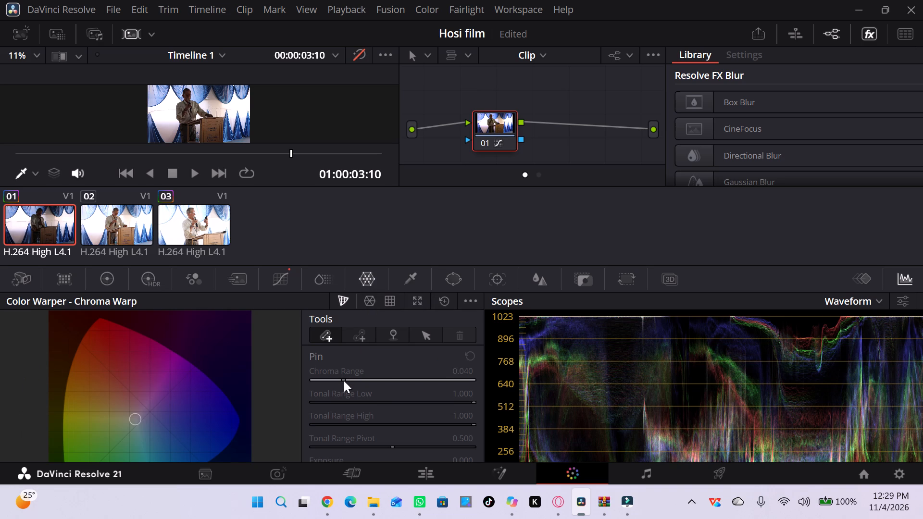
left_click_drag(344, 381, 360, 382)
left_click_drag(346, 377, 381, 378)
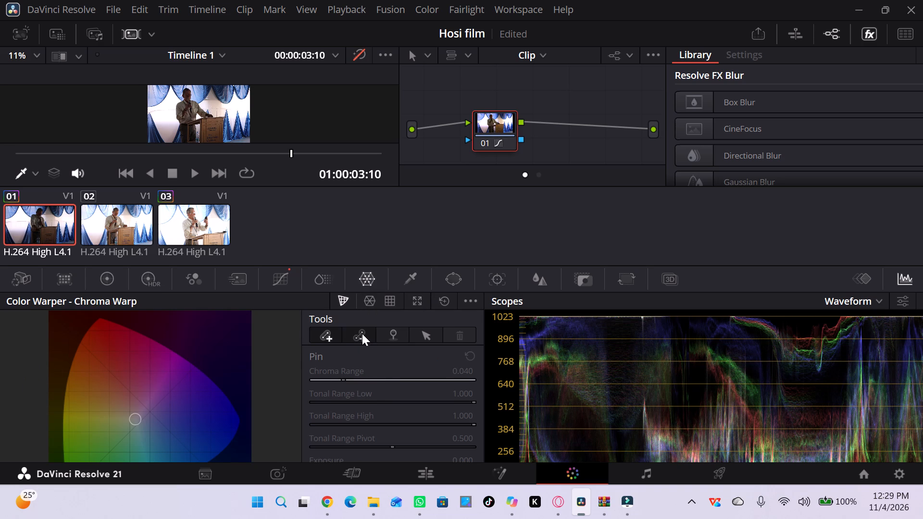
Examine the Chroma Warp tools and enlarged view, the Hue - Saturation warper grid and the ColorSlice controls for the first piece.
left_click(362, 334)
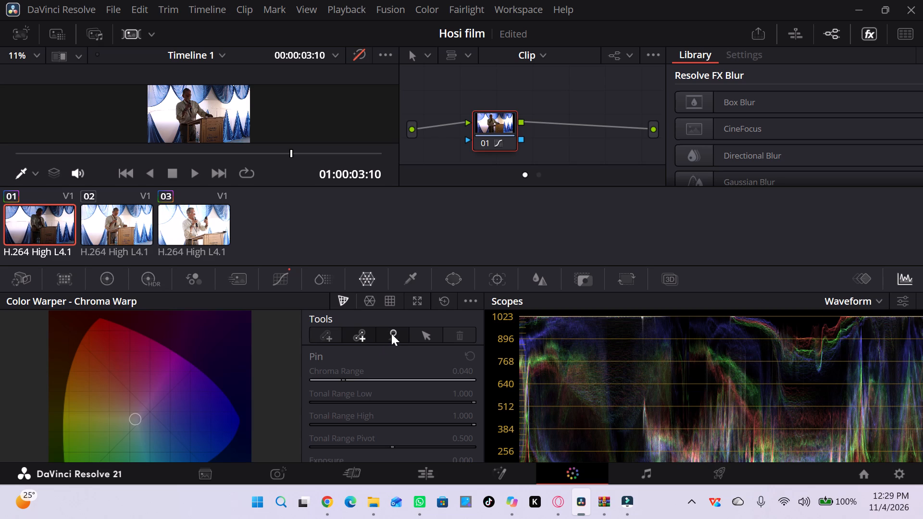
left_click(391, 334)
left_click(434, 334)
left_click(468, 301)
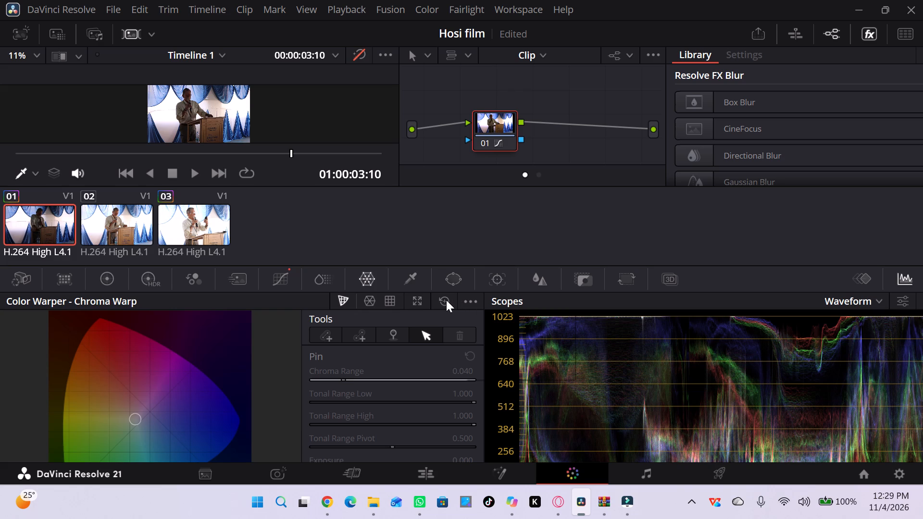
left_click(446, 300)
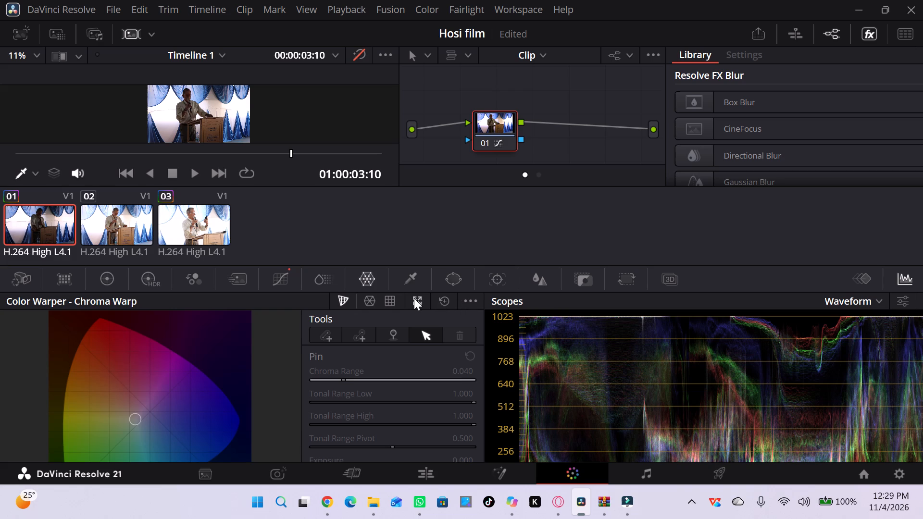
left_click(414, 298)
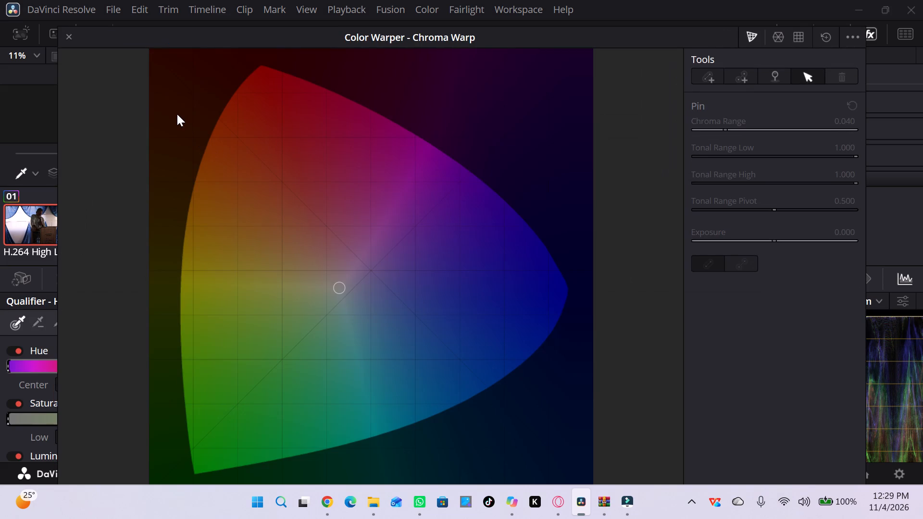
left_click(75, 36)
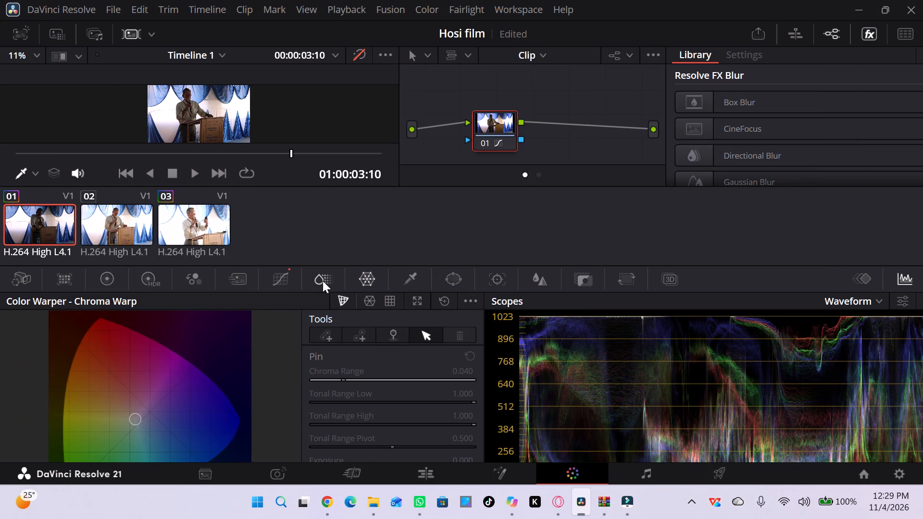
scroll(341, 293, "right", 1)
left_click(373, 303)
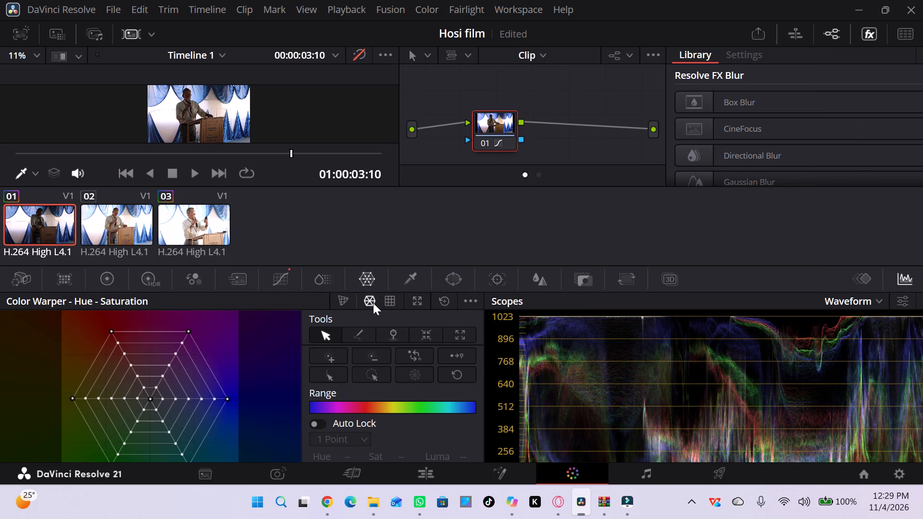
left_click_drag(379, 321, 339, 283)
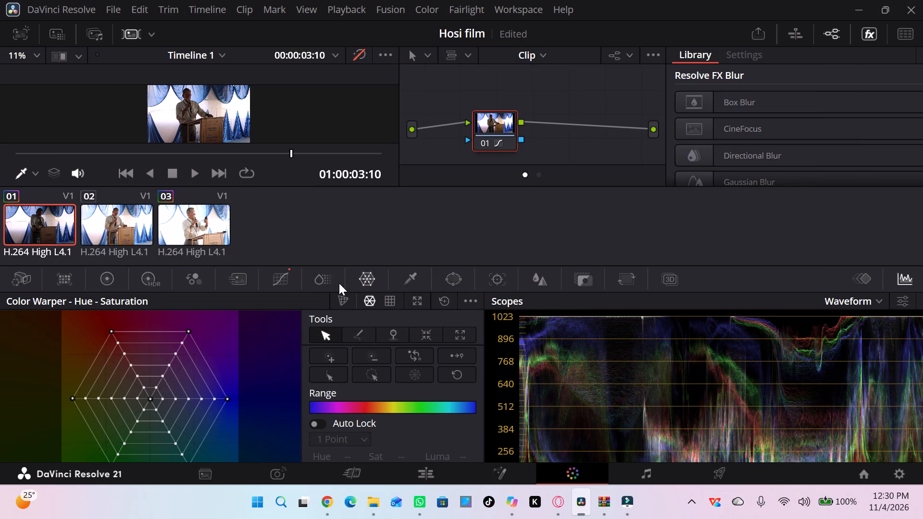
left_click_drag(339, 283, 331, 278)
left_click(331, 278)
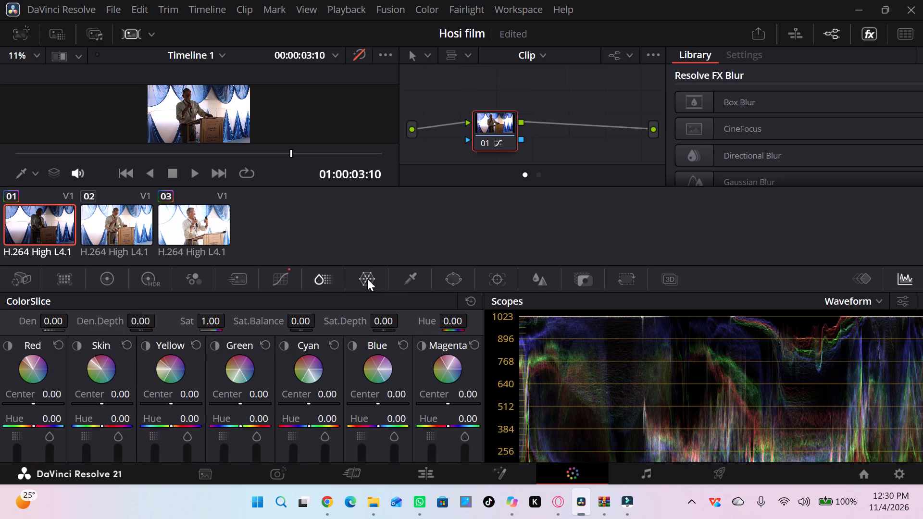
Open the HSL Qualifier, look through the second and third pieces, and return to the first piece.
left_click(409, 276)
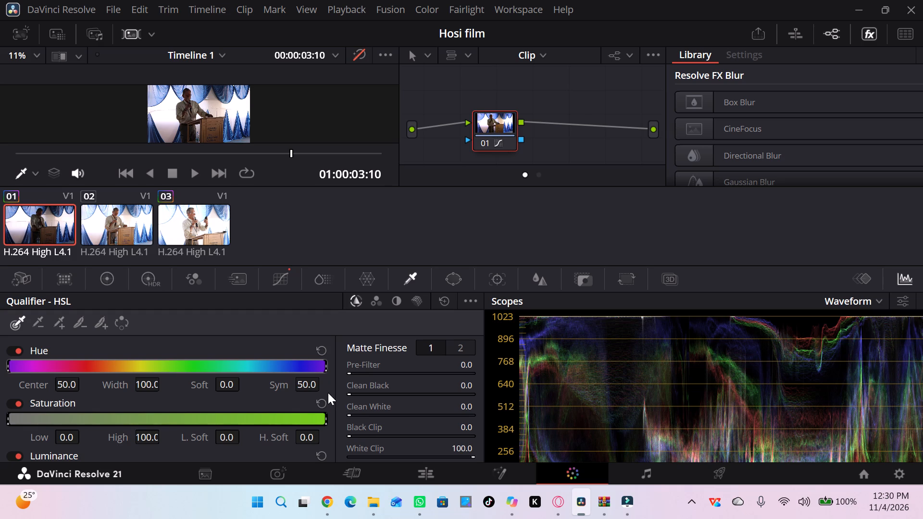
left_click(287, 410)
left_click_drag(333, 452, 278, 397)
left_click_drag(278, 397, 278, 398)
key("Down")
key("Down")
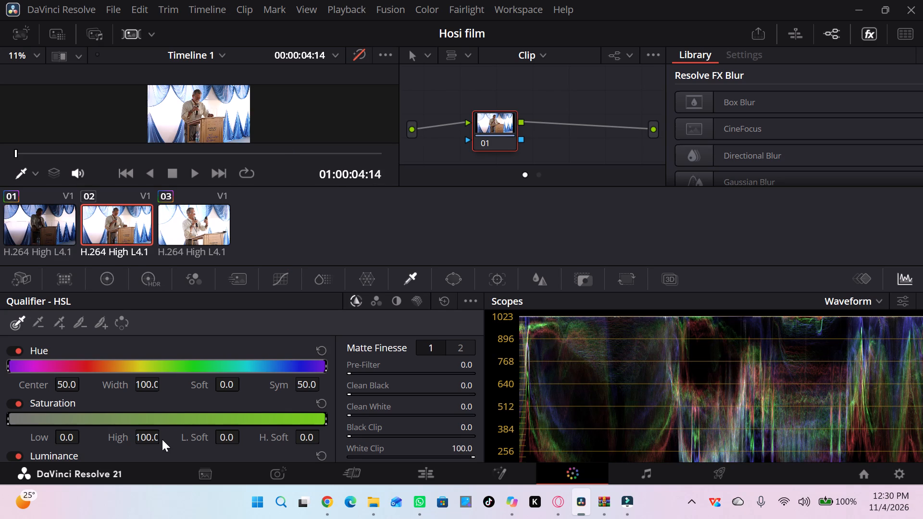
key("Down")
key("Down")
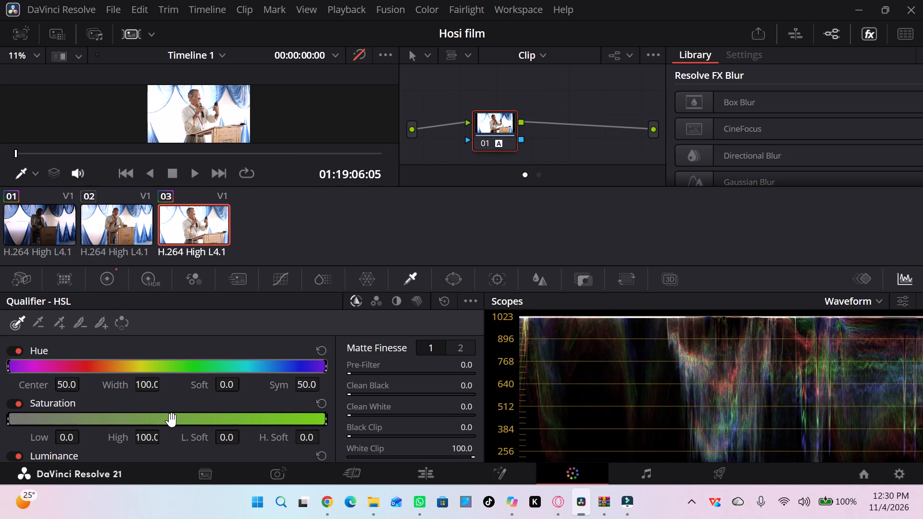
double_click(43, 225)
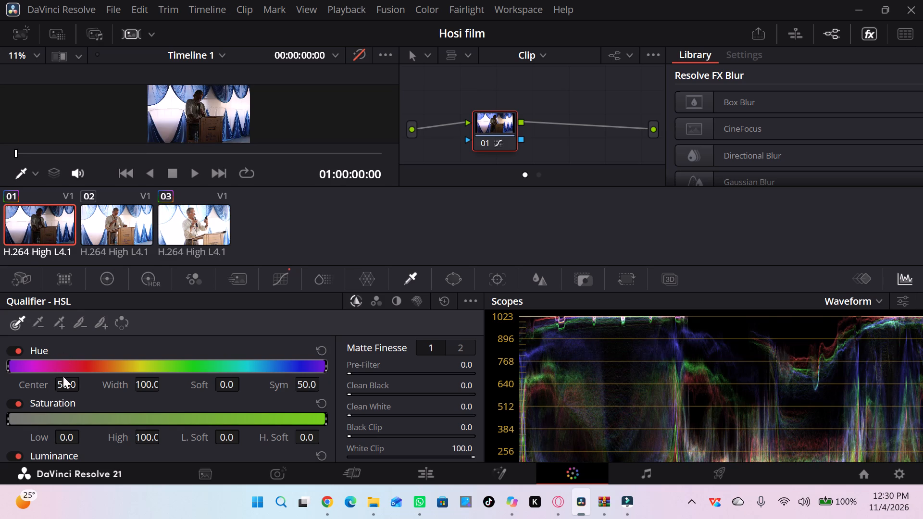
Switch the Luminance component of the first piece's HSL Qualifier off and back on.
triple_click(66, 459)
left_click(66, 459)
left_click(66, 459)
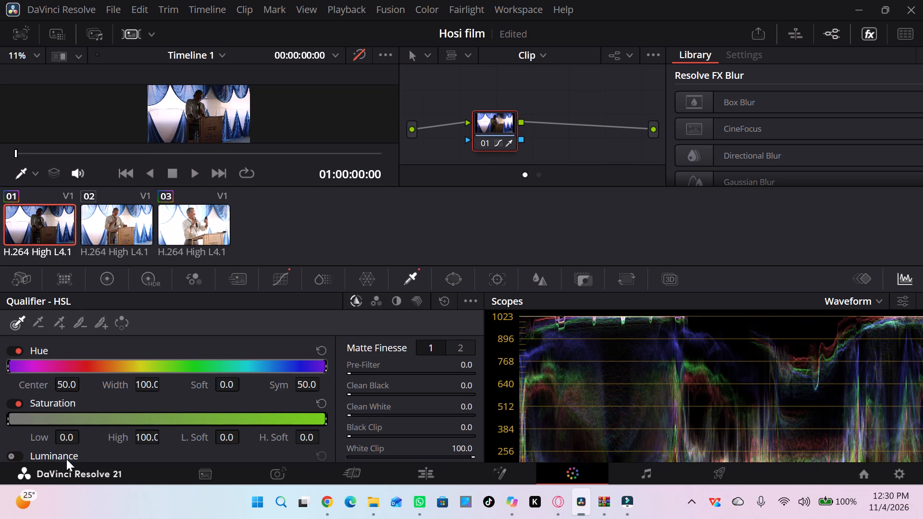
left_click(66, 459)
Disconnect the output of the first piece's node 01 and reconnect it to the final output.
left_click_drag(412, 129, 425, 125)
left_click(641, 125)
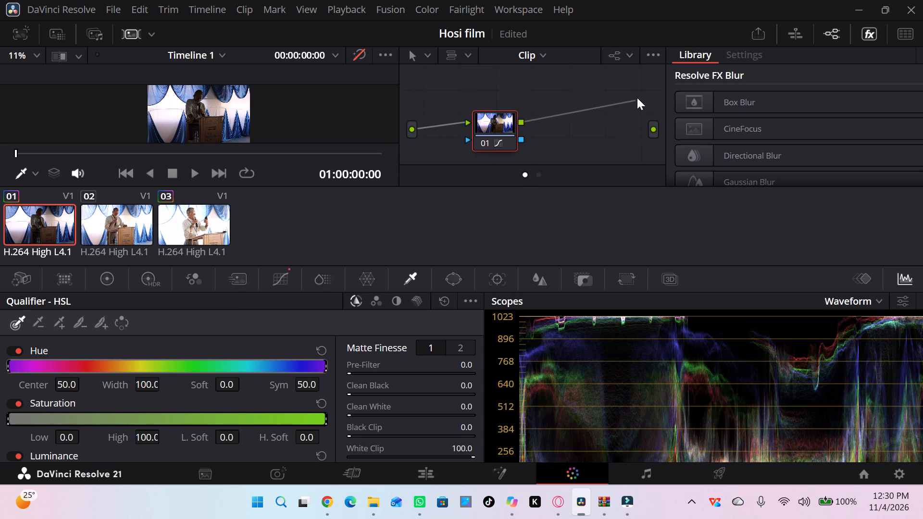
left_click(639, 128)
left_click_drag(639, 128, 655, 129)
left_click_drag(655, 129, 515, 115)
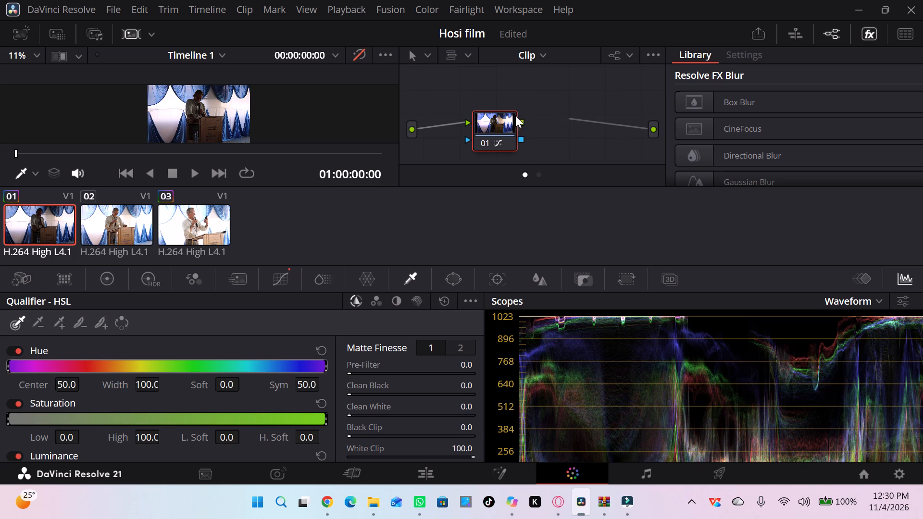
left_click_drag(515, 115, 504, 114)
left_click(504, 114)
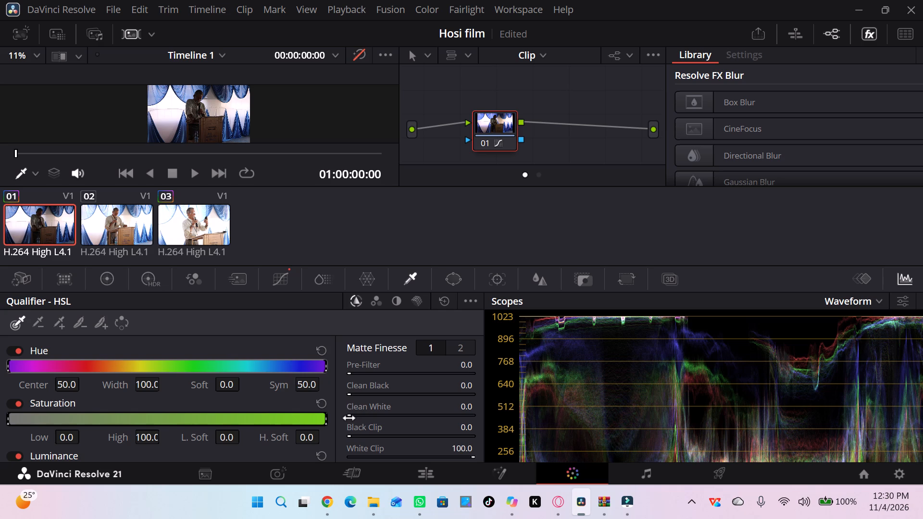
Set Clean White in the Matte Finesse of the first piece's HSL Qualifier to 53.9.
left_click_drag(349, 418, 365, 418)
left_click_drag(349, 418, 386, 415)
left_click_drag(349, 418, 629, 384)
left_click_drag(629, 384, 371, 395)
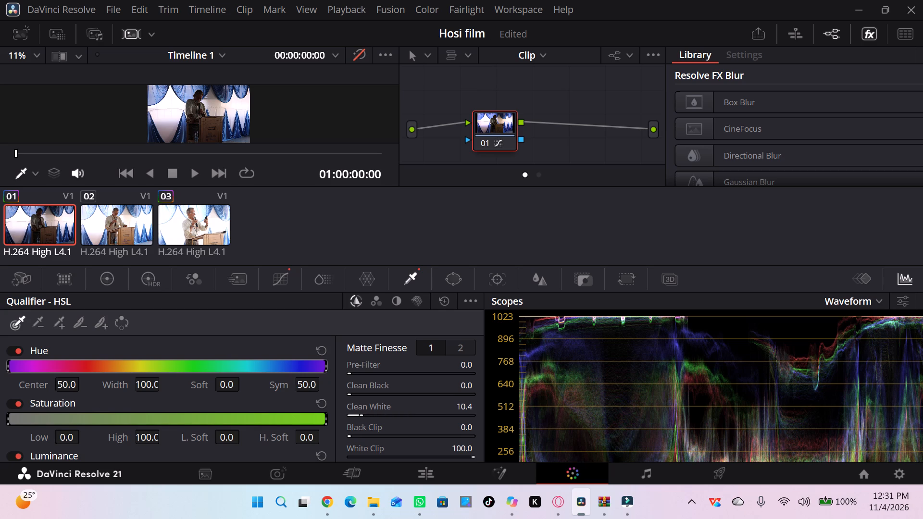
left_click_drag(371, 395, 753, 366)
left_click_drag(753, 366, 685, 366)
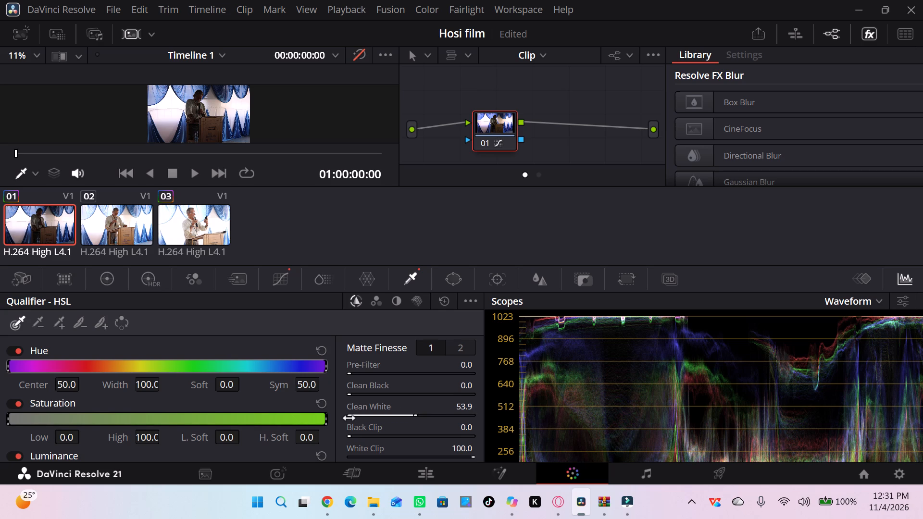
left_click(349, 418)
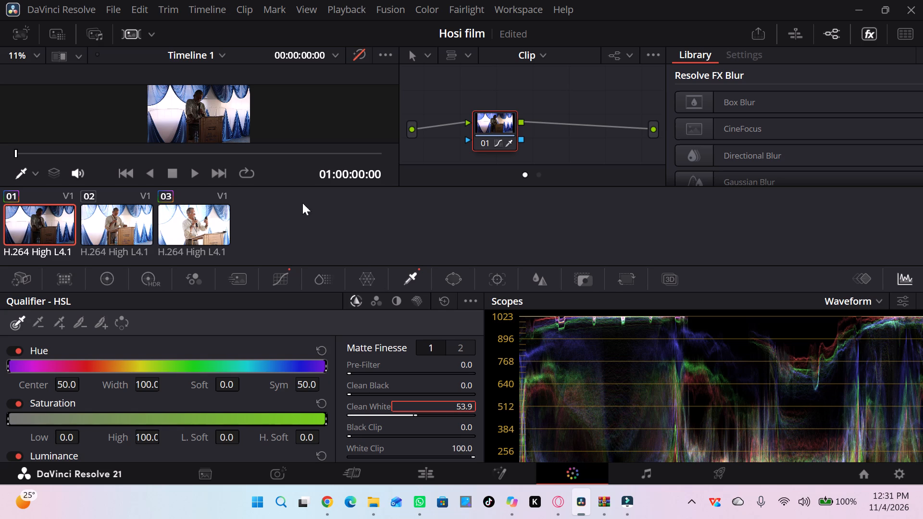
Run a Quick Export of Timeline 1 with the YouTube preset, saving it in the user folder under the file name CCCC.
left_click(116, 8)
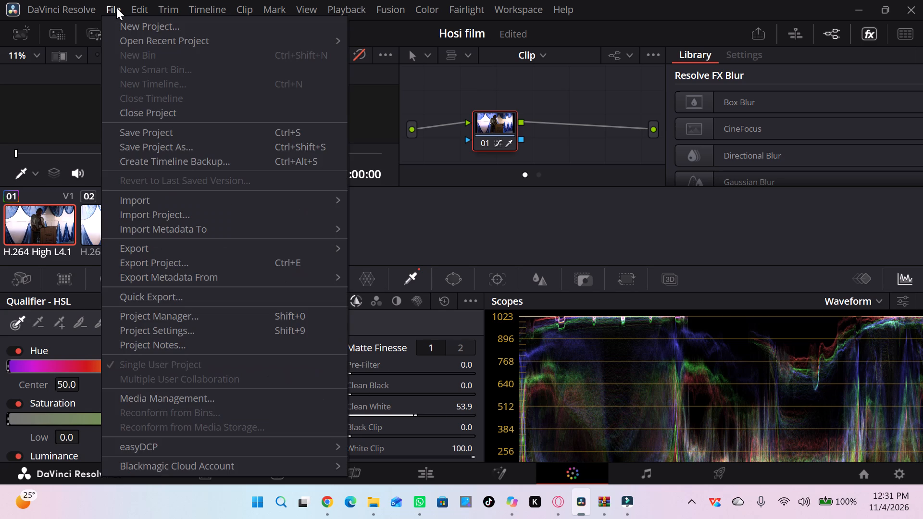
left_click(146, 292)
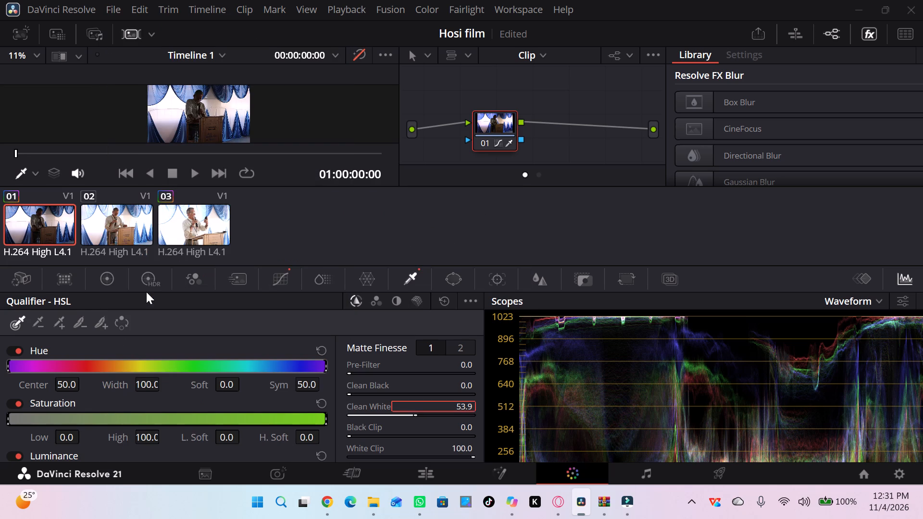
left_click(340, 229)
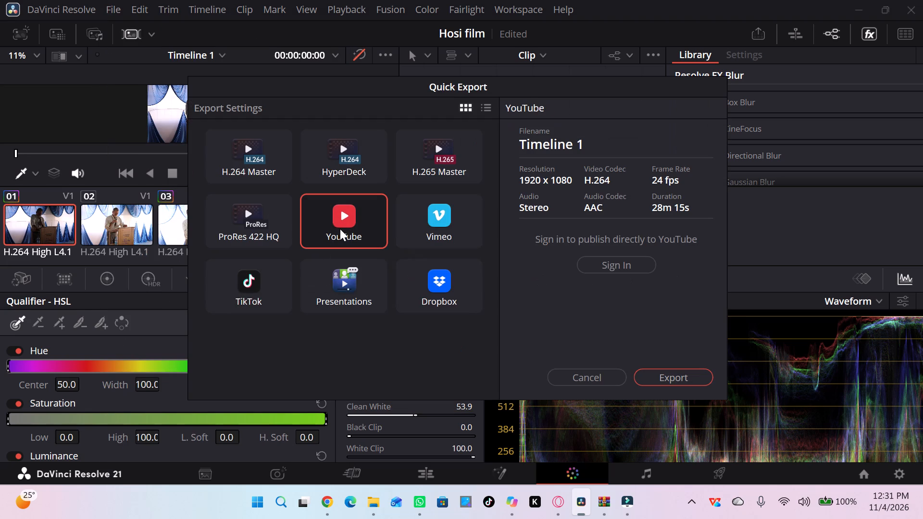
left_click(688, 376)
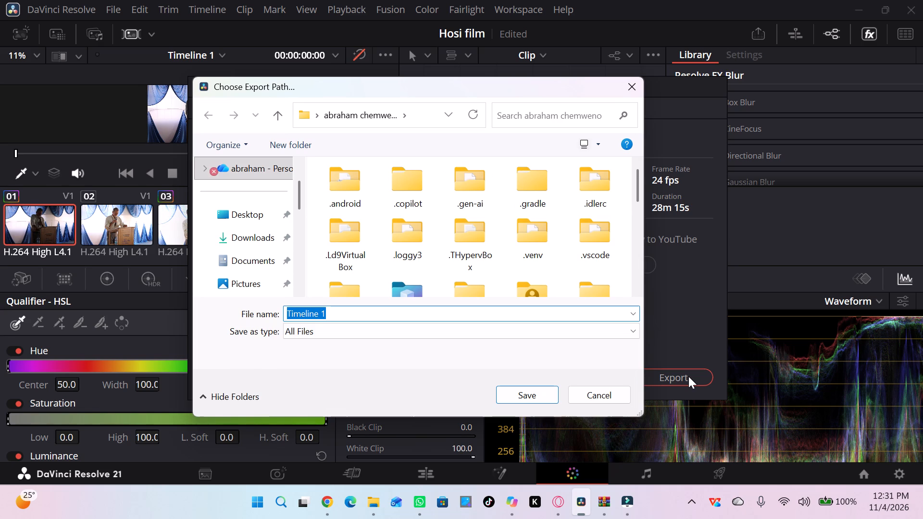
type("CCCC")
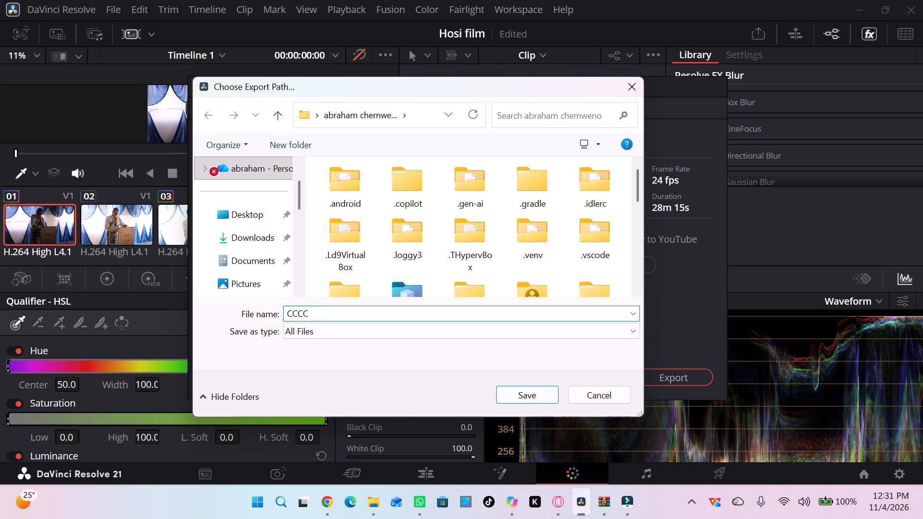
left_click(536, 394)
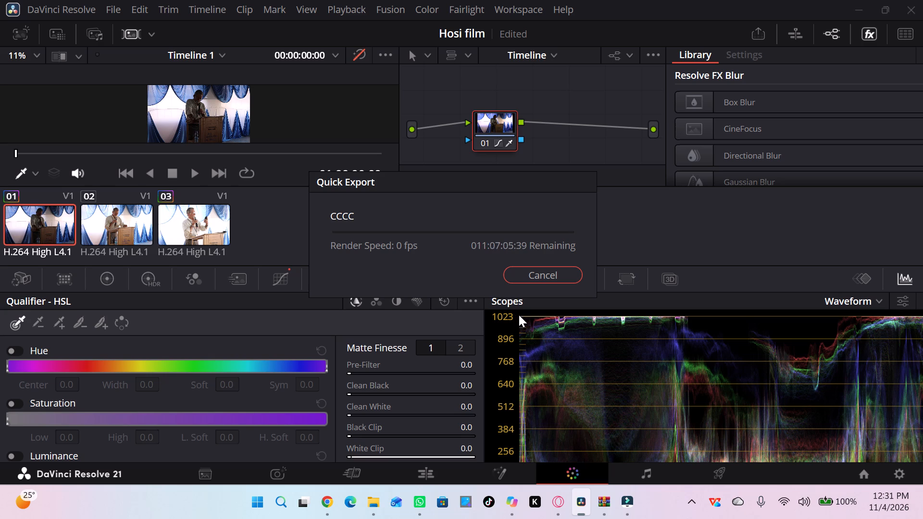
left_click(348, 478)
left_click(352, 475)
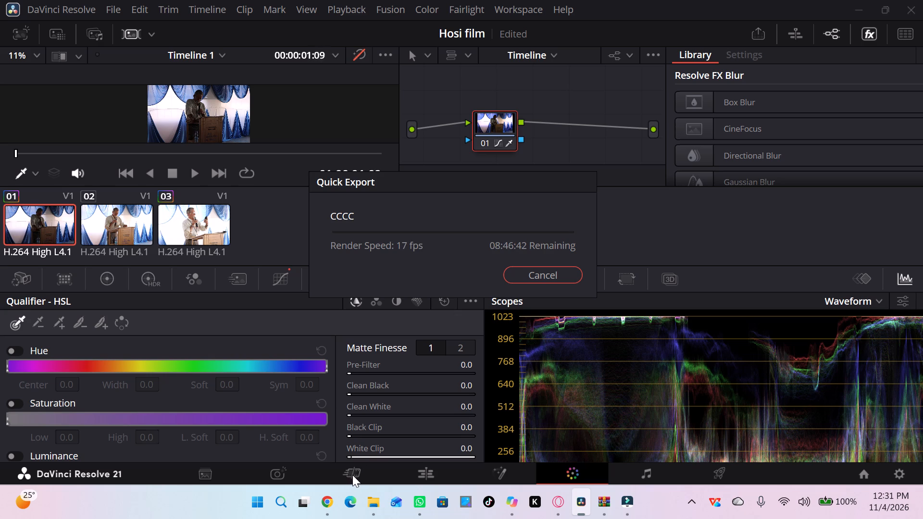
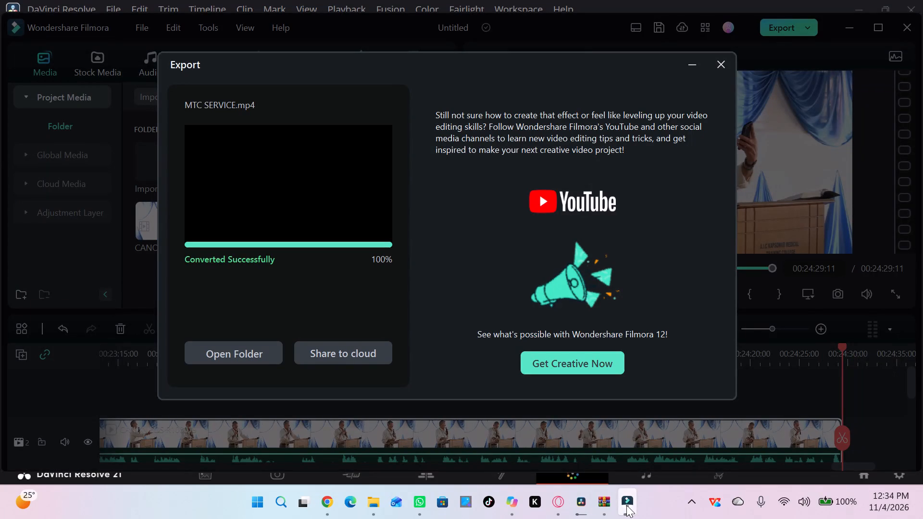
Open the export's output folder and play MTC SERVICE in Media Player, skimming it from start to end to check the exported video.
left_click(260, 356)
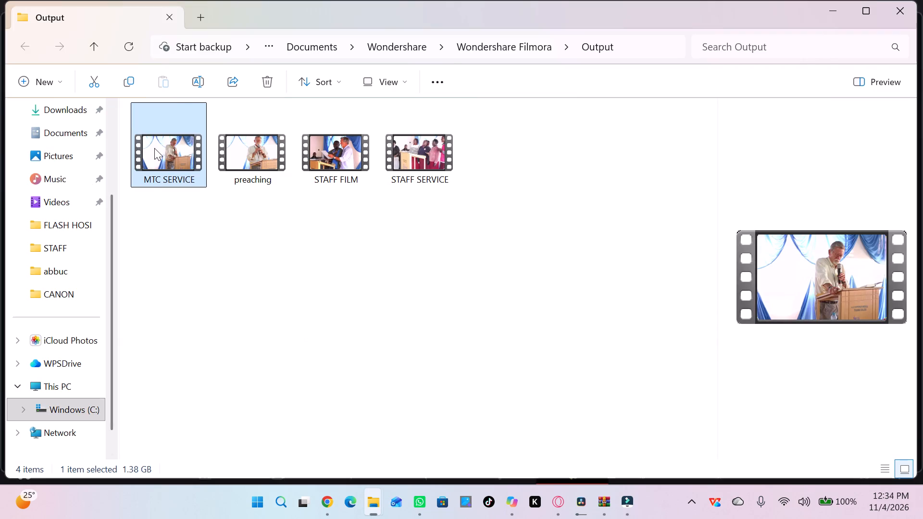
triple_click(154, 148)
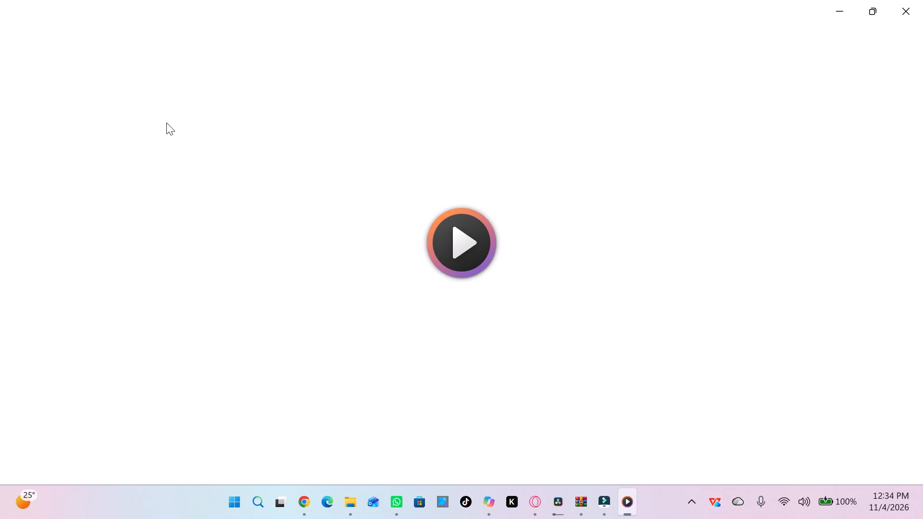
left_click(459, 261)
left_click(469, 246)
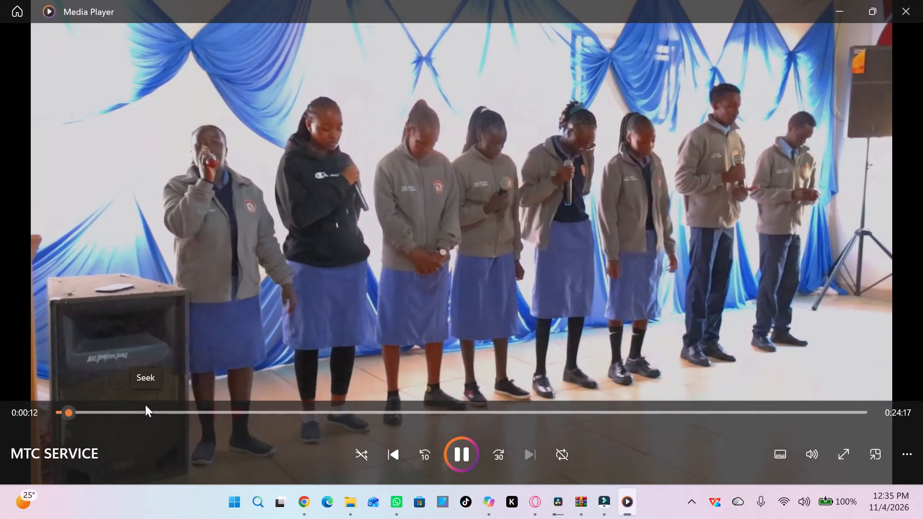
left_click(144, 406)
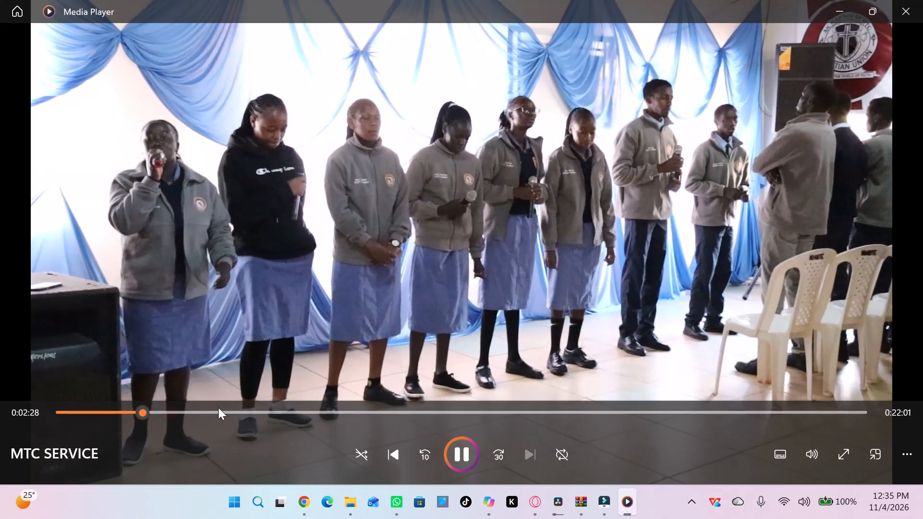
left_click(218, 408)
left_click(298, 410)
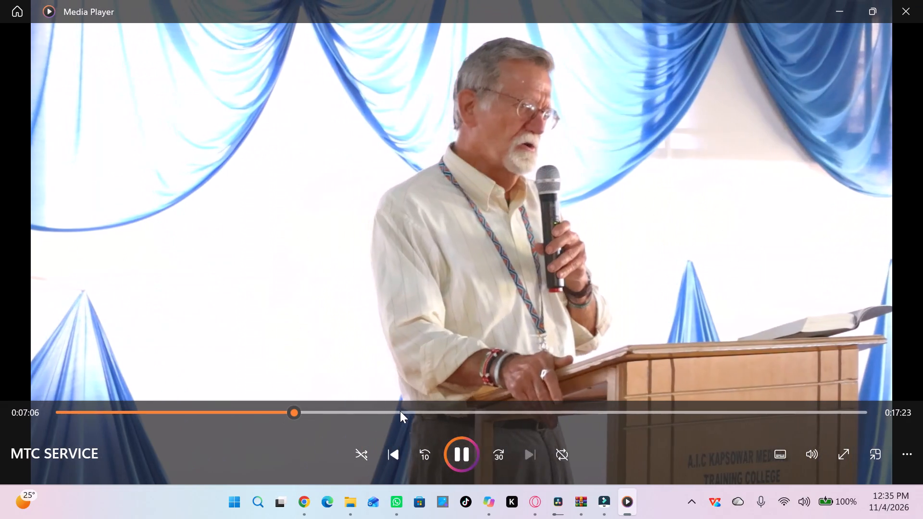
left_click(400, 411)
left_click(479, 408)
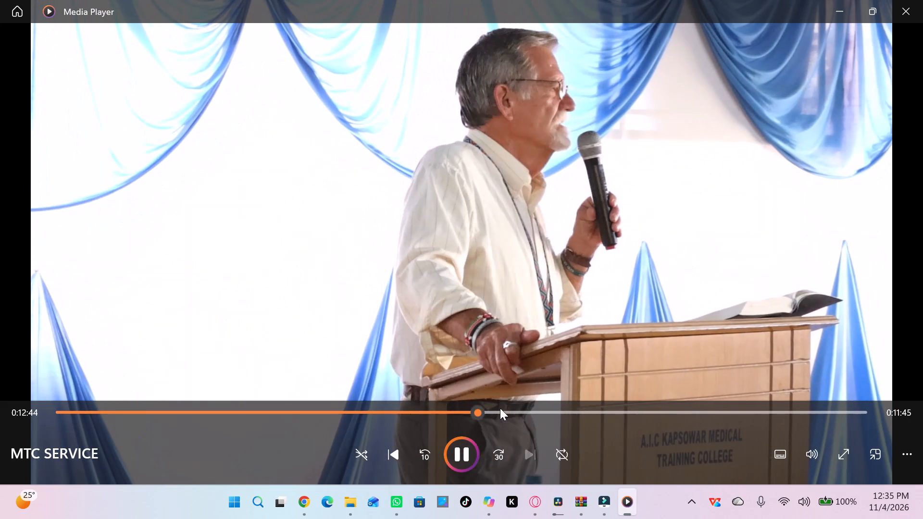
left_click(524, 407)
left_click(586, 413)
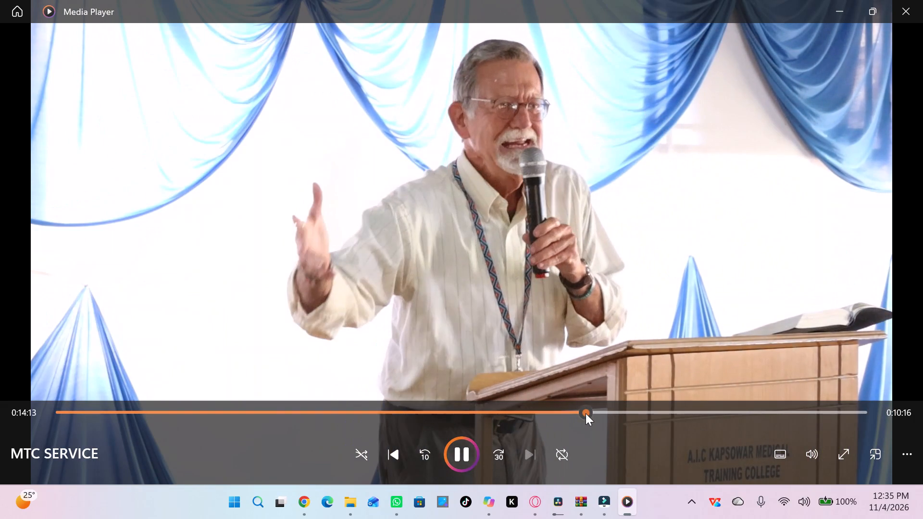
left_click(665, 408)
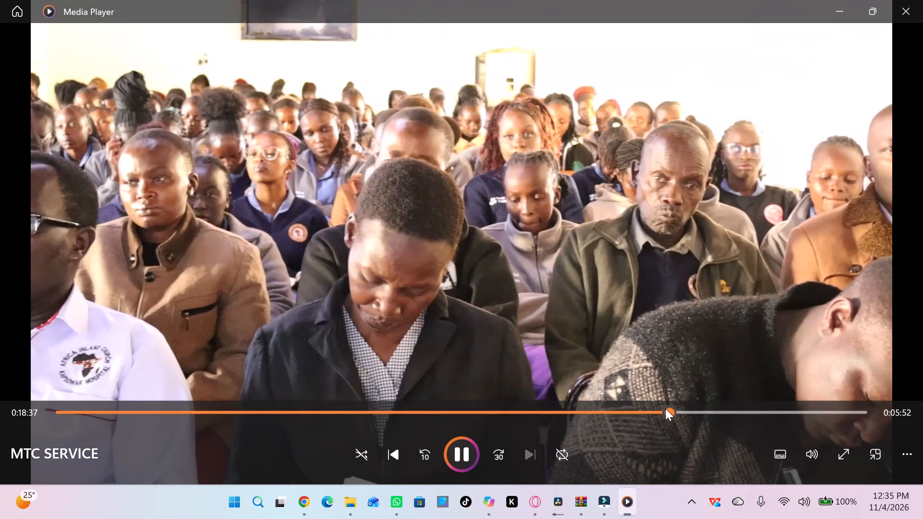
left_click(704, 417)
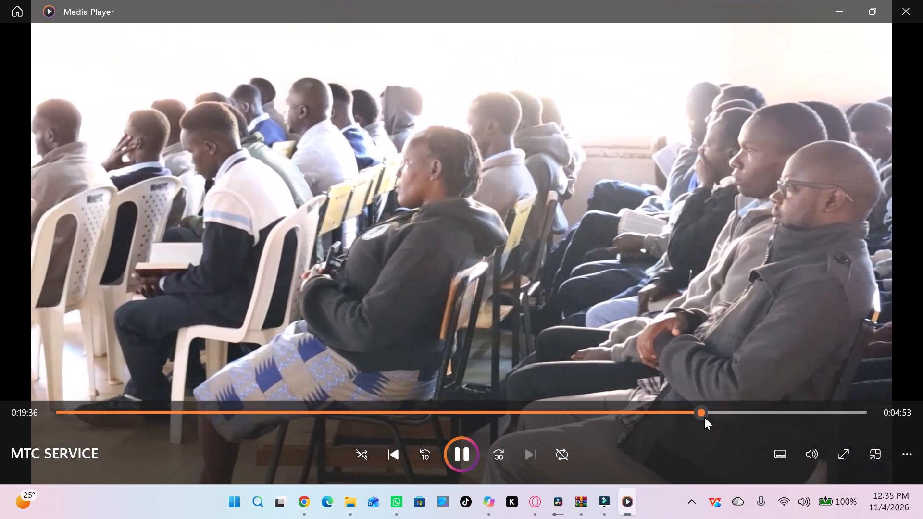
left_click(734, 417)
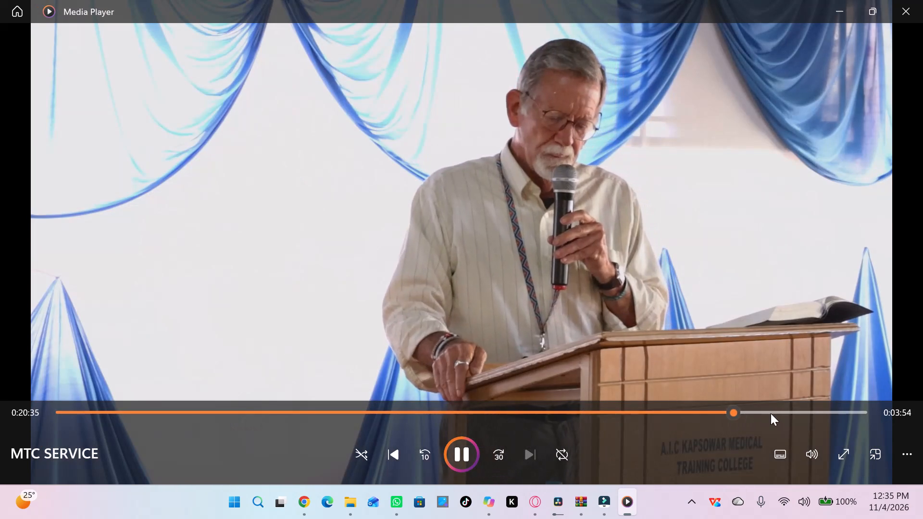
left_click(771, 413)
left_click(807, 412)
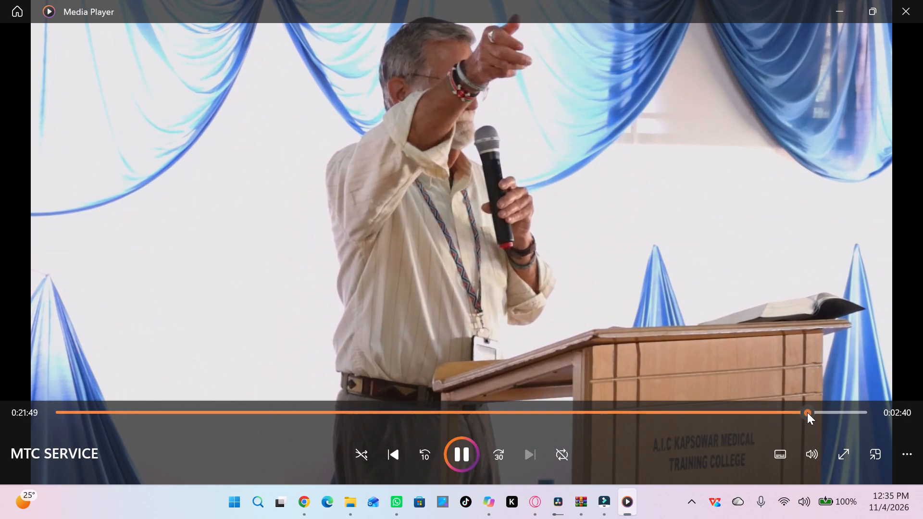
left_click(834, 412)
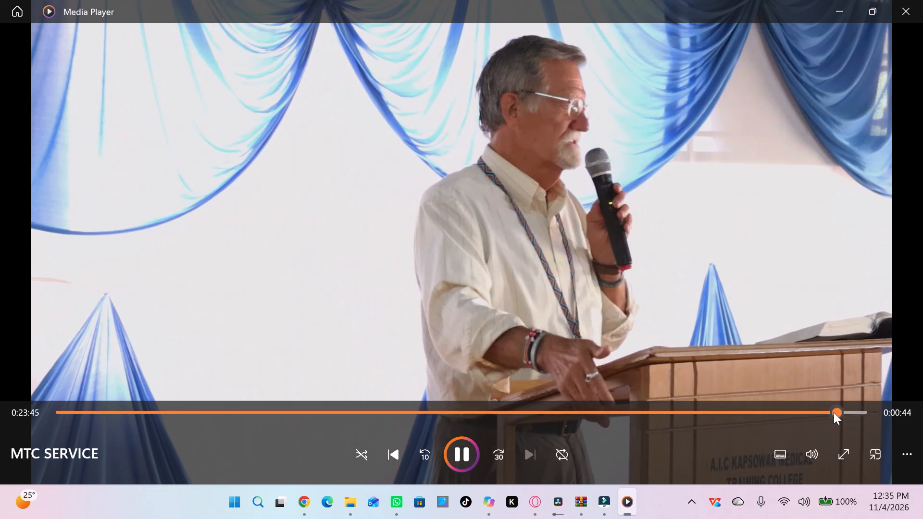
left_click(856, 412)
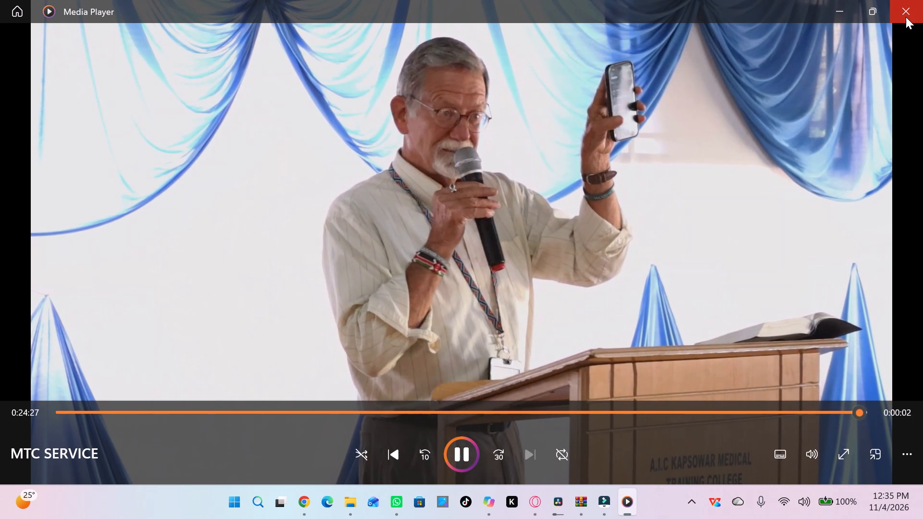
left_click(906, 17)
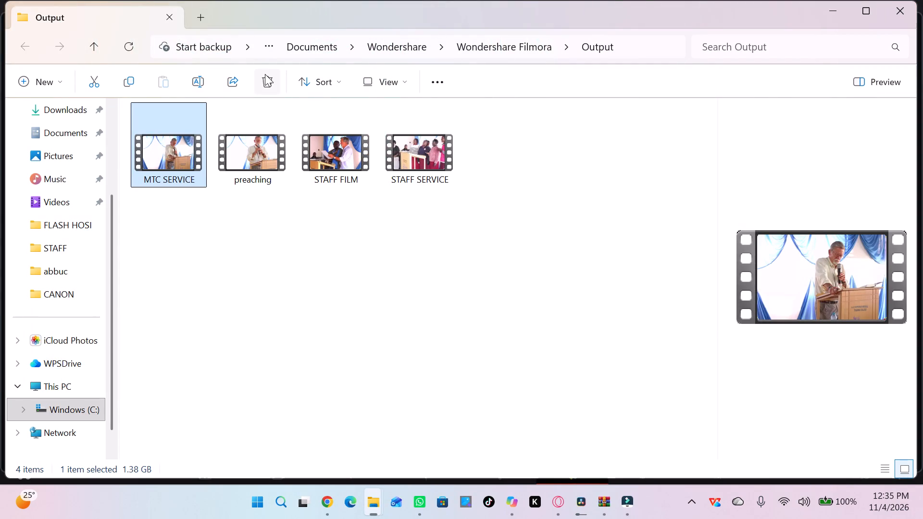
Play STAFF FILM from the Output folder in Media Player and skim through it from start to end to check the video.
triple_click(337, 152)
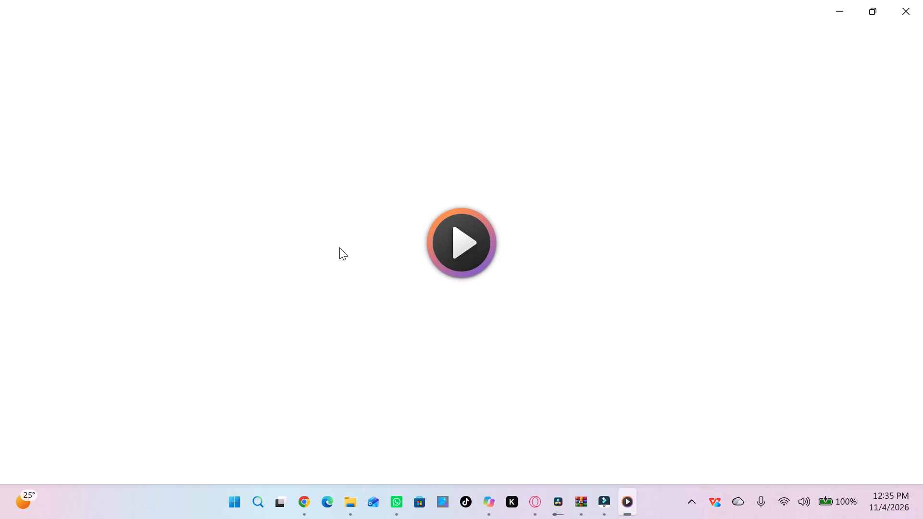
left_click(454, 250)
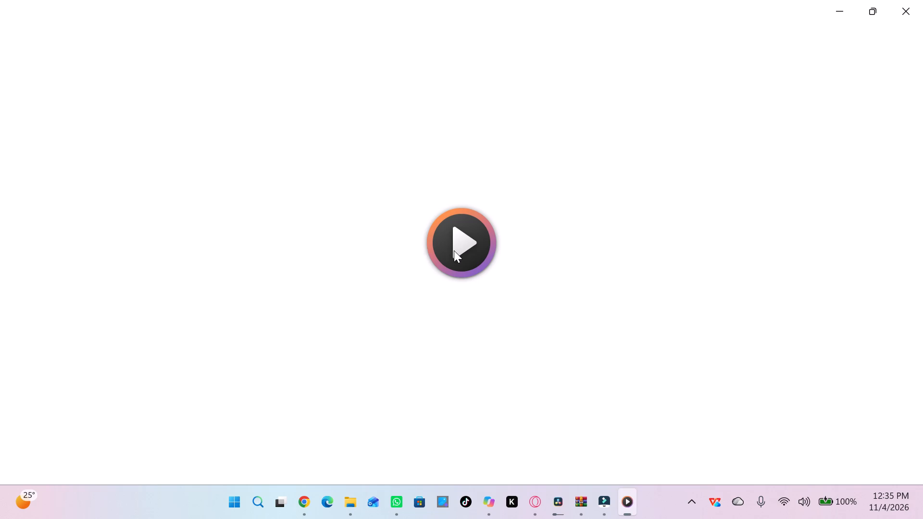
left_click(454, 250)
double_click(454, 250)
double_click(474, 254)
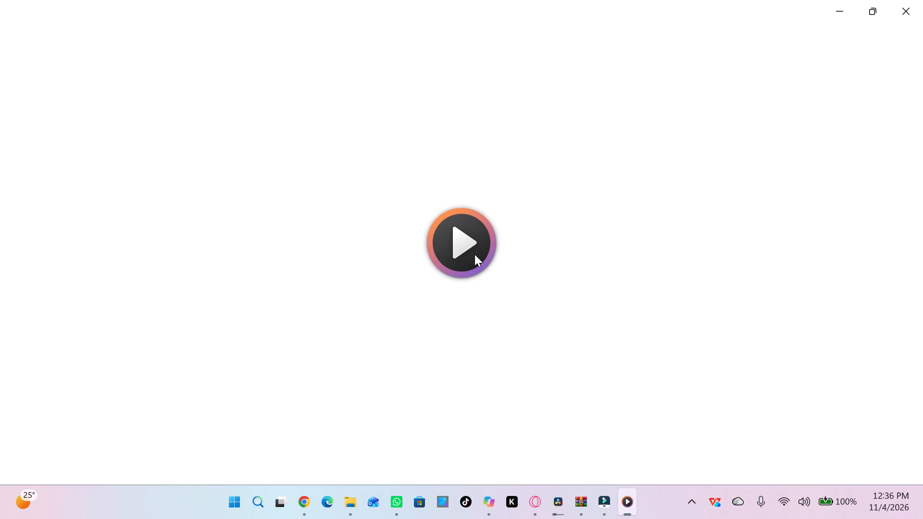
double_click(474, 254)
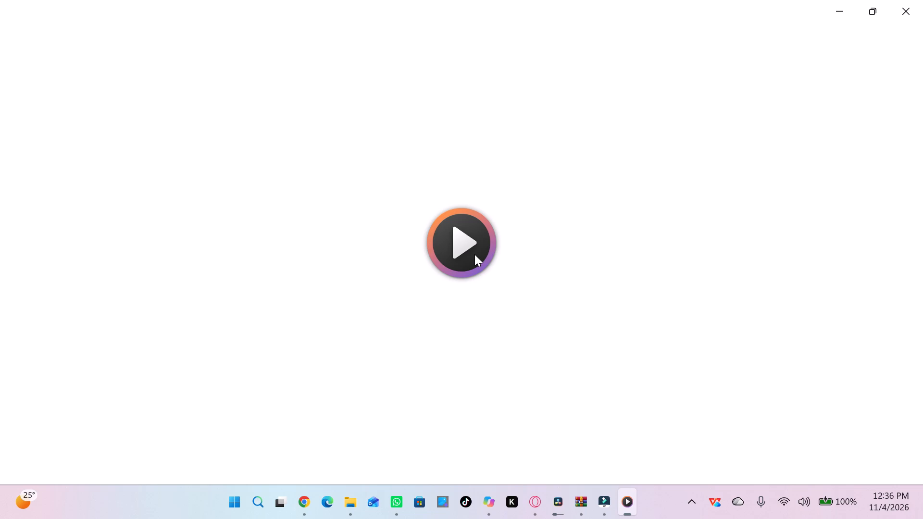
left_click(474, 254)
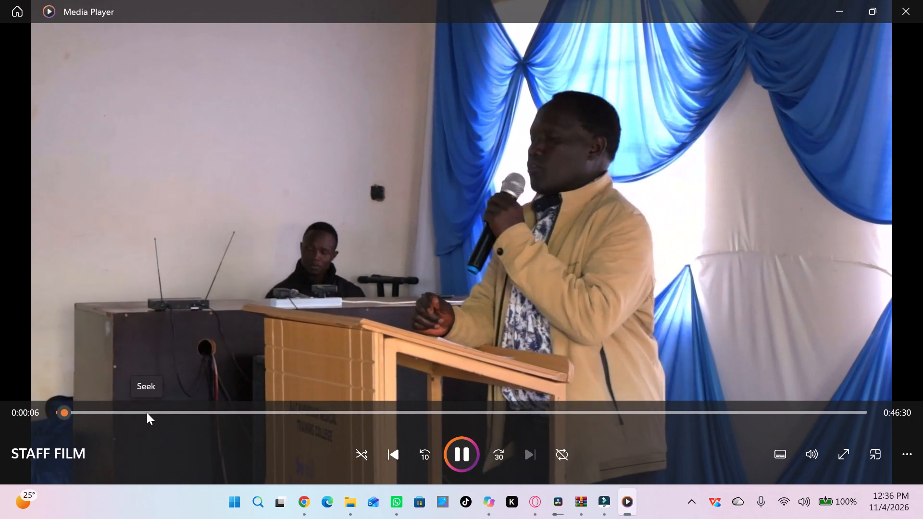
left_click(135, 413)
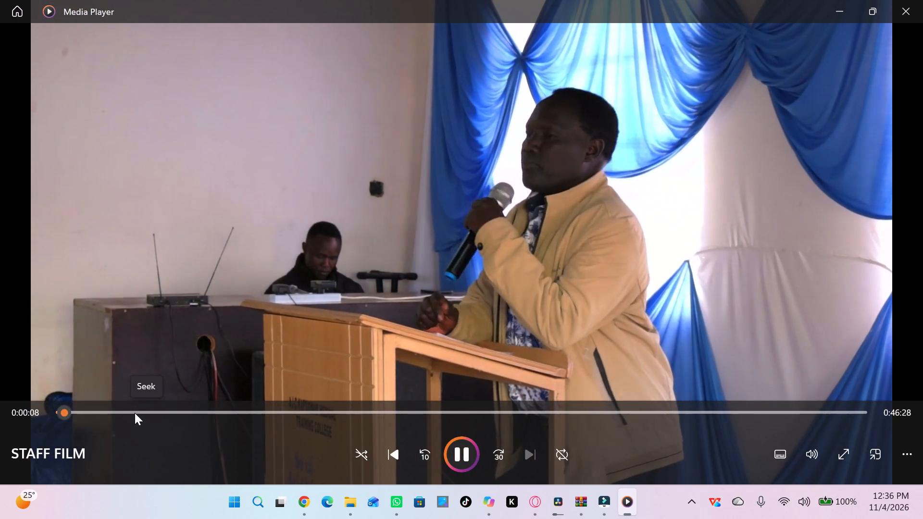
left_click(175, 408)
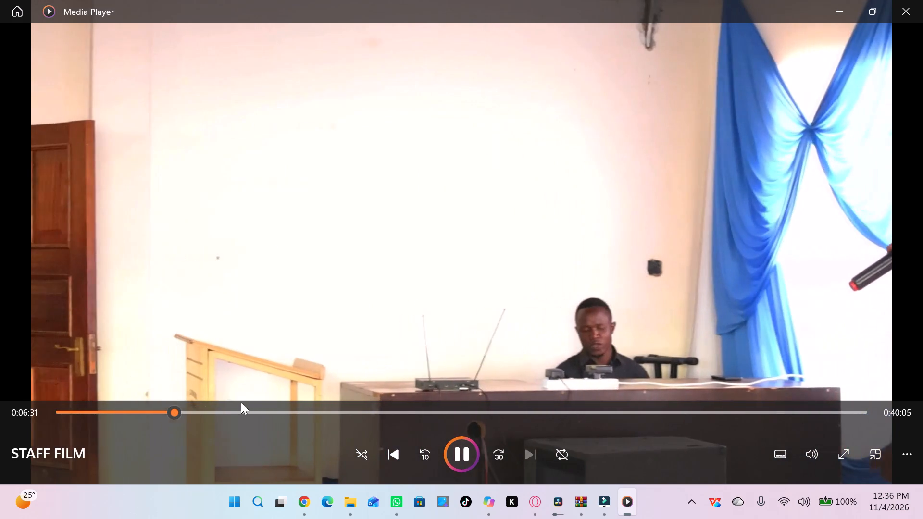
left_click(263, 407)
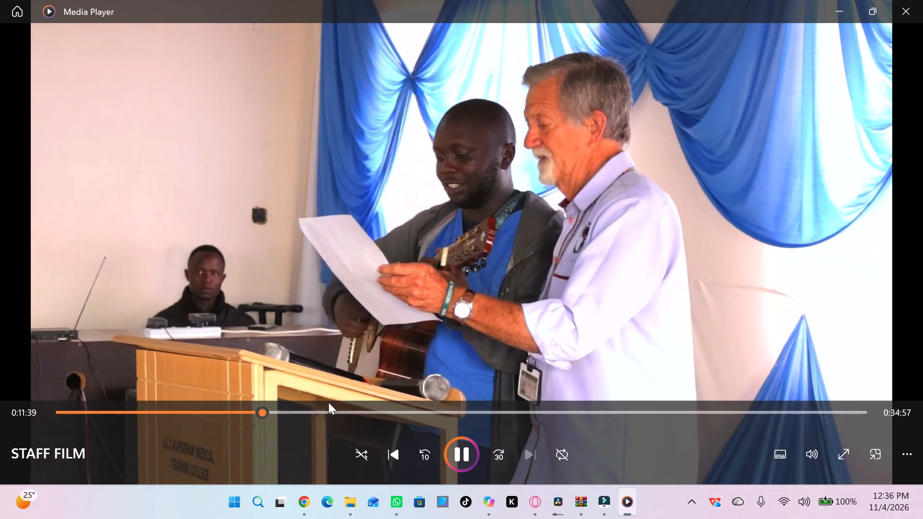
left_click(330, 409)
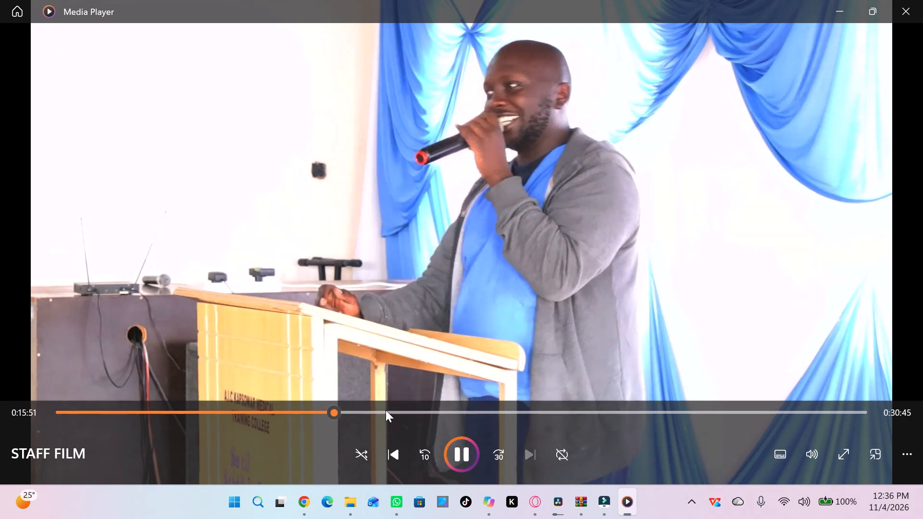
left_click(386, 410)
left_click(455, 405)
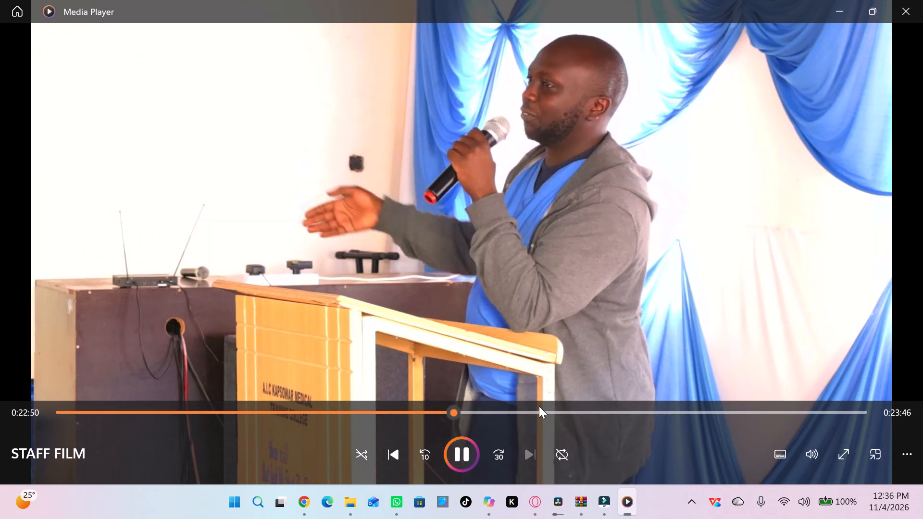
left_click(540, 407)
left_click(619, 418)
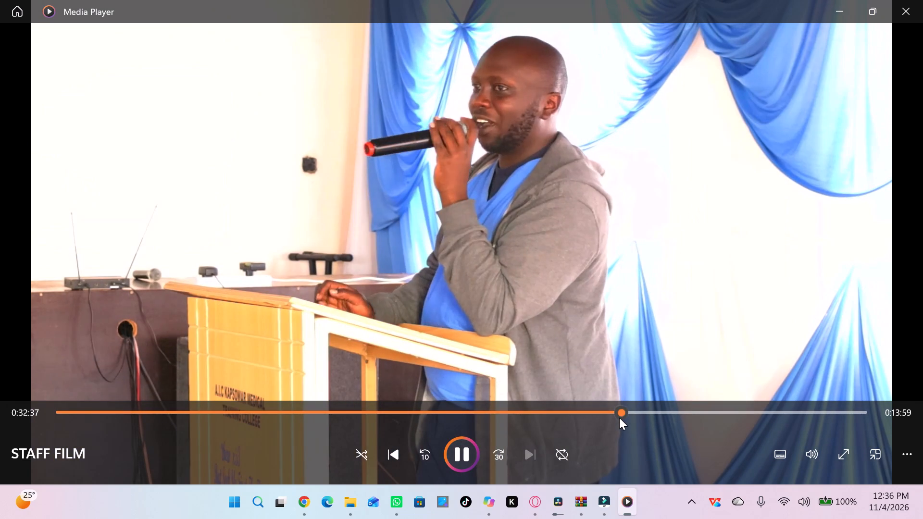
left_click(662, 413)
left_click(741, 415)
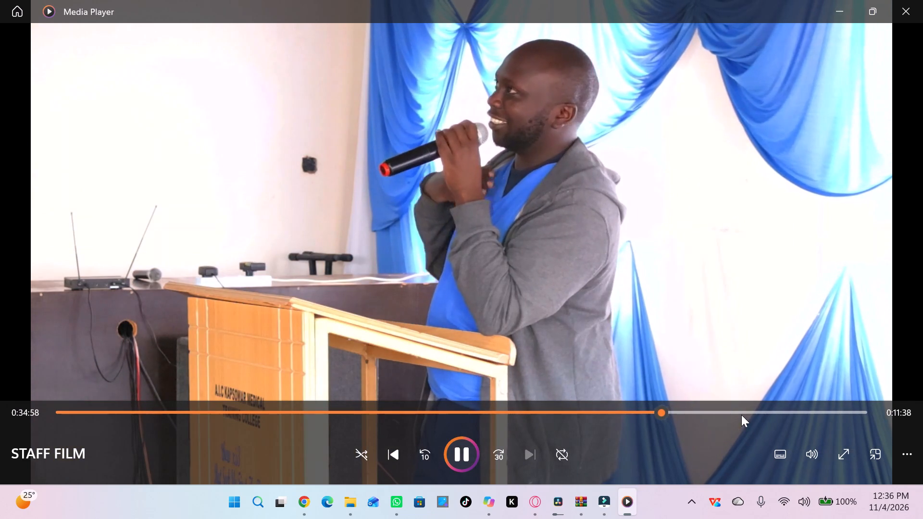
left_click(776, 408)
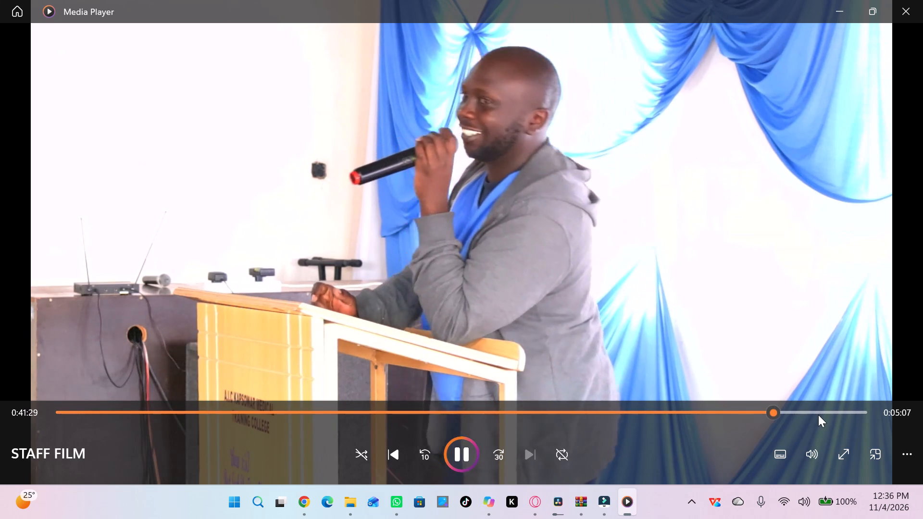
left_click(818, 415)
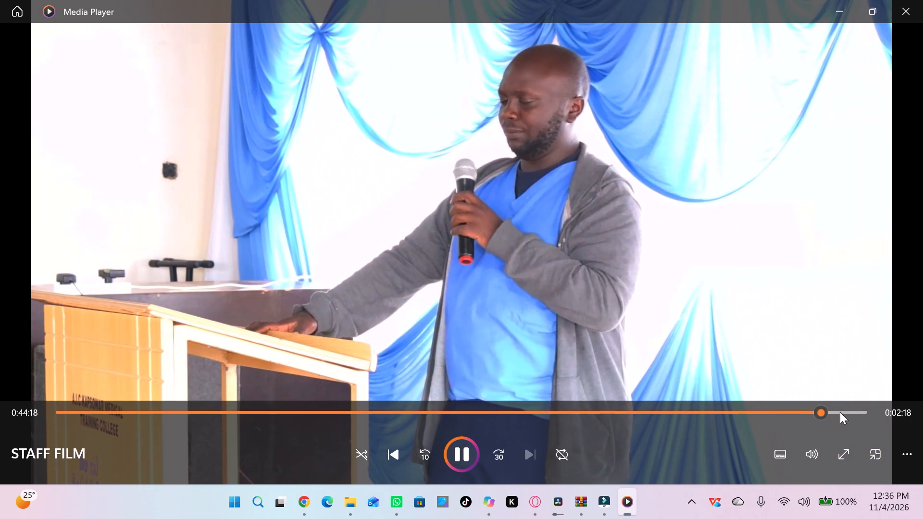
left_click(840, 412)
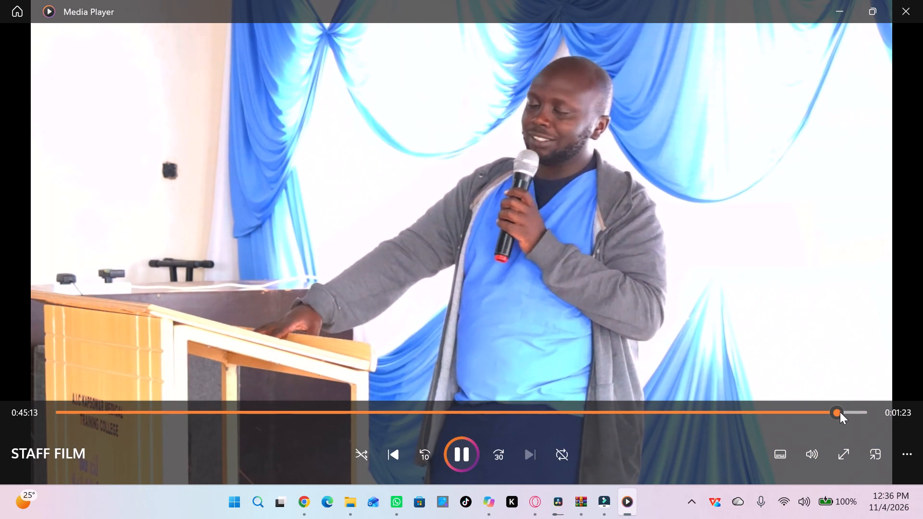
left_click(900, 18)
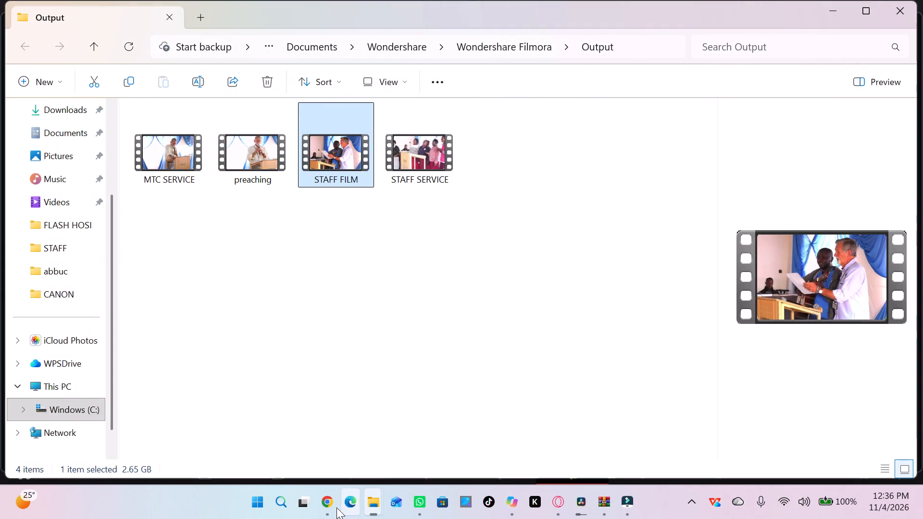
View the open Downloads folder window and switch to the other Output folder window, which lists preaching first.
left_click(376, 504)
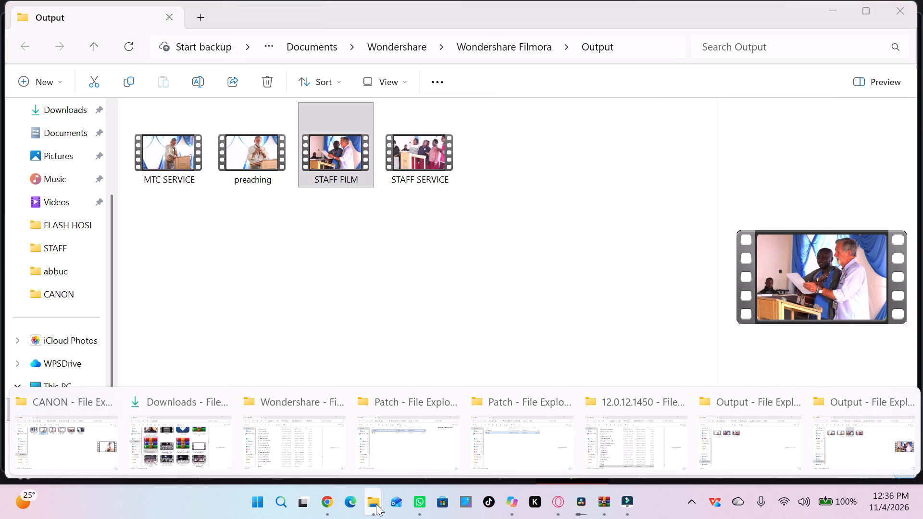
left_click(194, 468)
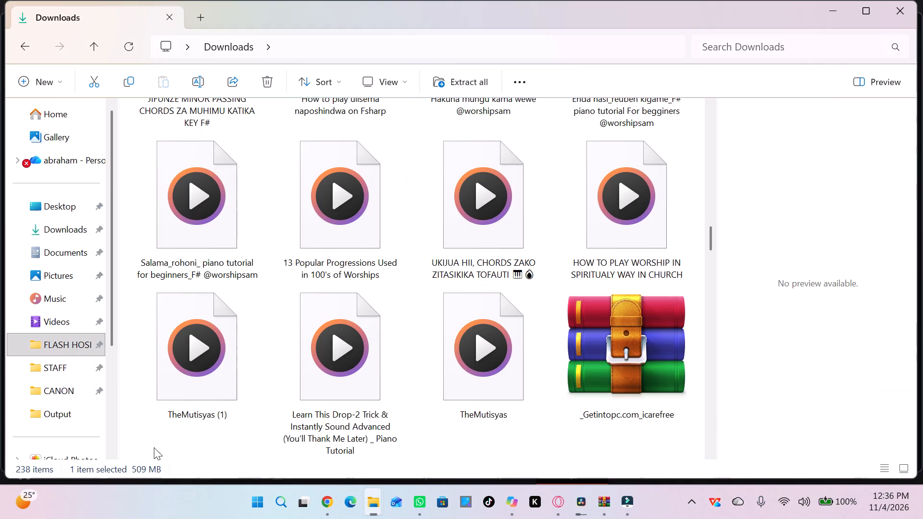
left_click(377, 507)
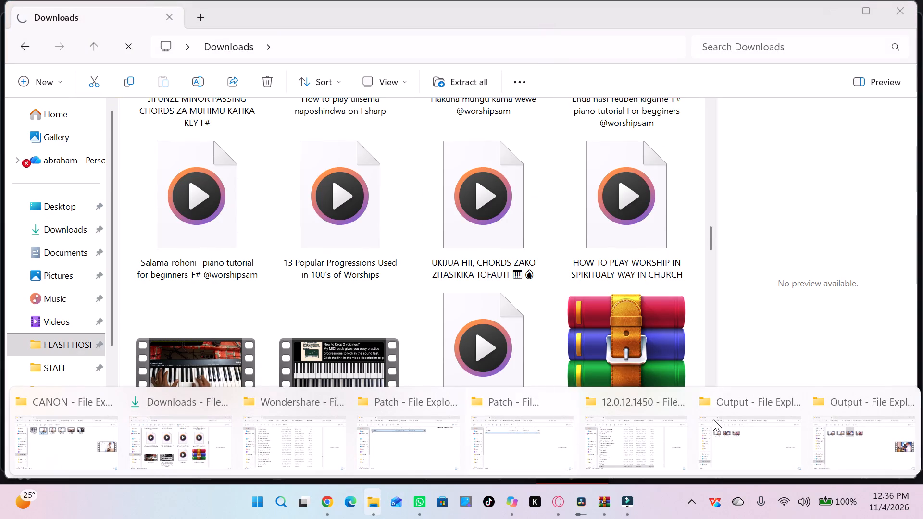
left_click(910, 396)
double_click(910, 396)
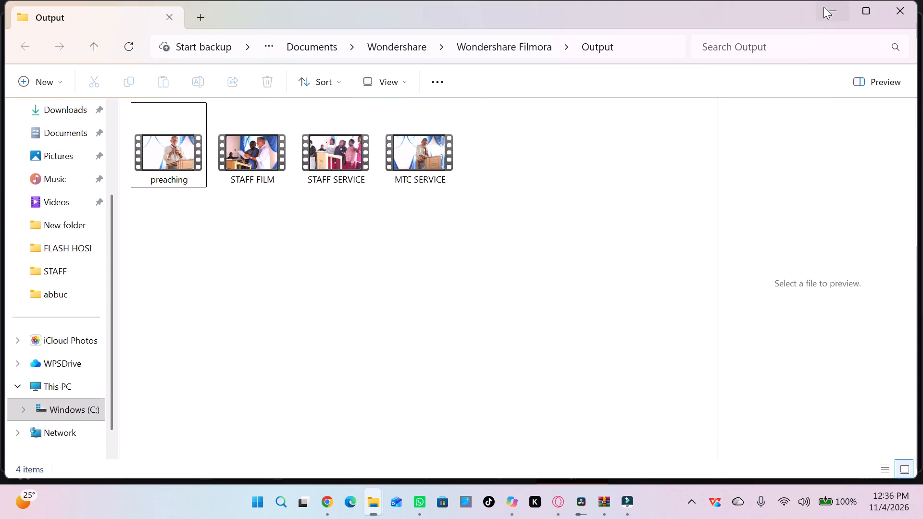
Close the CANON, Downloads, Wondershare, both Patch and 12.0.12.1450 folder windows, keeping only the Output folder window open.
left_click(829, 9)
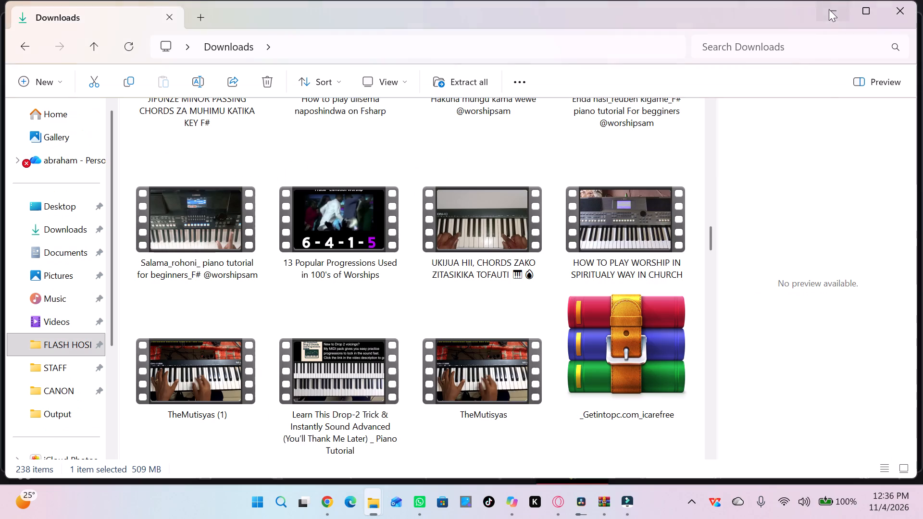
left_click(372, 506)
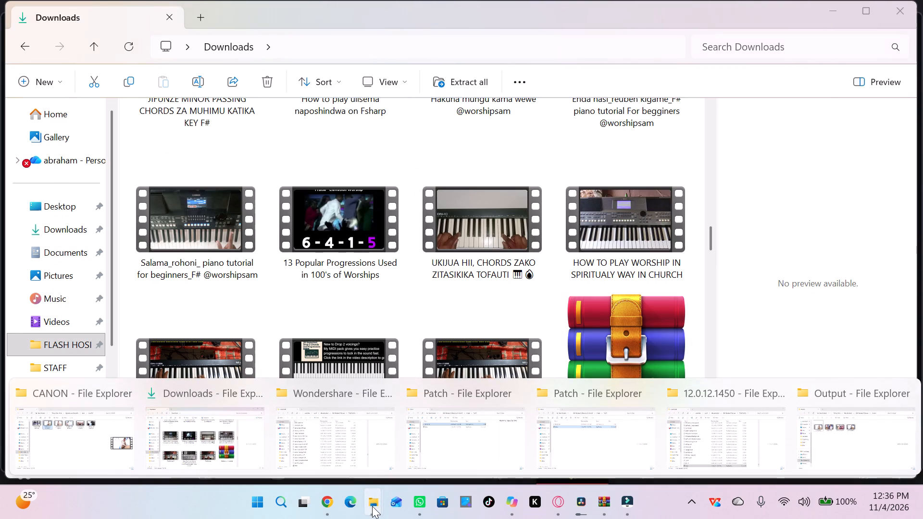
left_click(127, 395)
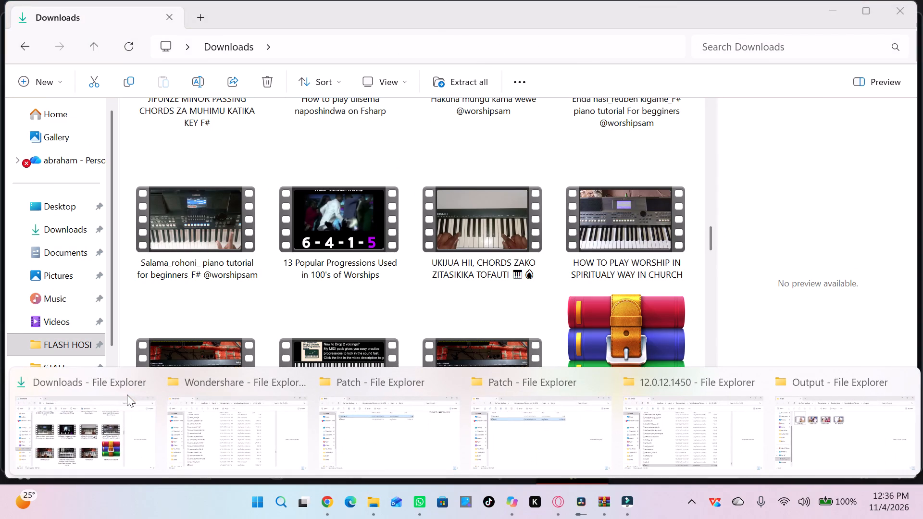
left_click(152, 383)
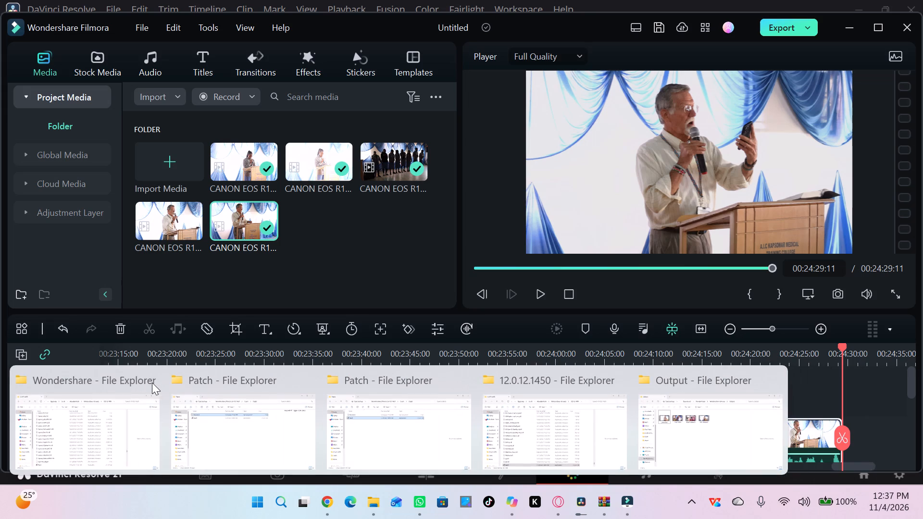
left_click(150, 384)
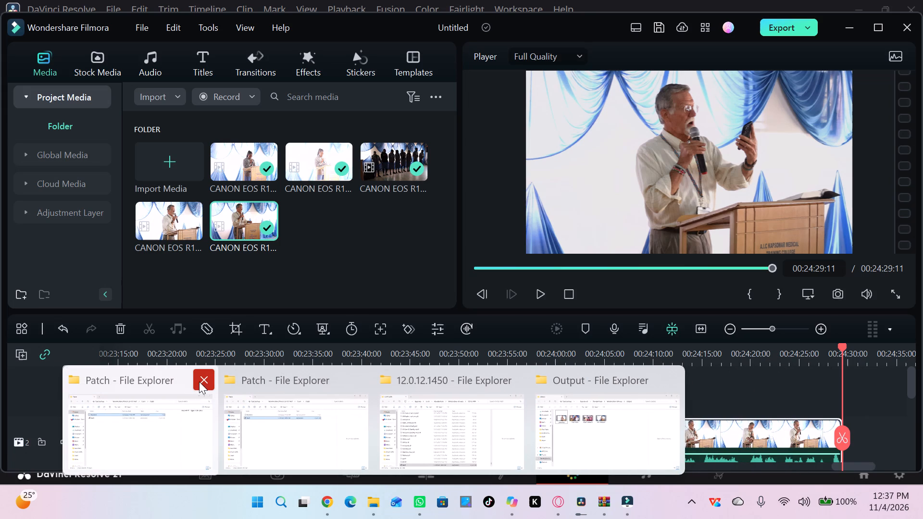
left_click(199, 382)
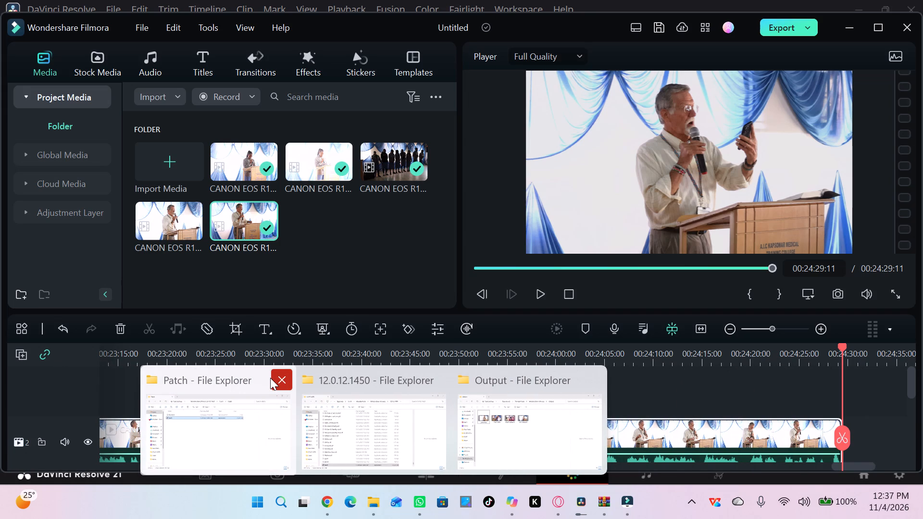
left_click(270, 378)
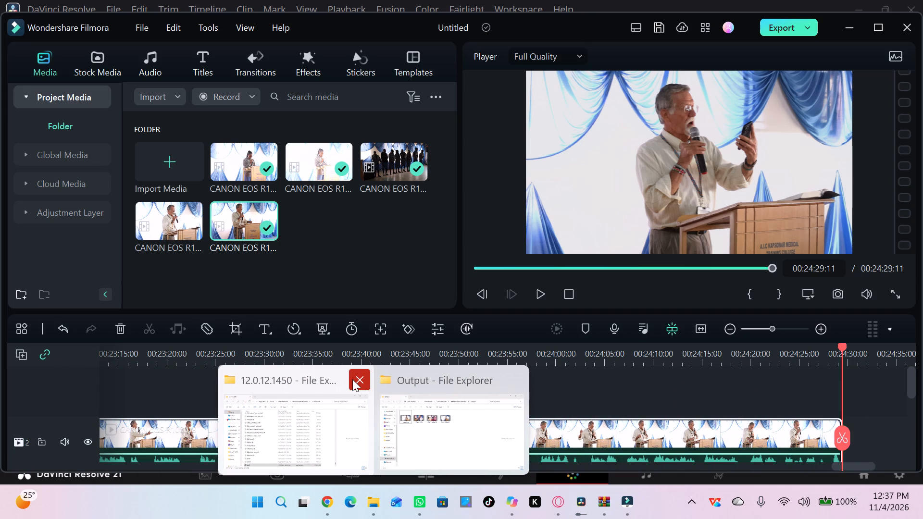
left_click(352, 379)
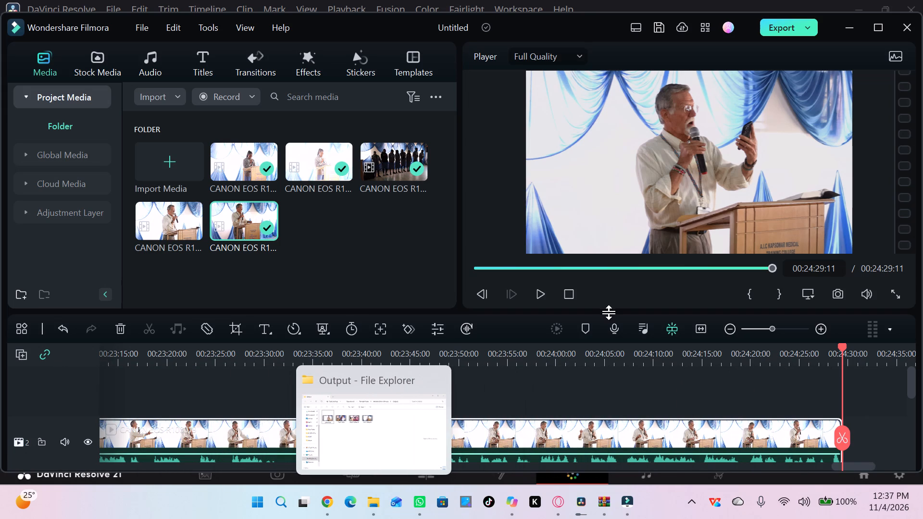
left_click_drag(442, 271, 400, 323)
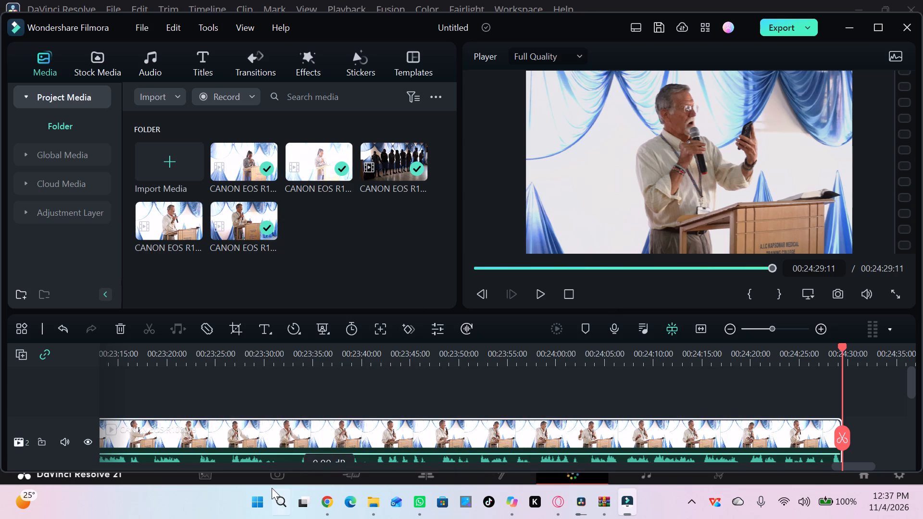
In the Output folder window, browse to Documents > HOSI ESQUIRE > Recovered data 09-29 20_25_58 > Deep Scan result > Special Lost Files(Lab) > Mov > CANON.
left_click(374, 498)
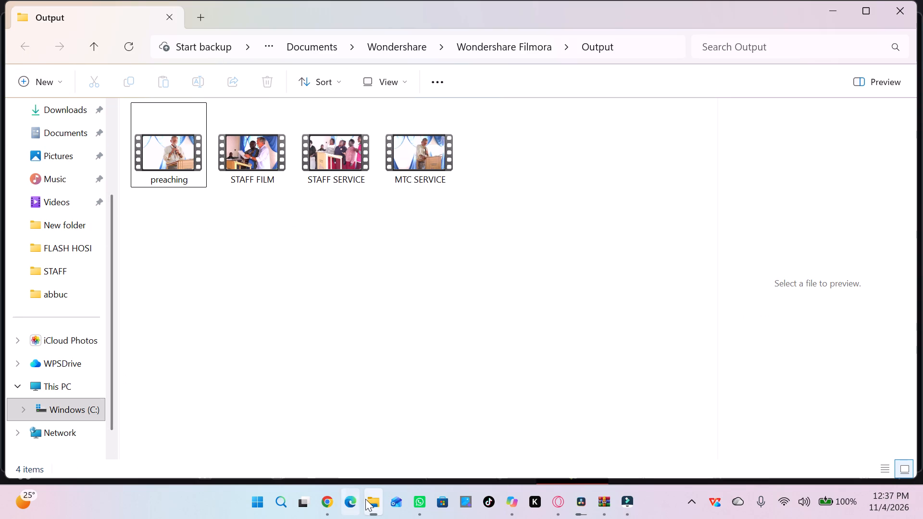
left_click(48, 142)
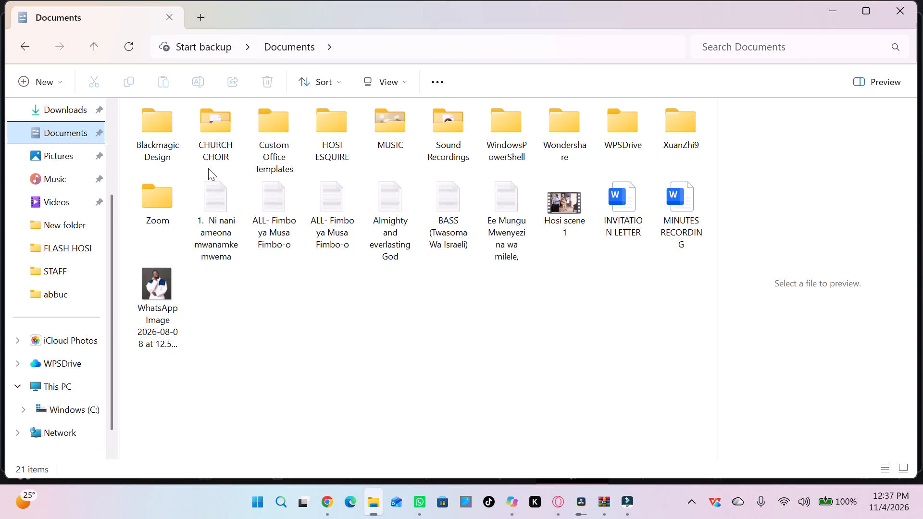
double_click(333, 131)
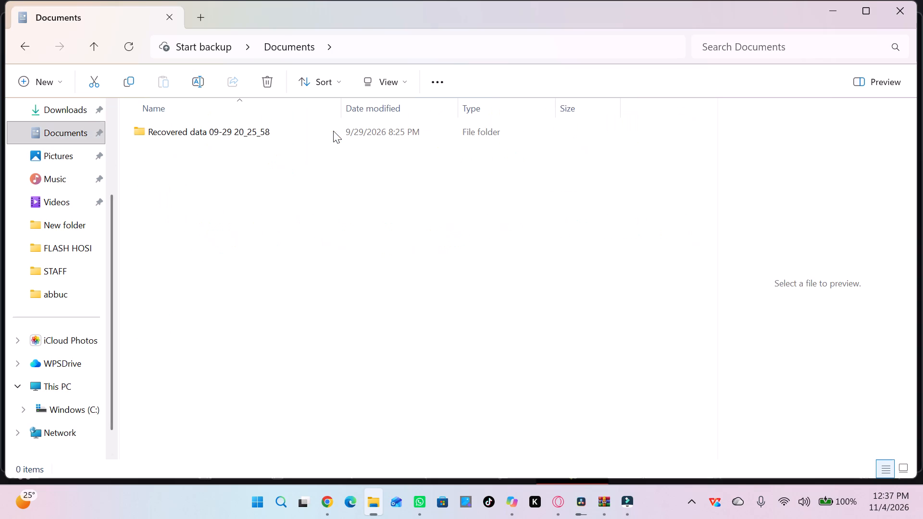
triple_click(235, 133)
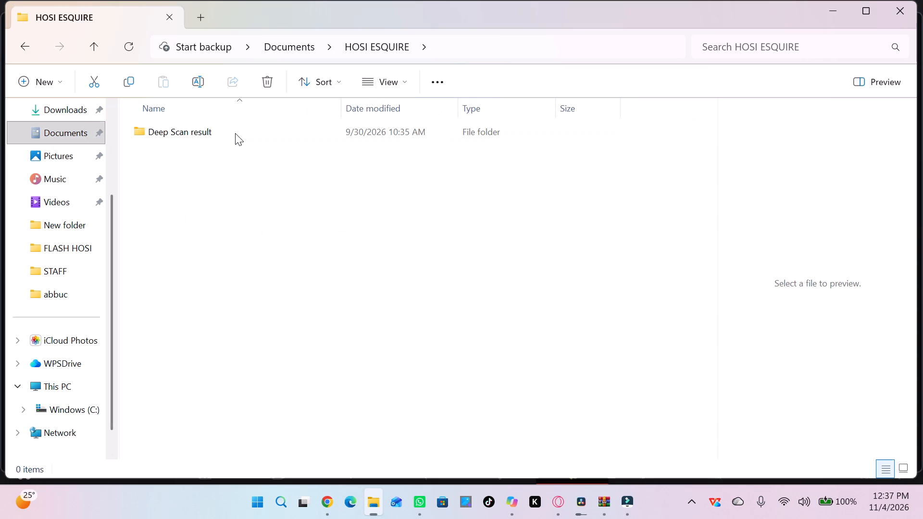
double_click(235, 133)
double_click(235, 133)
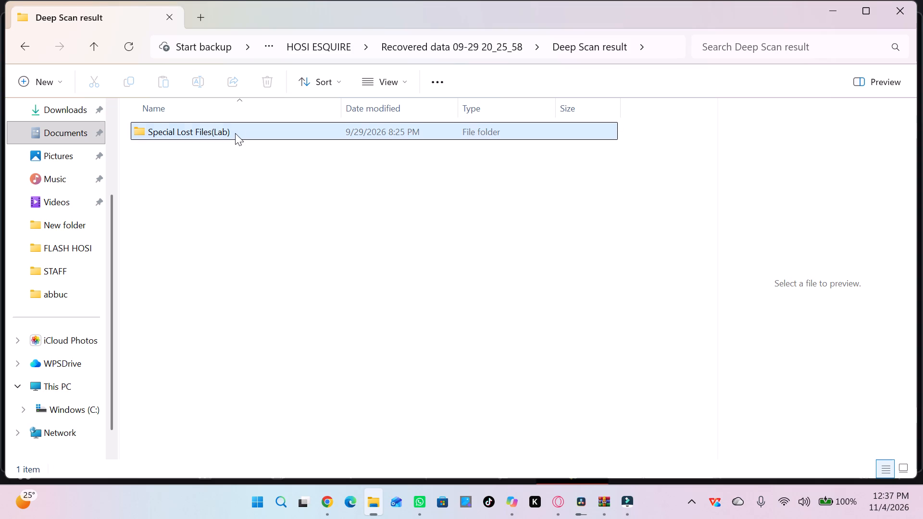
double_click(235, 133)
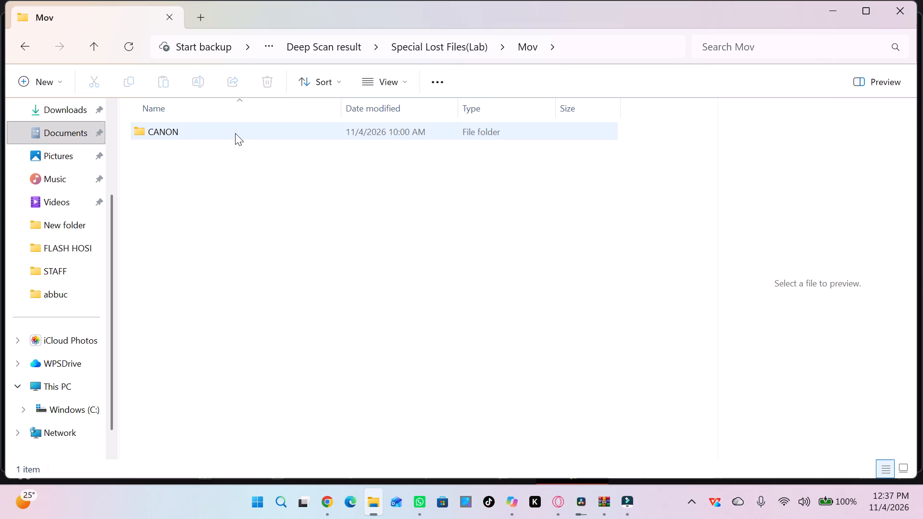
triple_click(235, 133)
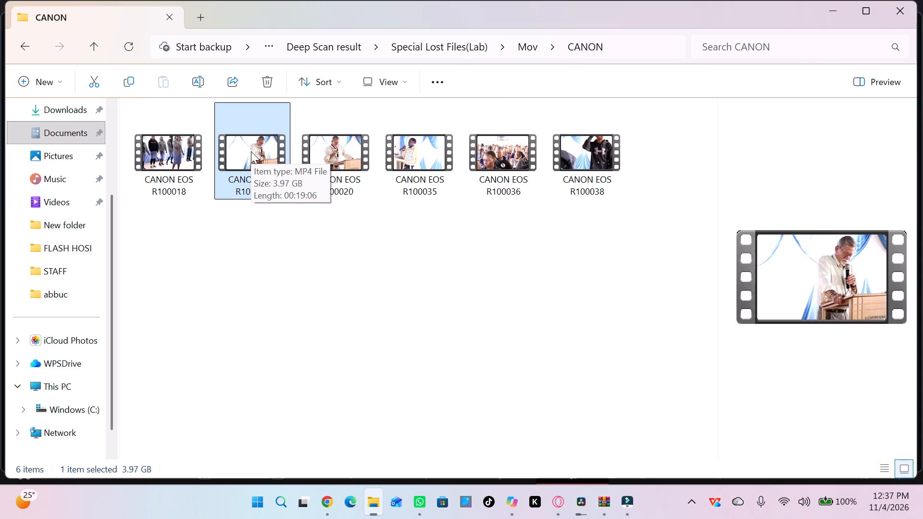
Play CANON EOS R100020 in Media Player, skim through it to near the end to check the footage, and close the player.
triple_click(338, 144)
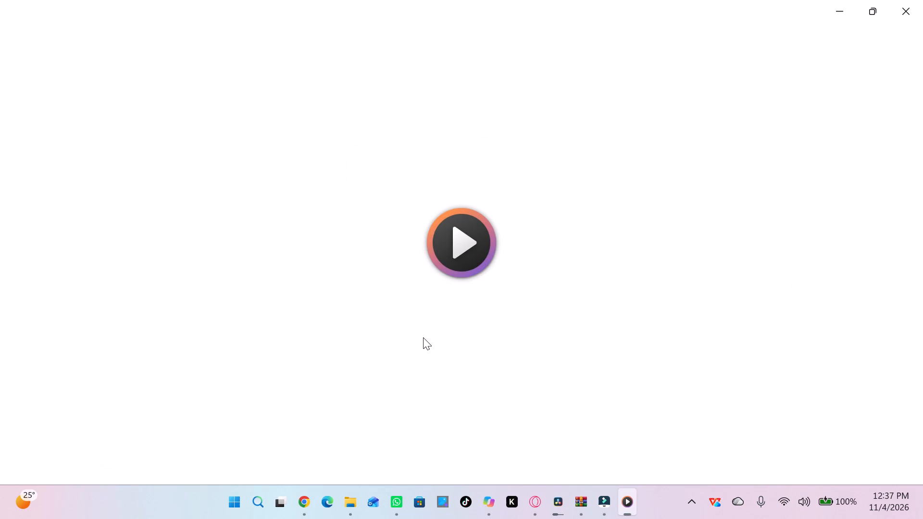
left_click(468, 245)
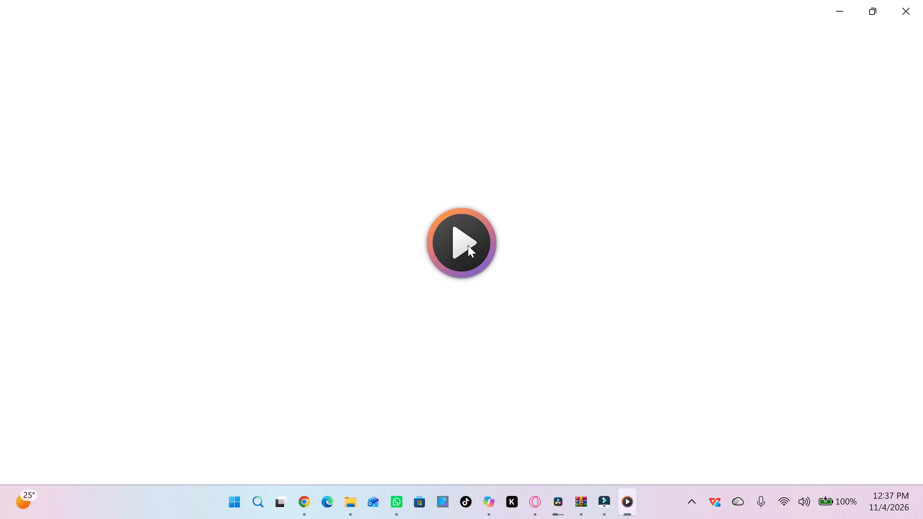
double_click(468, 245)
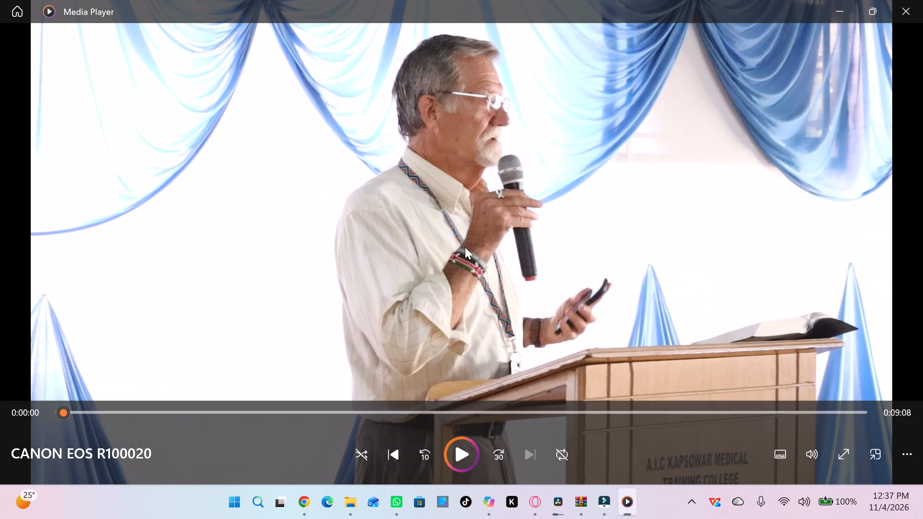
left_click(465, 453)
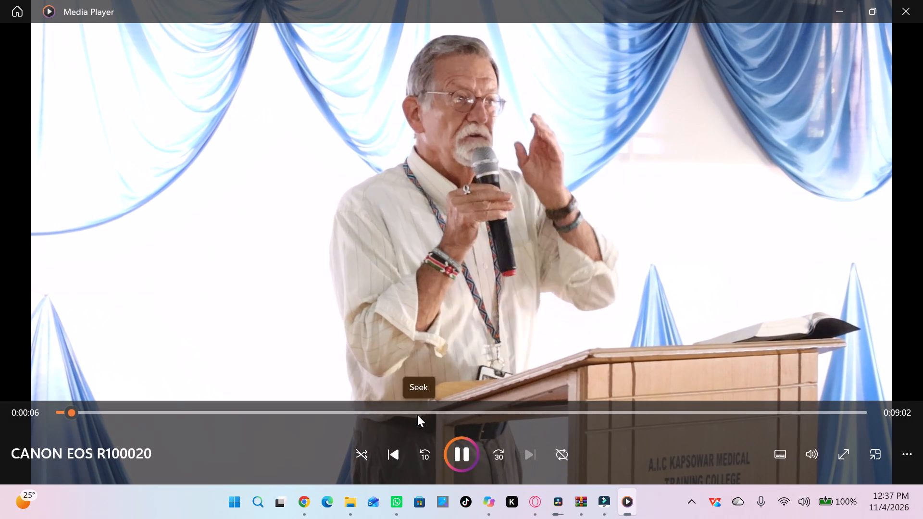
left_click(386, 412)
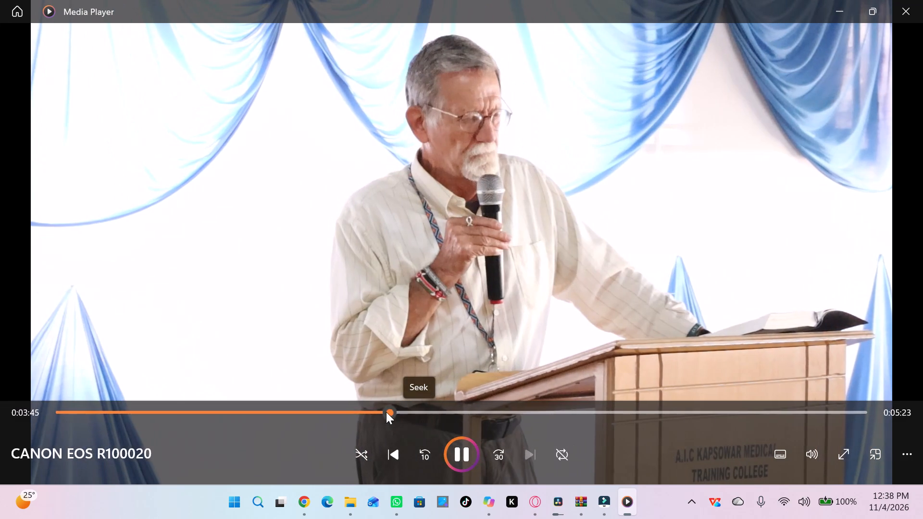
left_click(501, 412)
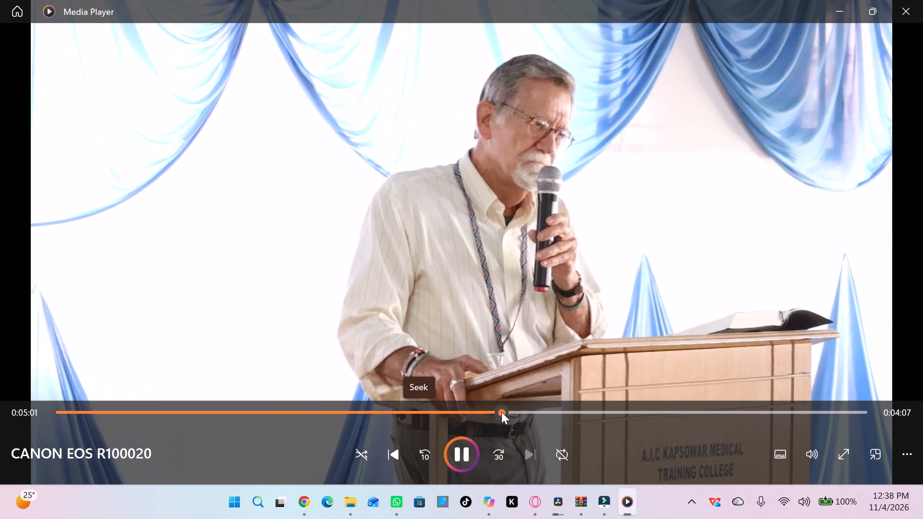
left_click(583, 410)
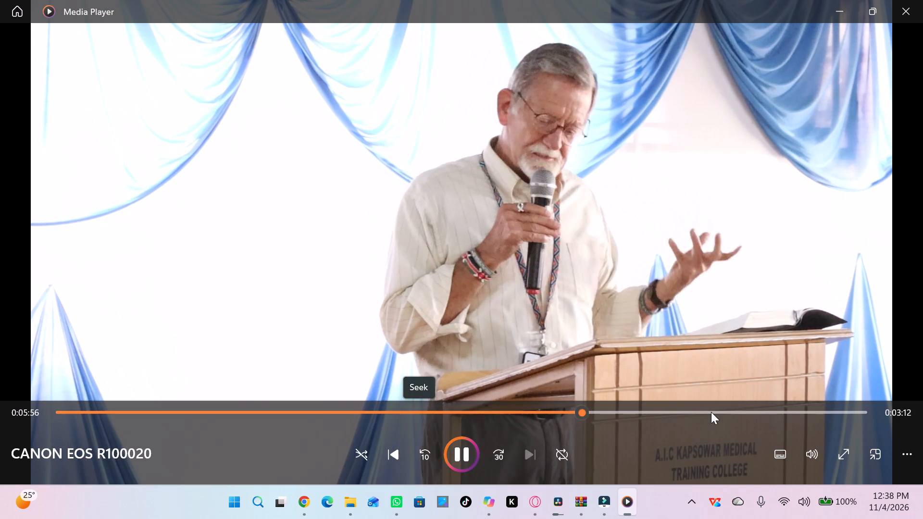
left_click(711, 412)
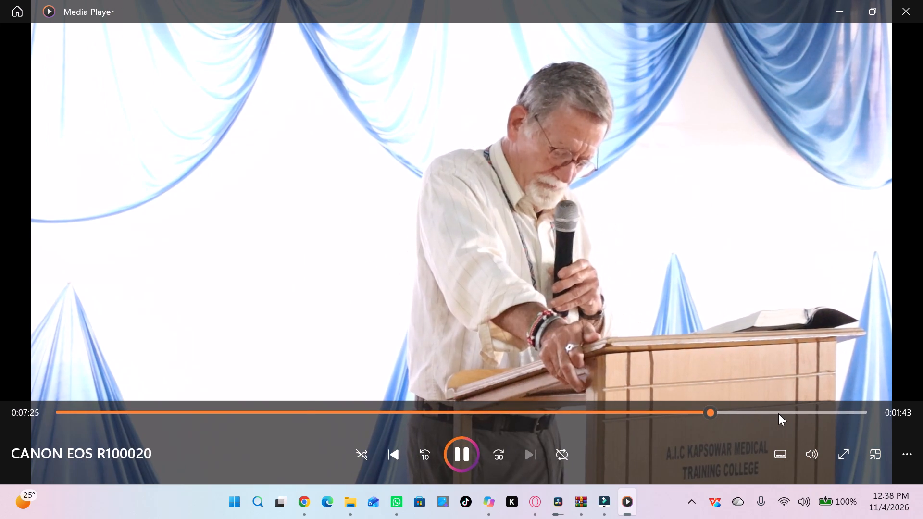
left_click(778, 413)
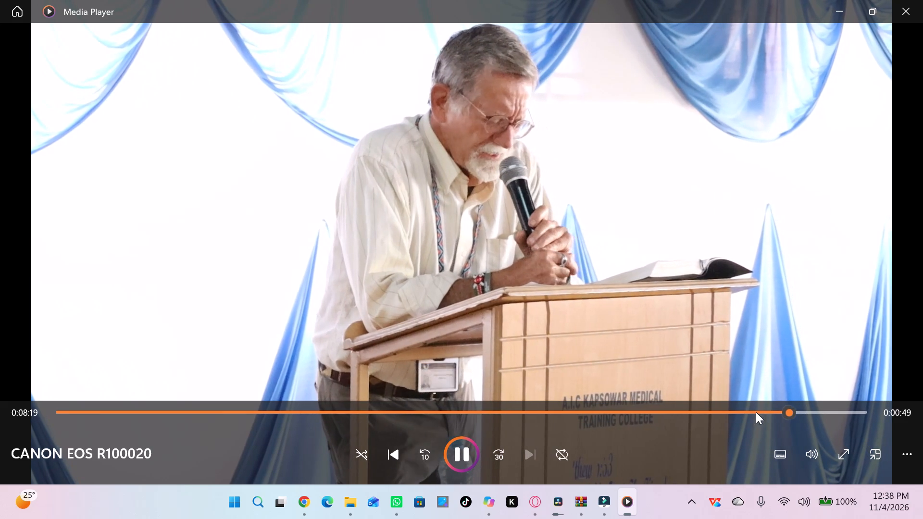
left_click(732, 413)
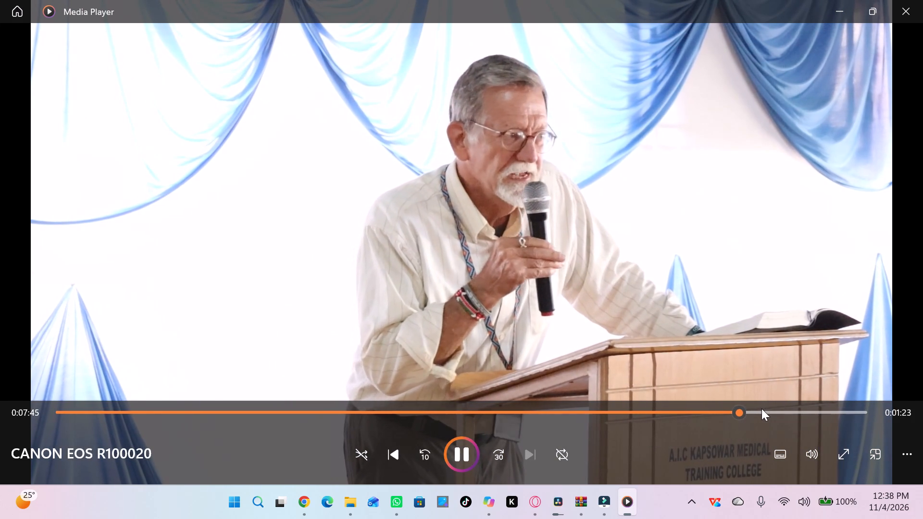
left_click(761, 408)
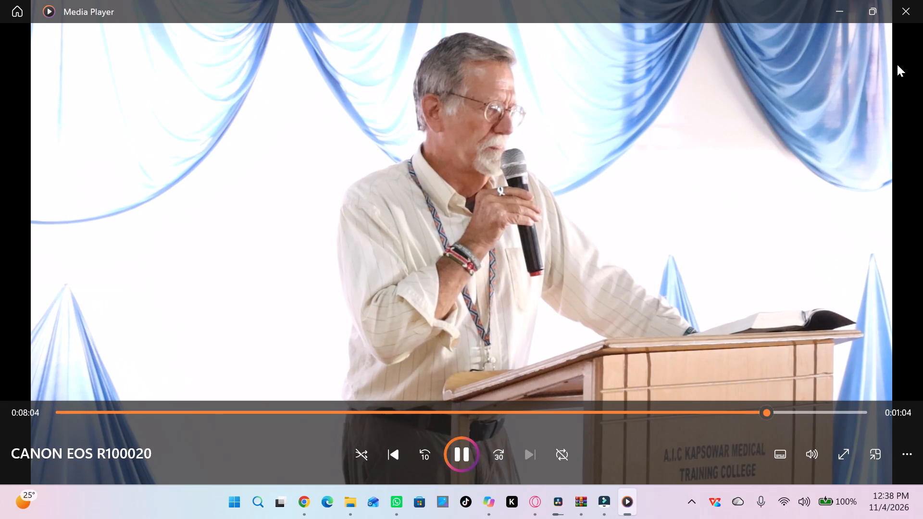
left_click(909, 12)
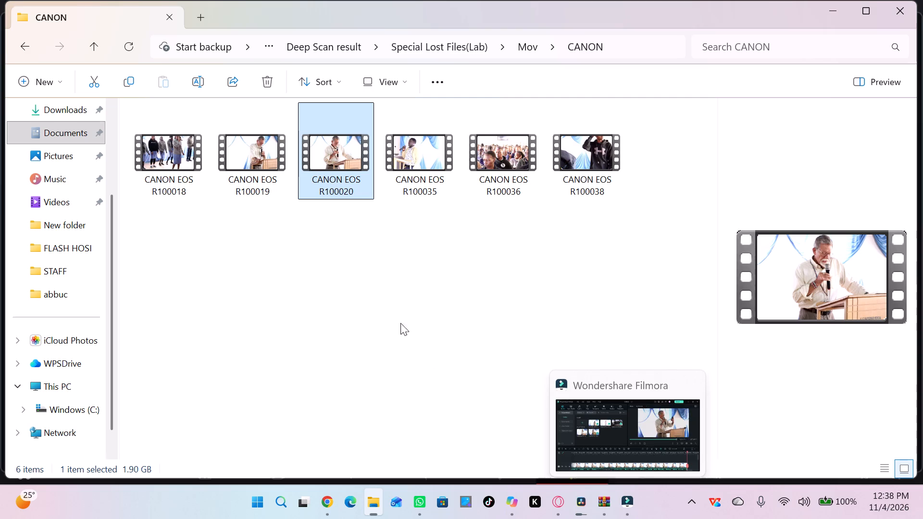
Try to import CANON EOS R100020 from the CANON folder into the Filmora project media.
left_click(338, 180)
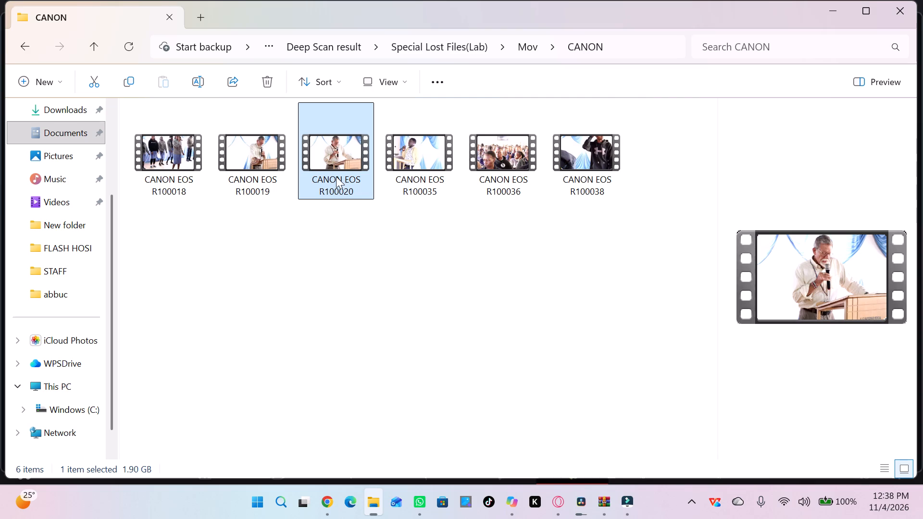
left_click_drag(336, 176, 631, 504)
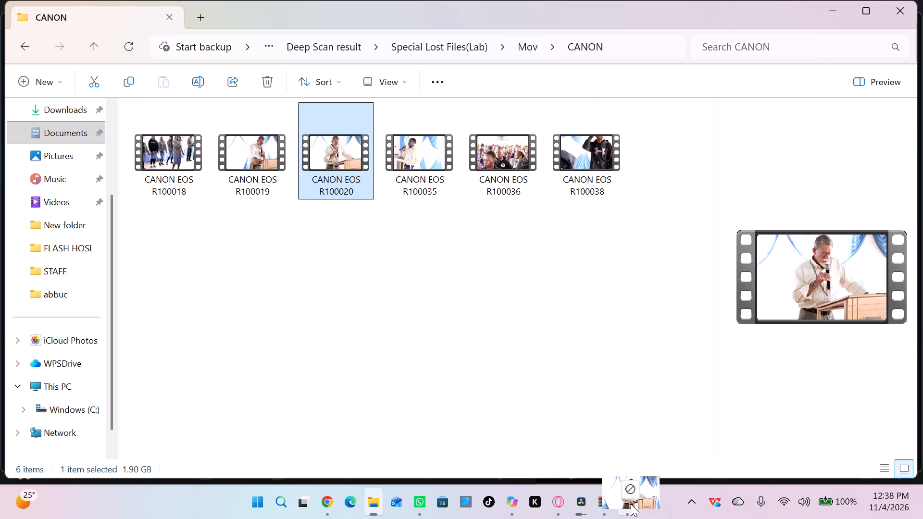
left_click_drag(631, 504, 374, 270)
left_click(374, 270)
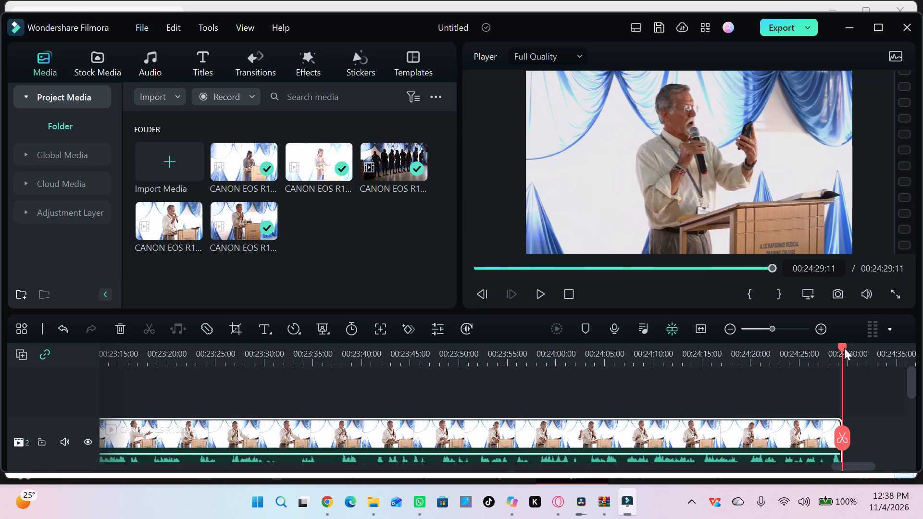
Add the only unused CANON EOS clip from the project media directly after the last video clip, at 00:24:29:11 on the timeline.
scroll(844, 348, "down", 1, "ctrl")
scroll(844, 348, "left", 4)
scroll(597, 348, "left", 1)
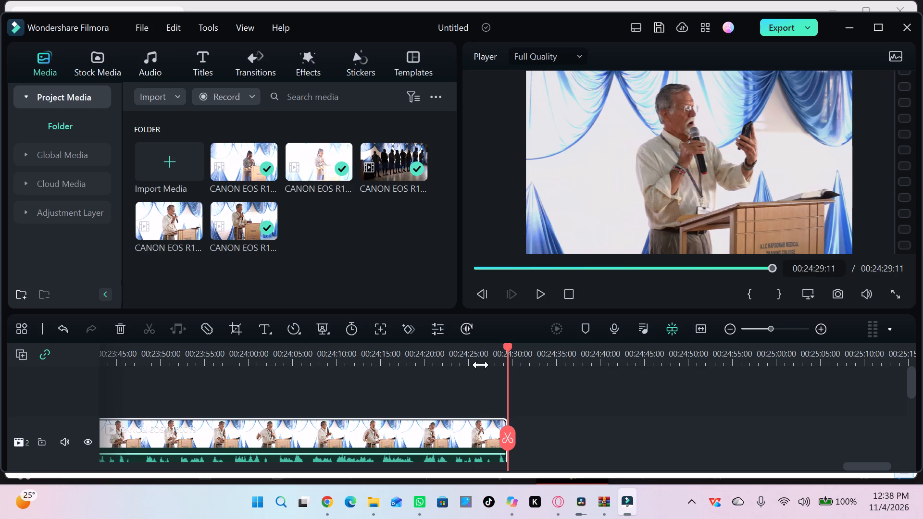
left_click_drag(507, 350, 462, 364)
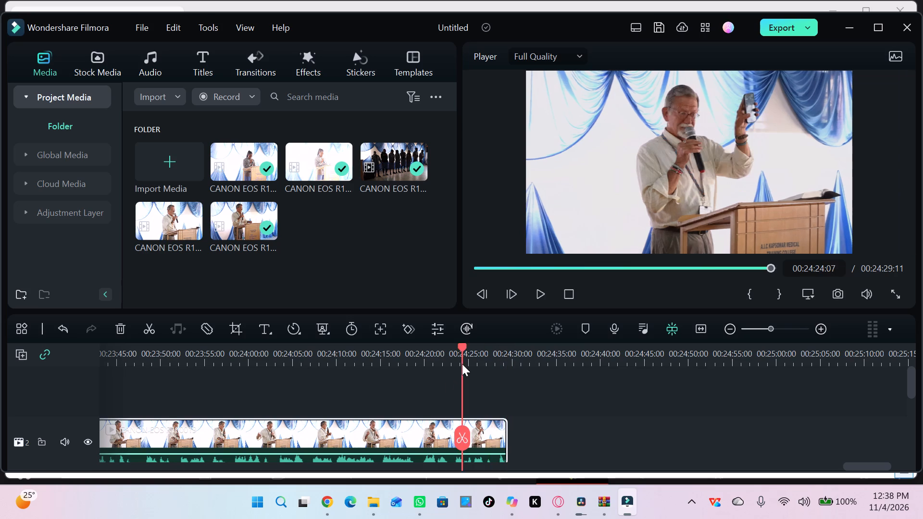
left_click_drag(462, 364, 448, 366)
key("space")
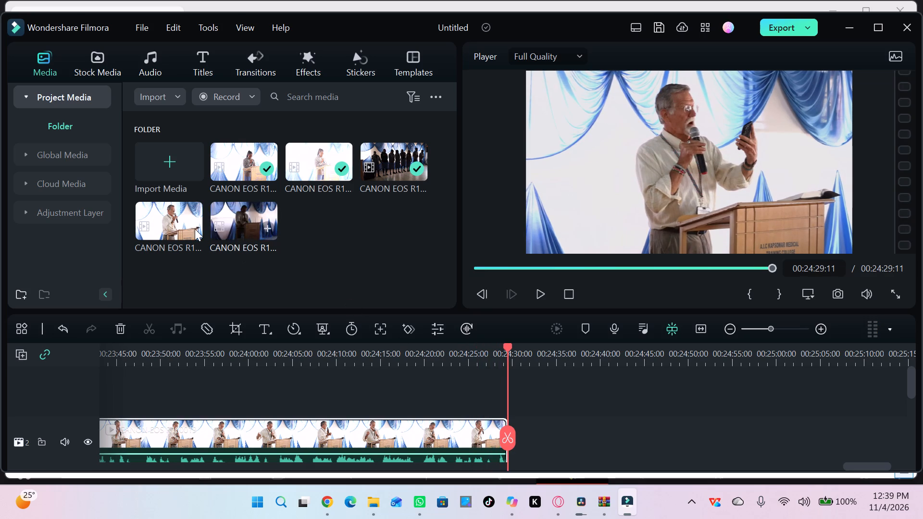
left_click_drag(179, 217, 542, 436)
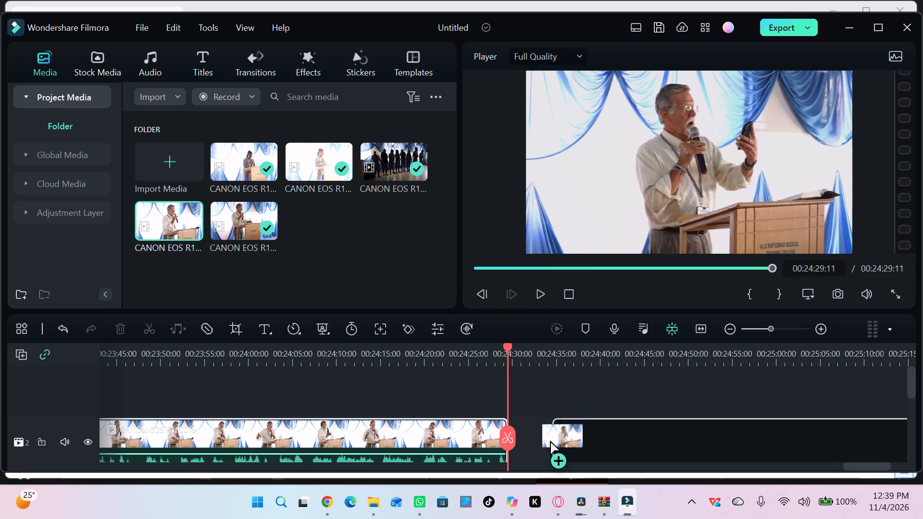
left_click_drag(542, 436, 506, 442)
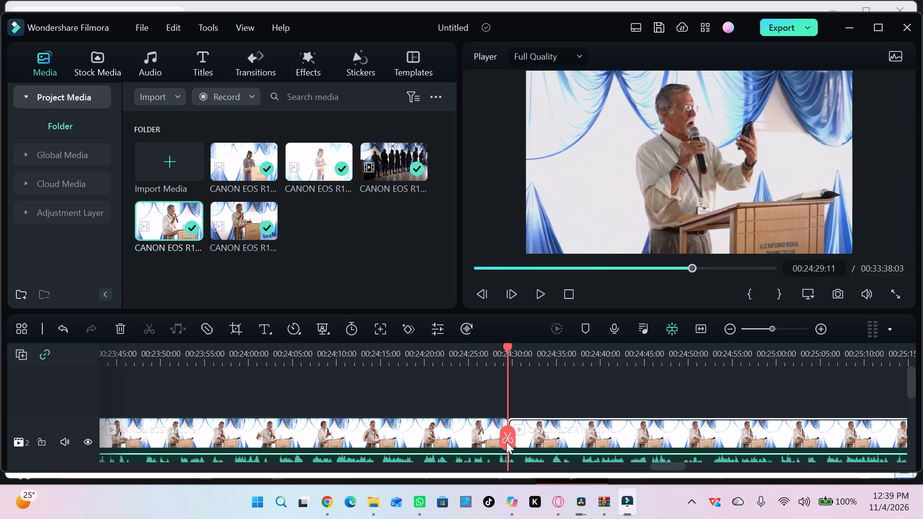
Play the timeline across the join with the added clip, and again from about 00:23:14, to check the footage.
key("space")
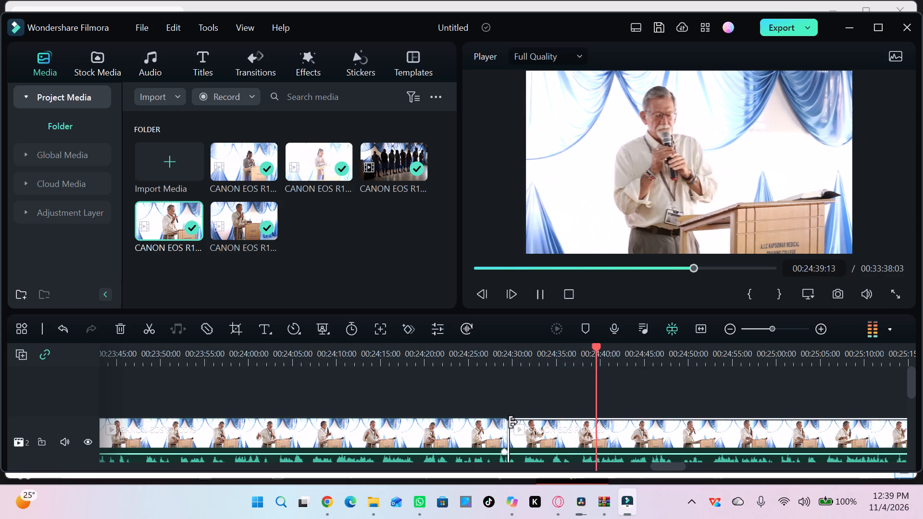
left_click(561, 383)
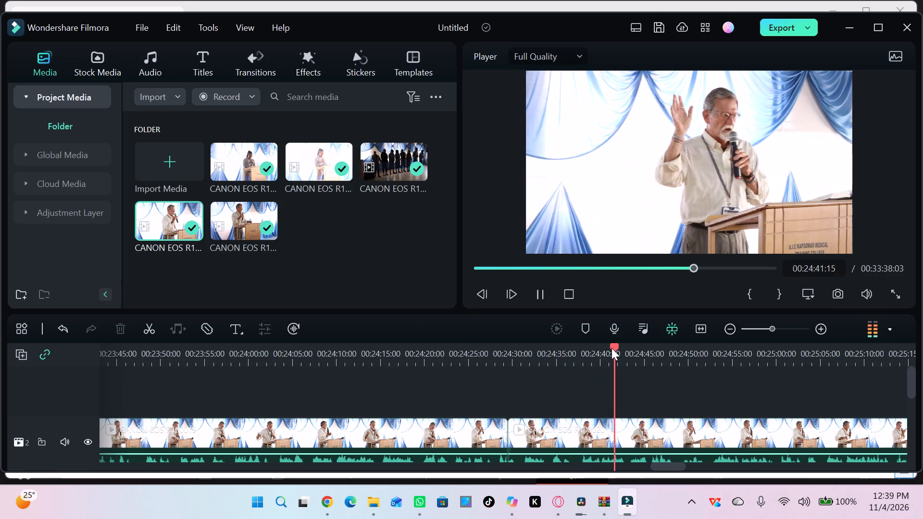
left_click_drag(611, 348, 471, 374)
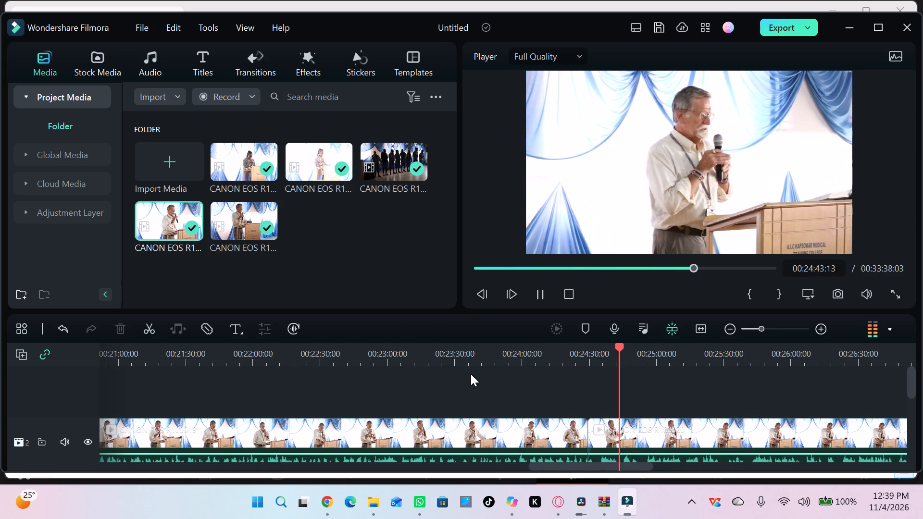
left_click_drag(622, 344, 420, 374)
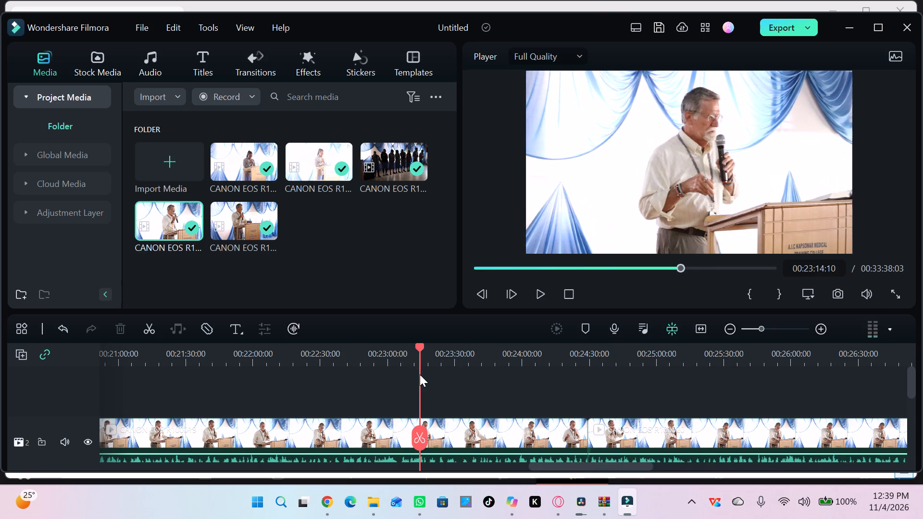
left_click_drag(420, 374, 420, 374)
key("space")
key("space")
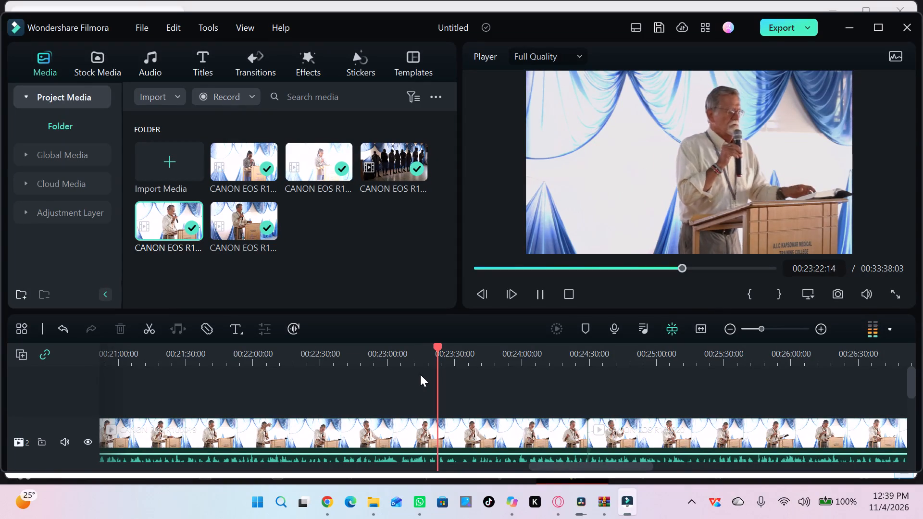
Export the timeline as a local MP4 video named MTC SERVICE XX2.
left_click(810, 28)
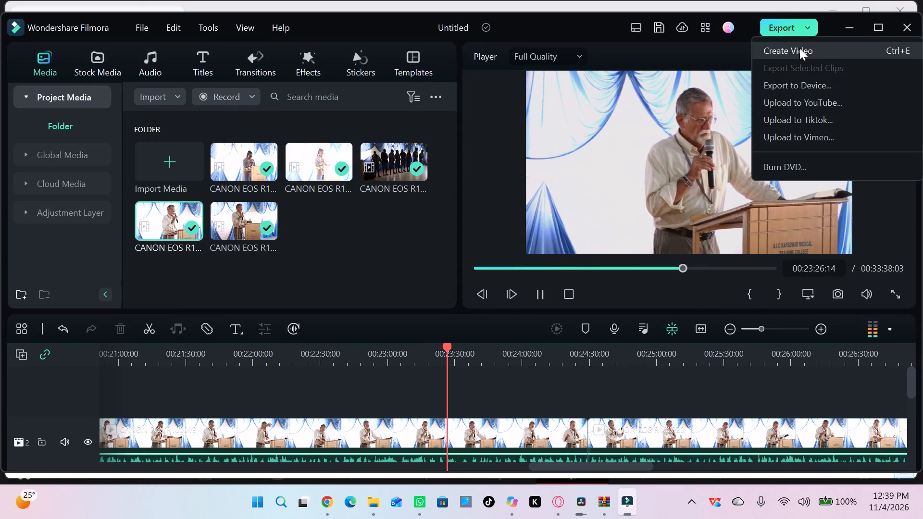
left_click(799, 48)
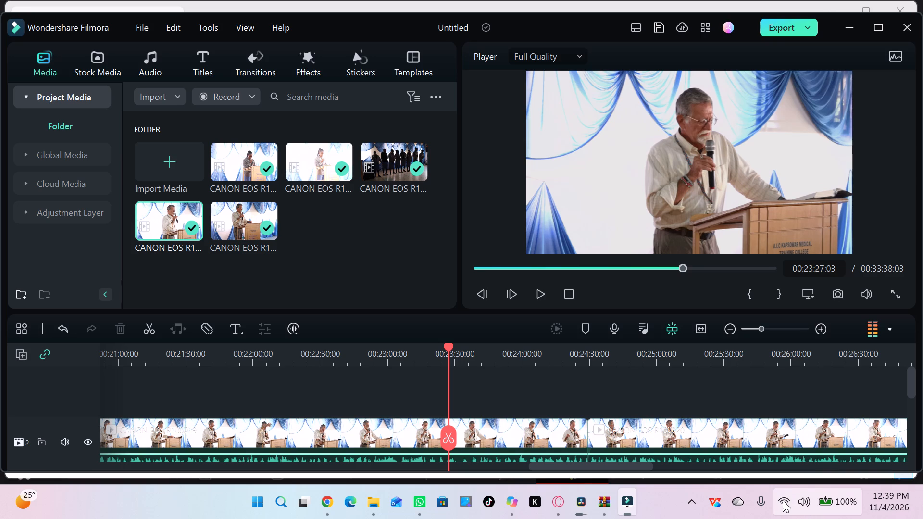
left_click(783, 500)
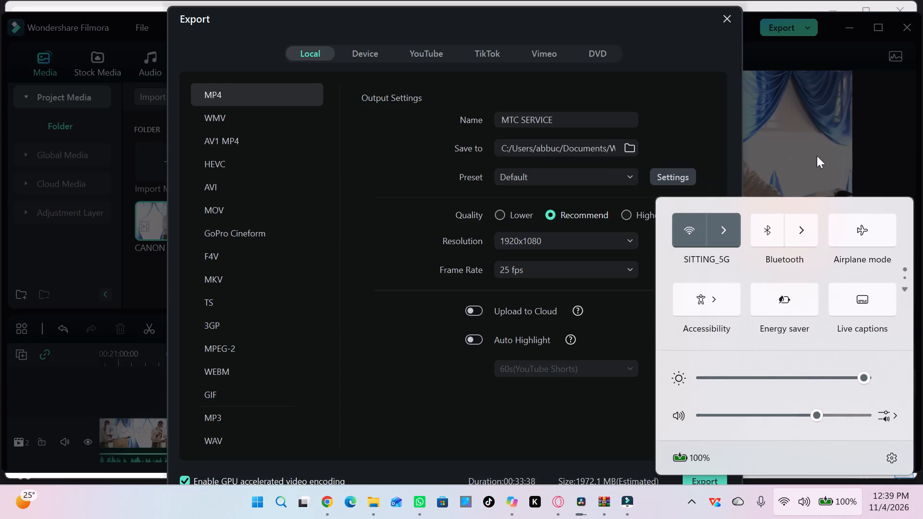
left_click(888, 148)
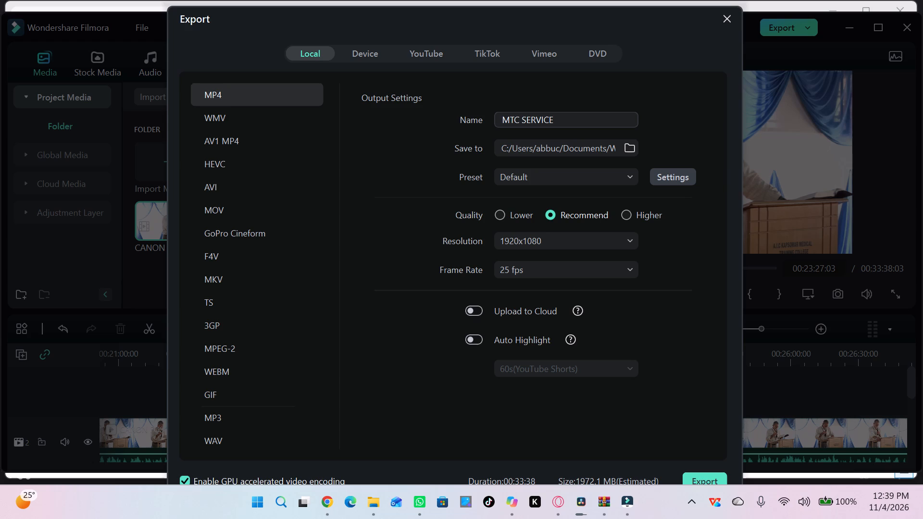
left_click(559, 117)
key("space")
type("XX2")
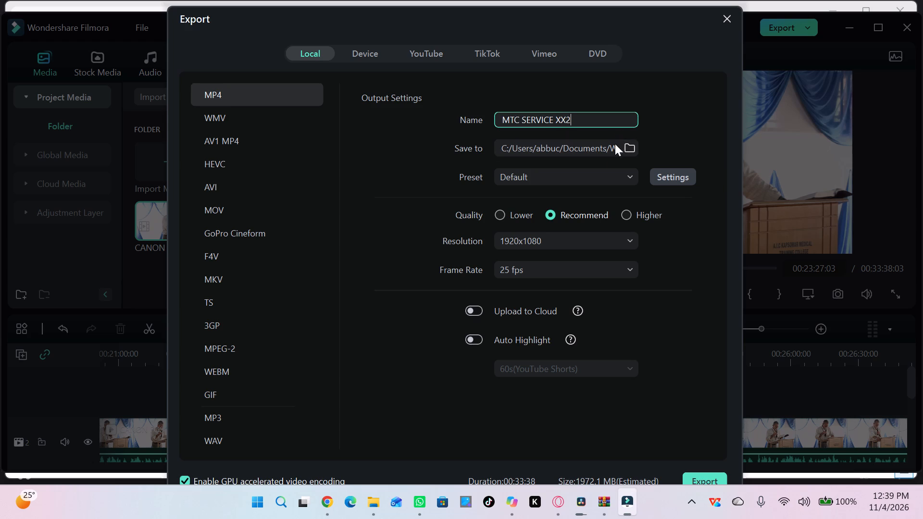
left_click(695, 479)
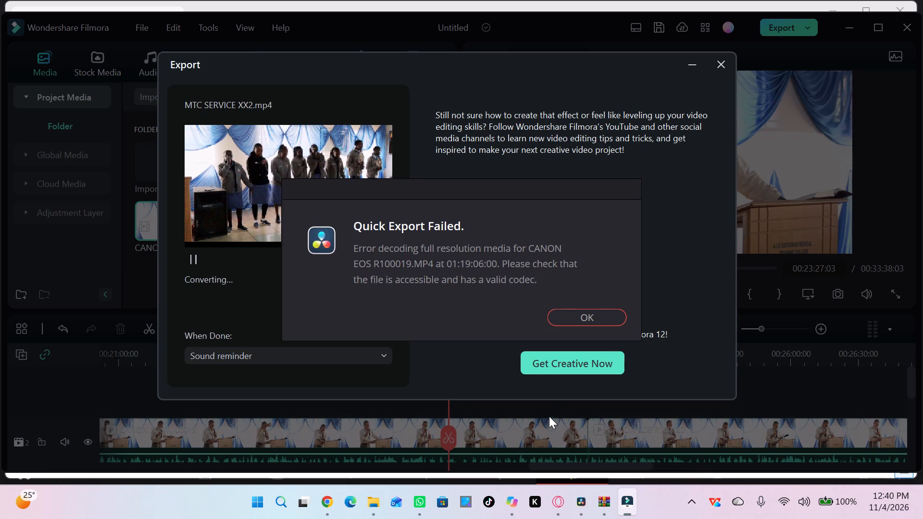
Dismiss the DaVinci Resolve Quick Export message and minimize the running Filmora export.
left_click(589, 315)
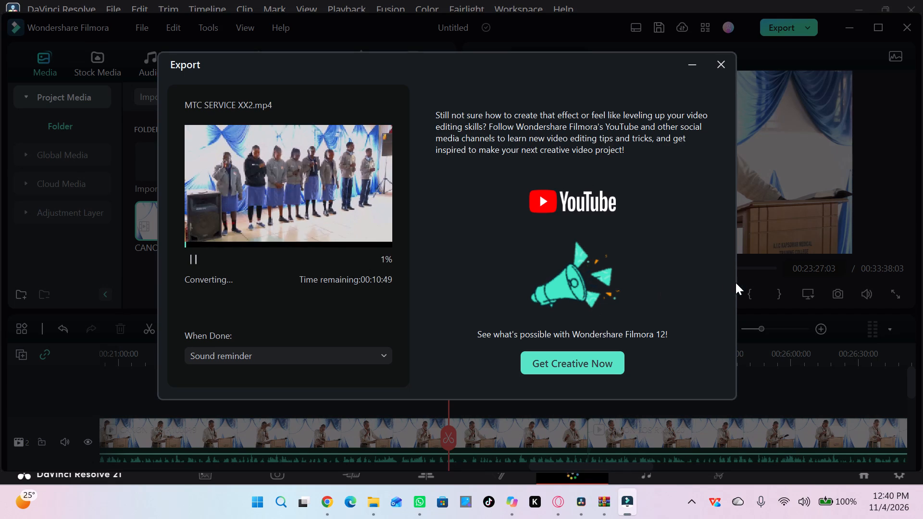
left_click(660, 452)
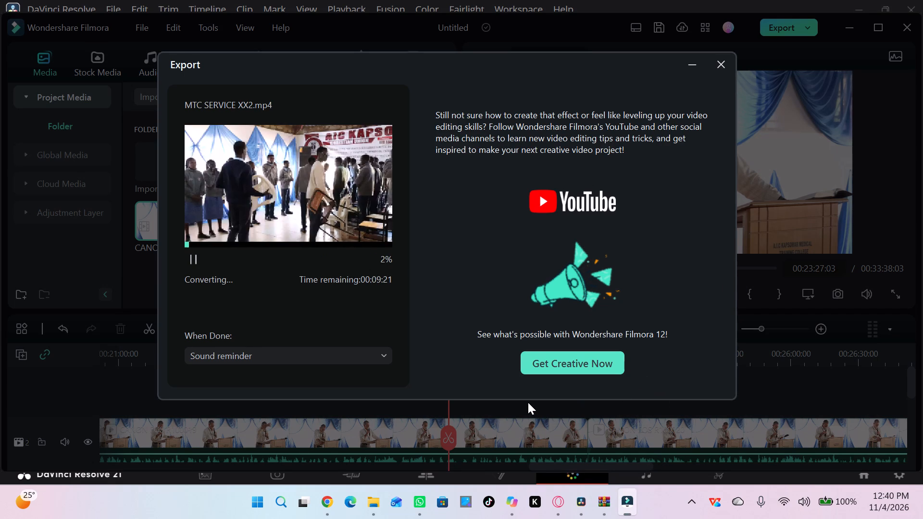
left_click(688, 66)
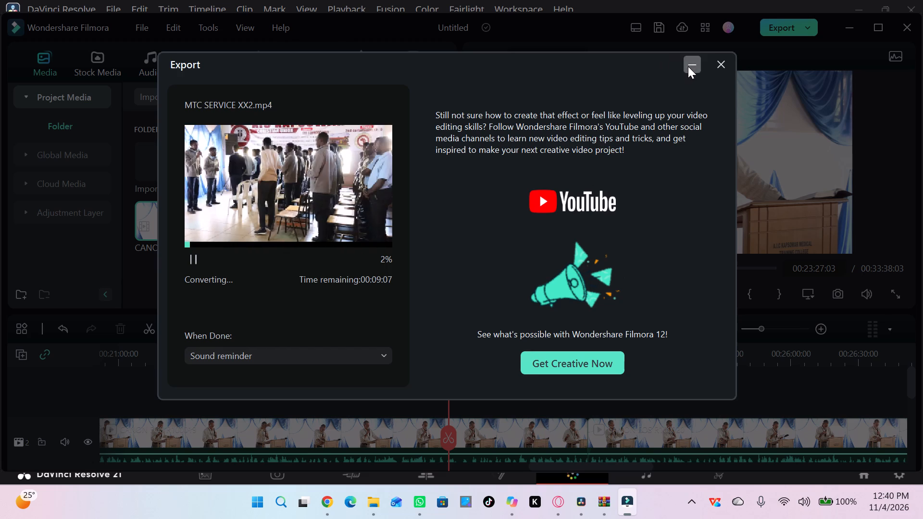
Close DaVinci Resolve with the Hosi film project.
left_click_drag(651, 121, 579, 165)
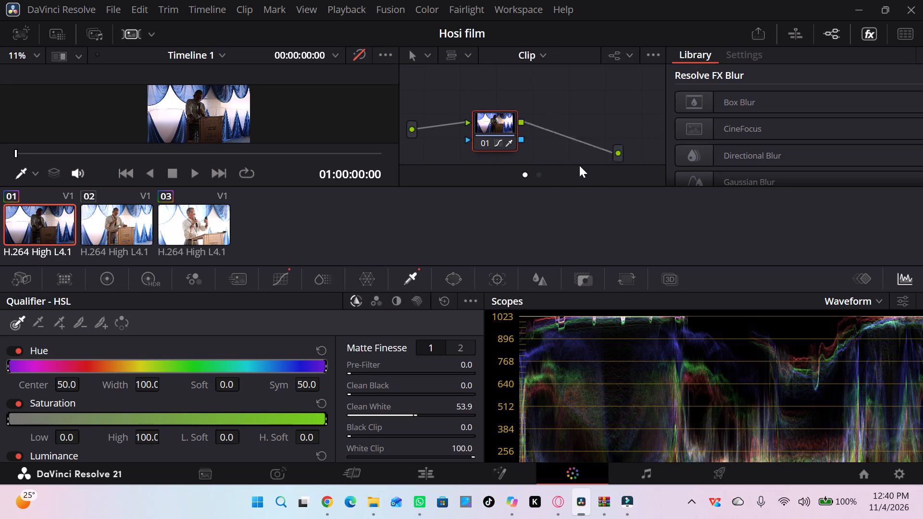
left_click_drag(579, 165, 557, 174)
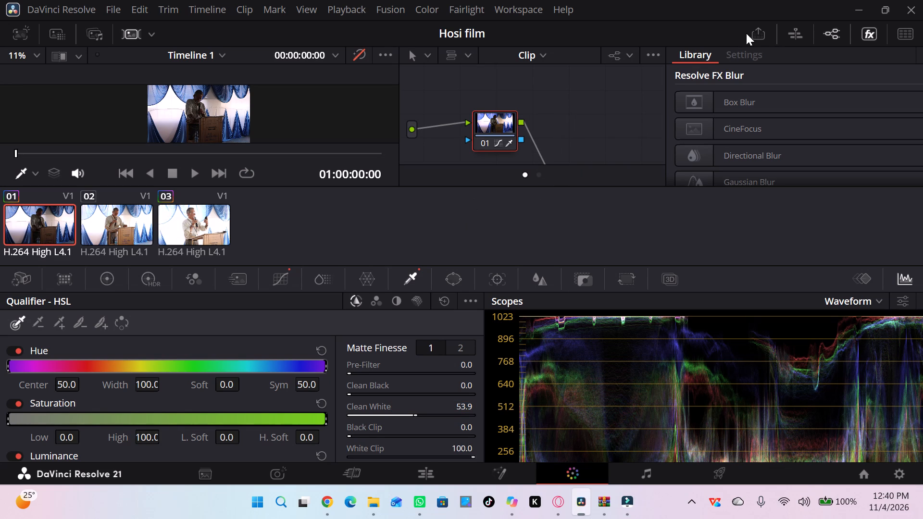
left_click(916, 6)
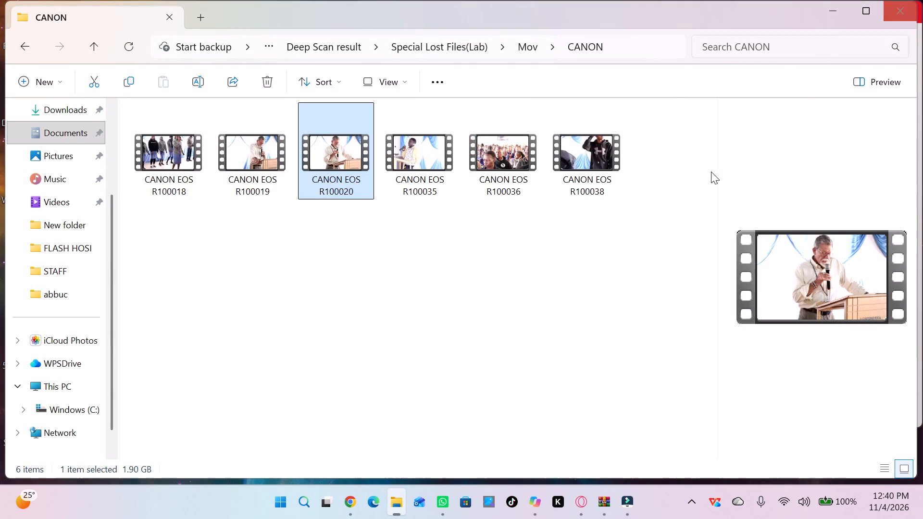
Switch to Chrome and search Google in a new tab for "davinci resolve 15 free download for windows 10 64 bit".
left_click(347, 509)
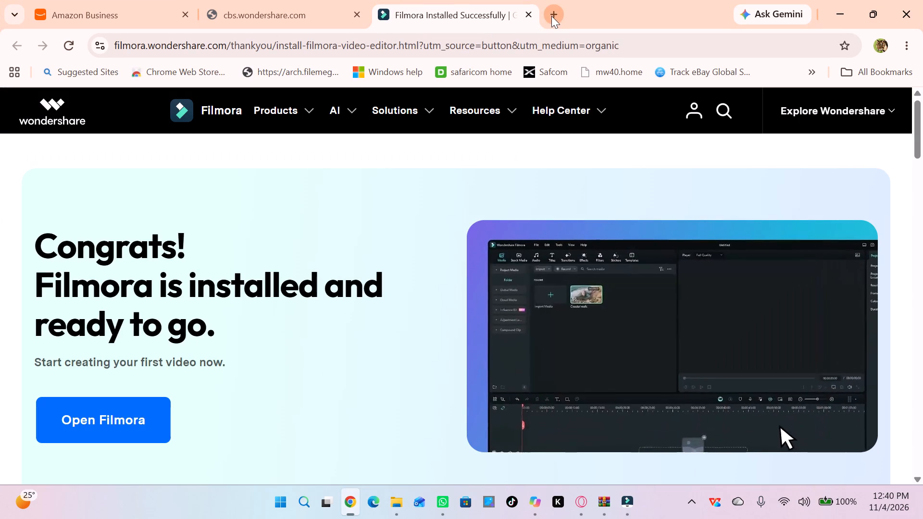
left_click(551, 16)
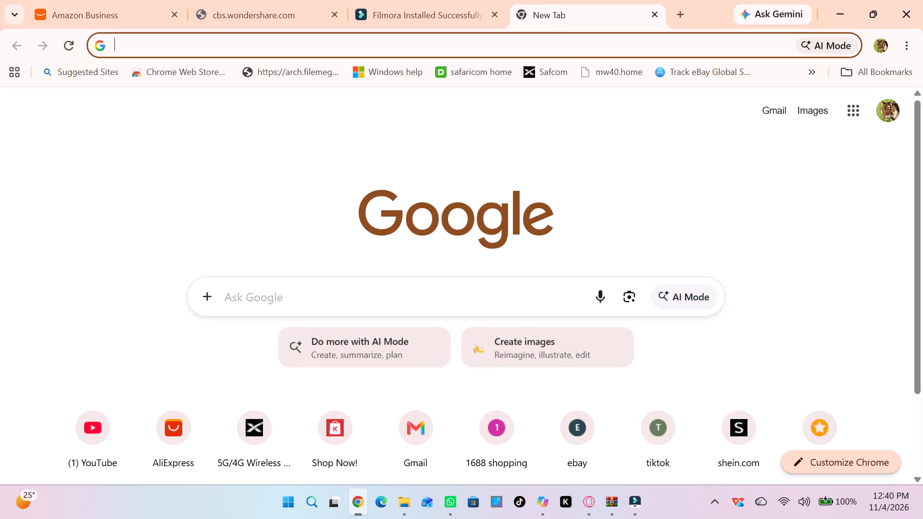
left_click(234, 294)
type("DAVI")
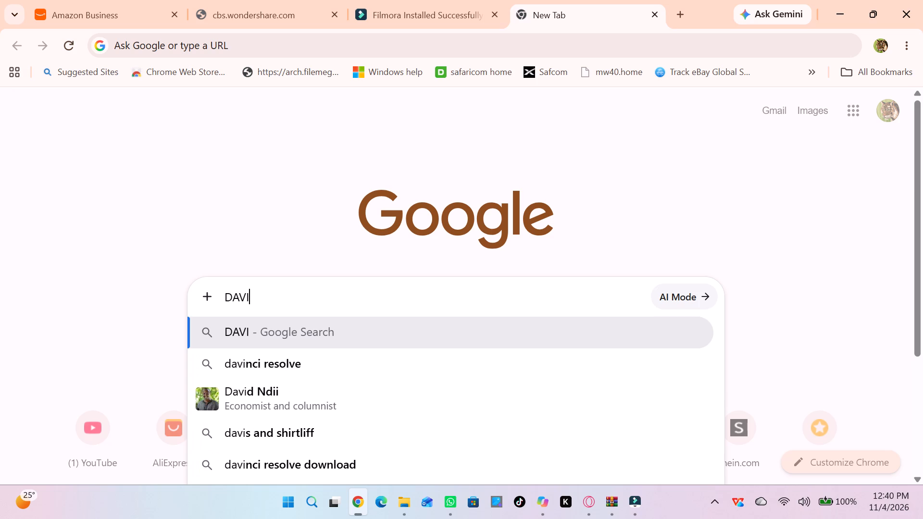
left_click(263, 363)
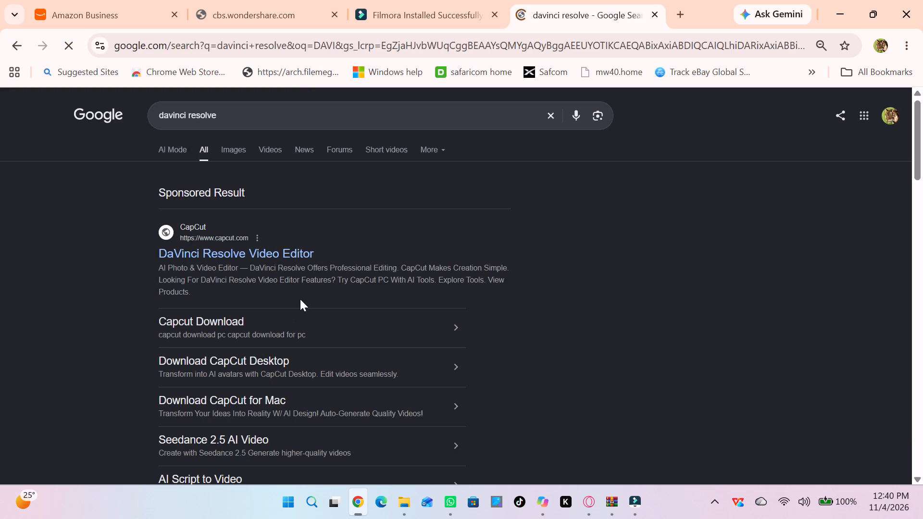
left_click(223, 113)
key("space")
type("15")
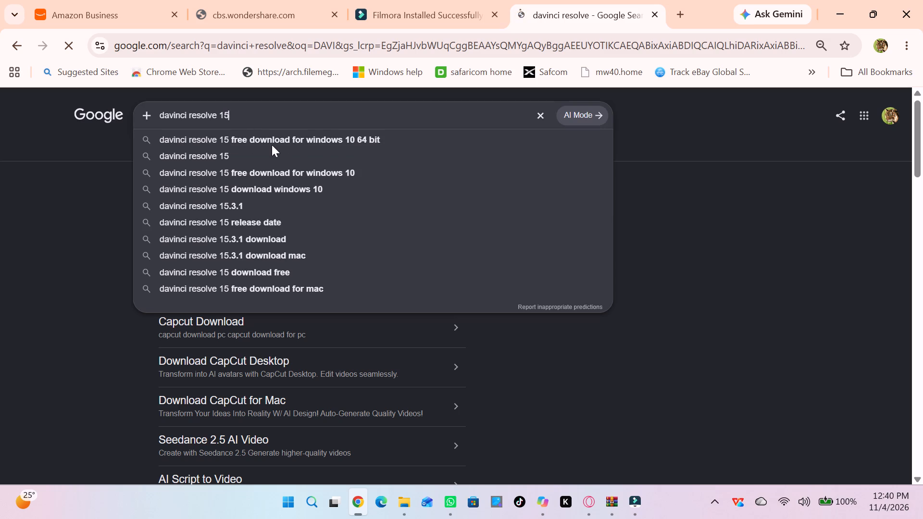
left_click(277, 139)
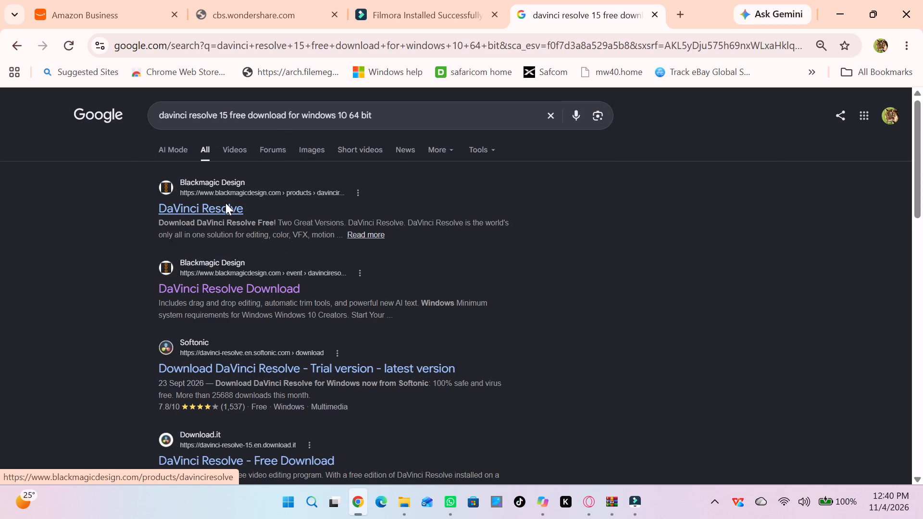
Open Blackmagic Design's DaVinci Resolve search result and look through the product overview page for available versions and download options.
left_click(223, 209)
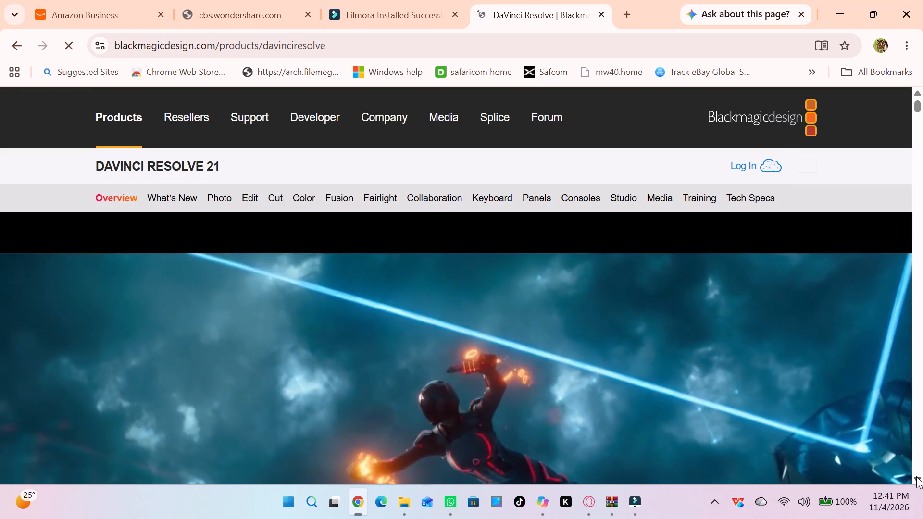
triple_click(916, 476)
triple_click(916, 476)
left_click(916, 476)
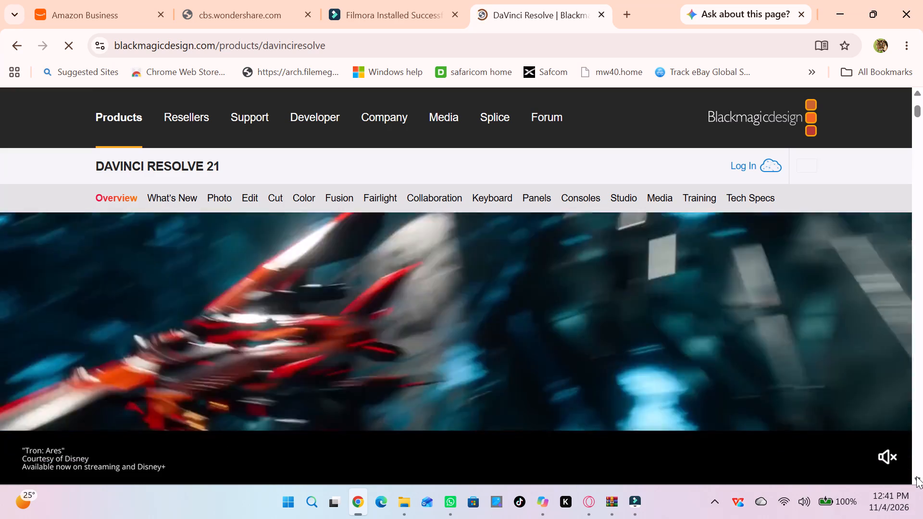
left_click_drag(916, 476, 916, 470)
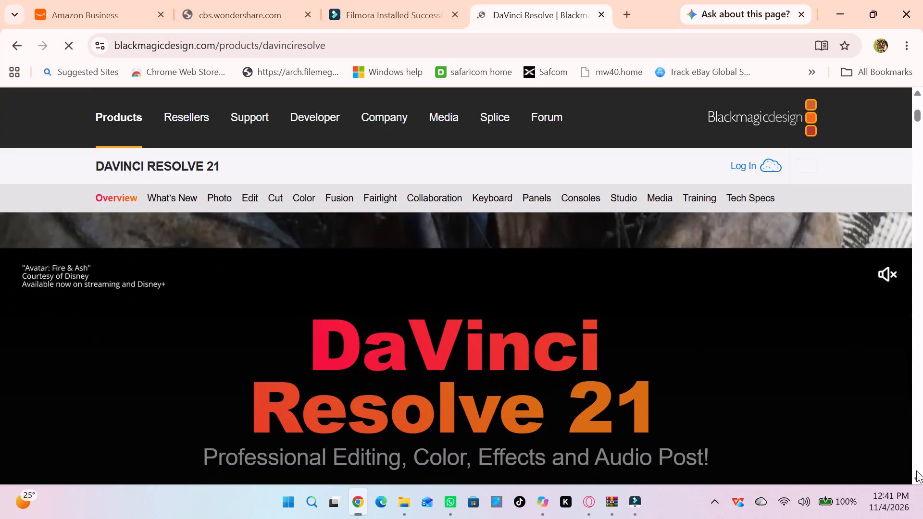
left_click_drag(916, 470, 916, 470)
left_click(916, 470)
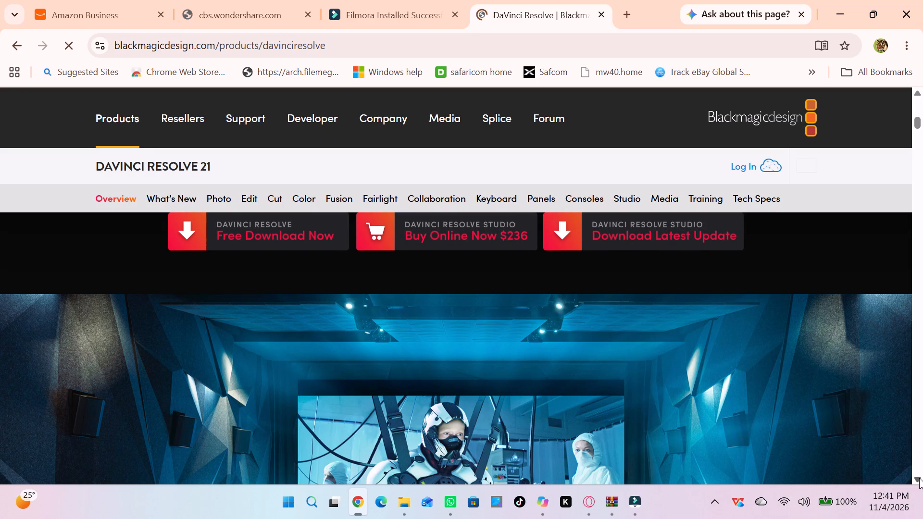
triple_click(920, 478)
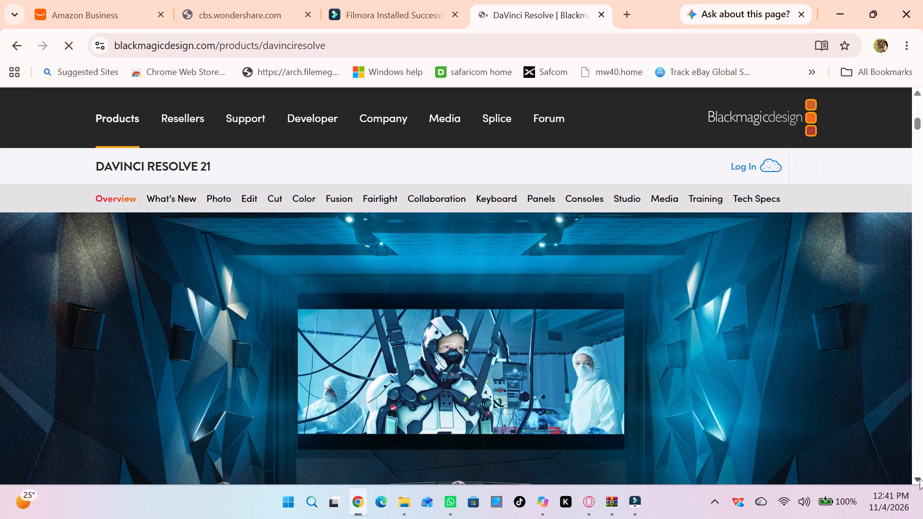
double_click(915, 479)
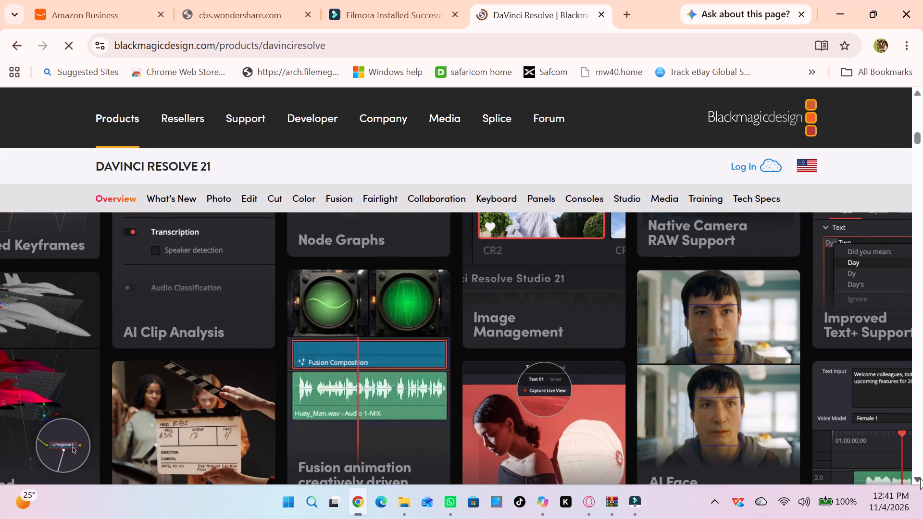
left_click(920, 478)
left_click(920, 478)
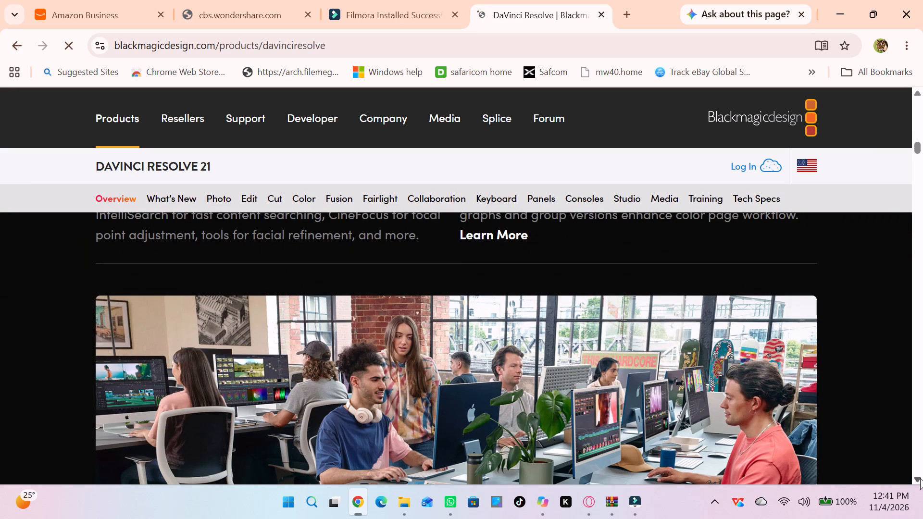
left_click(920, 478)
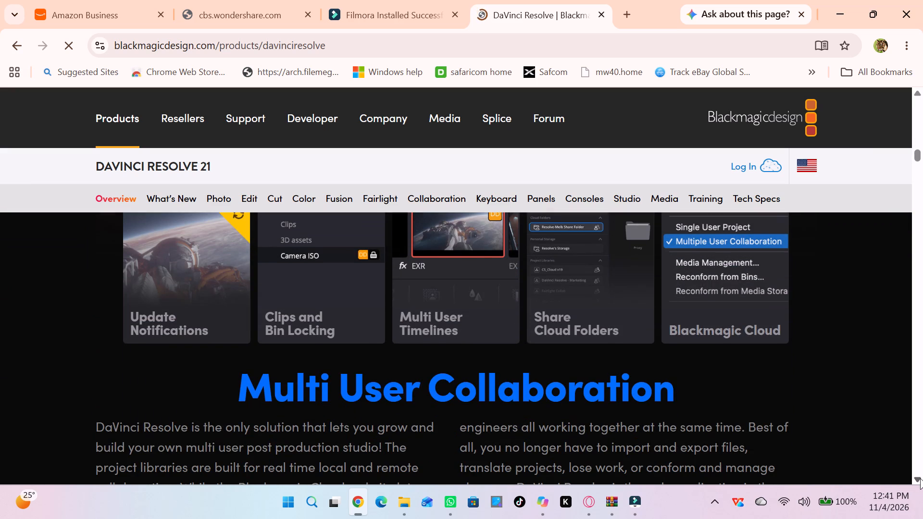
left_click(920, 478)
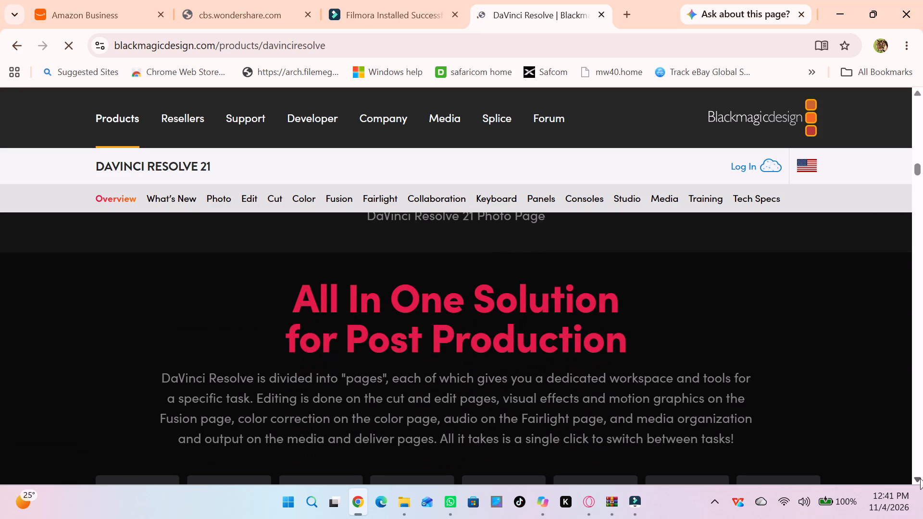
left_click(920, 478)
left_click(920, 478)
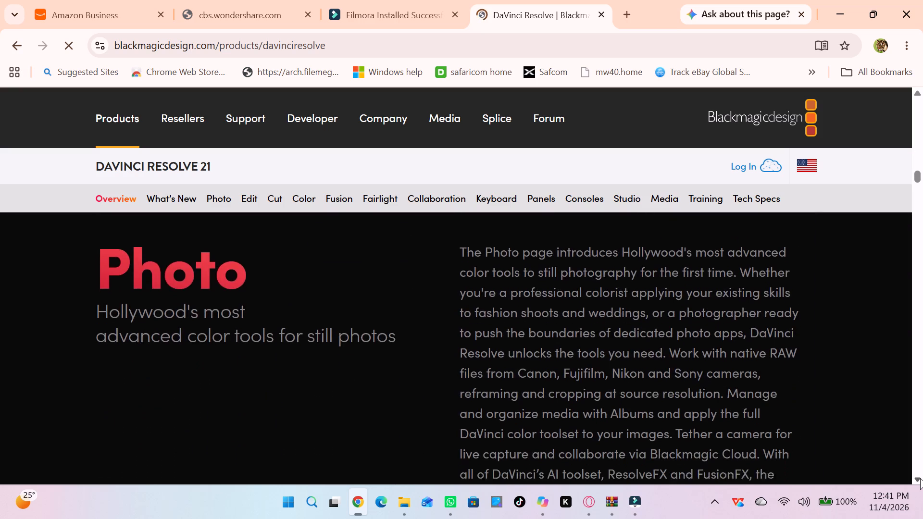
left_click(920, 478)
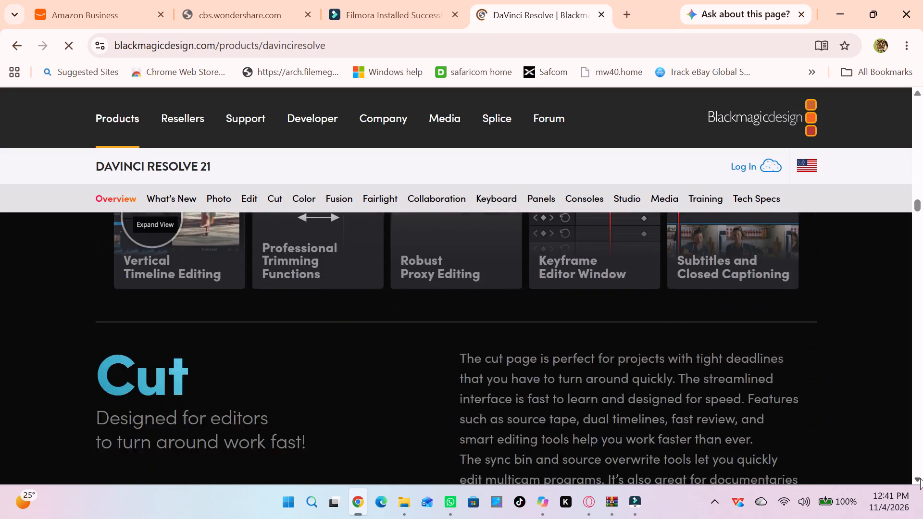
left_click(920, 478)
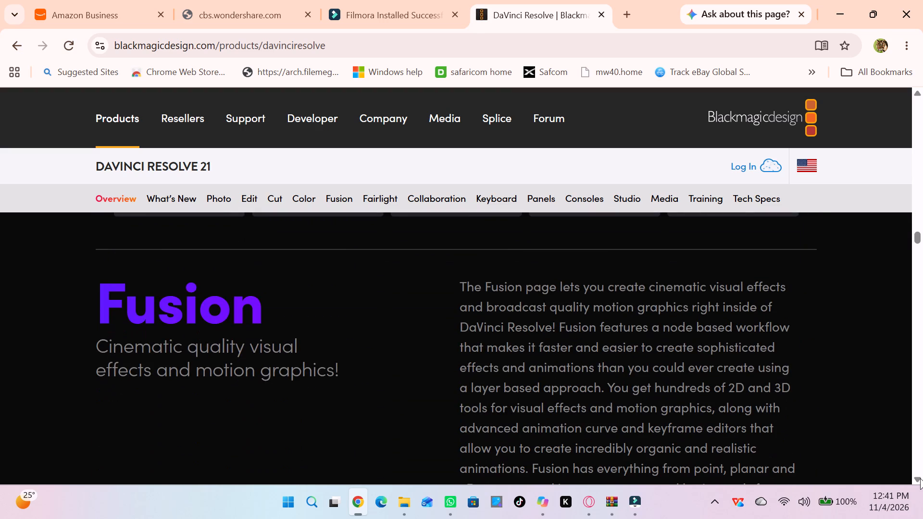
left_click(920, 478)
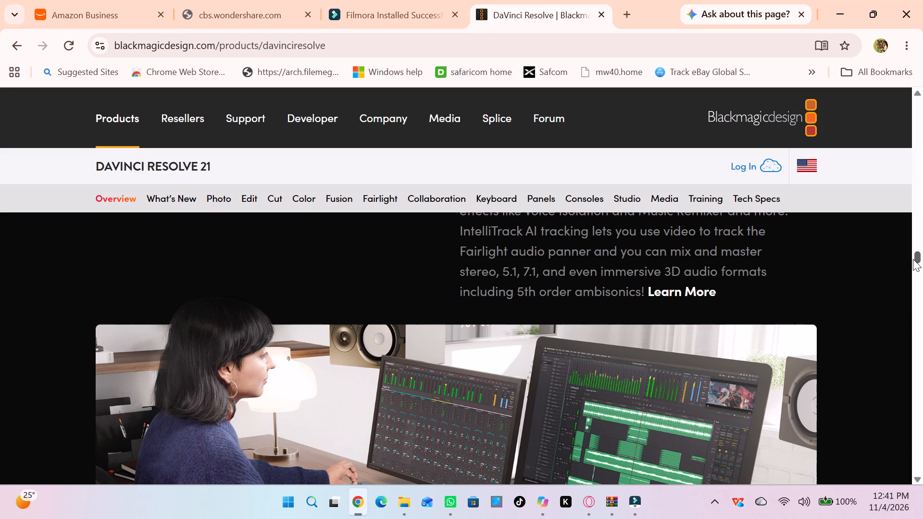
left_click_drag(913, 259, 922, 313)
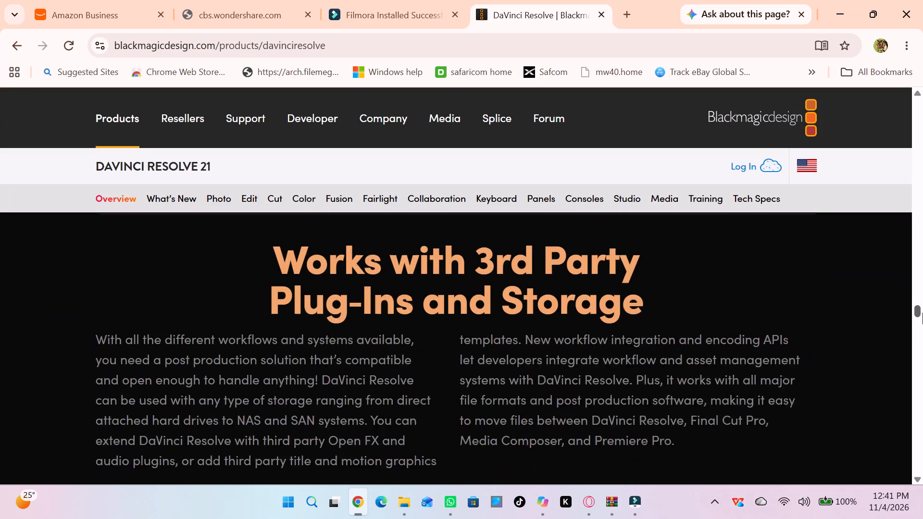
left_click_drag(922, 313, 922, 475)
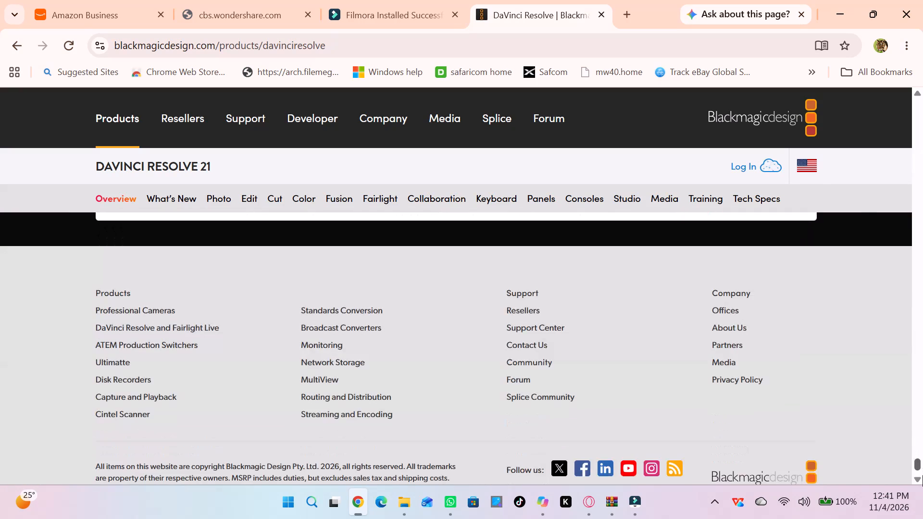
left_click_drag(922, 475, 916, 450)
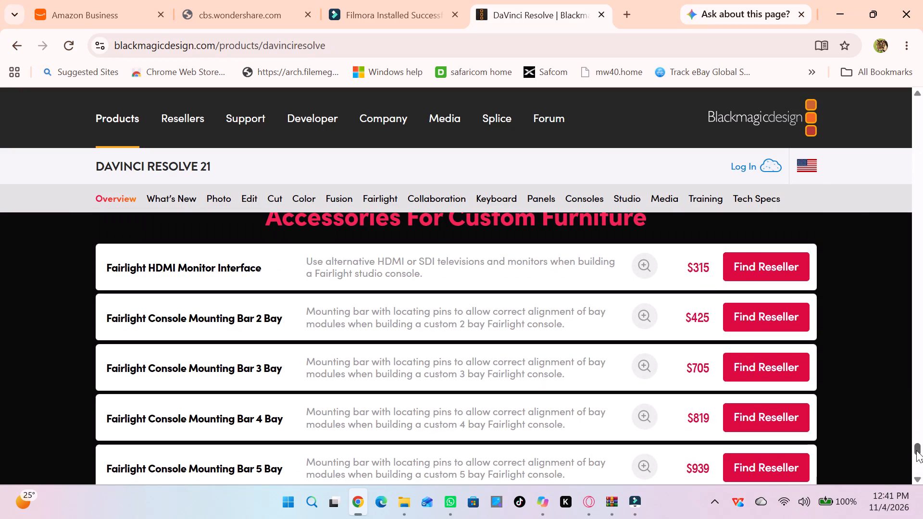
left_click_drag(916, 450, 913, 442)
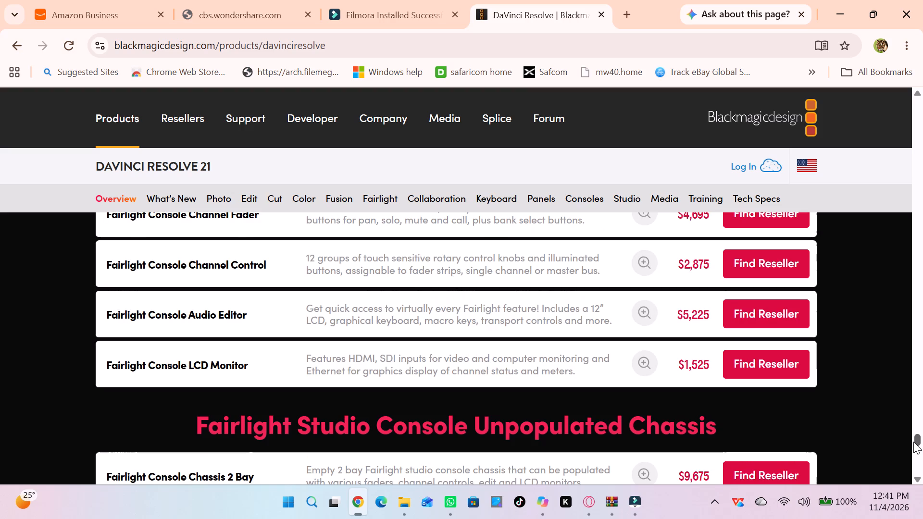
left_click_drag(913, 442, 911, 429)
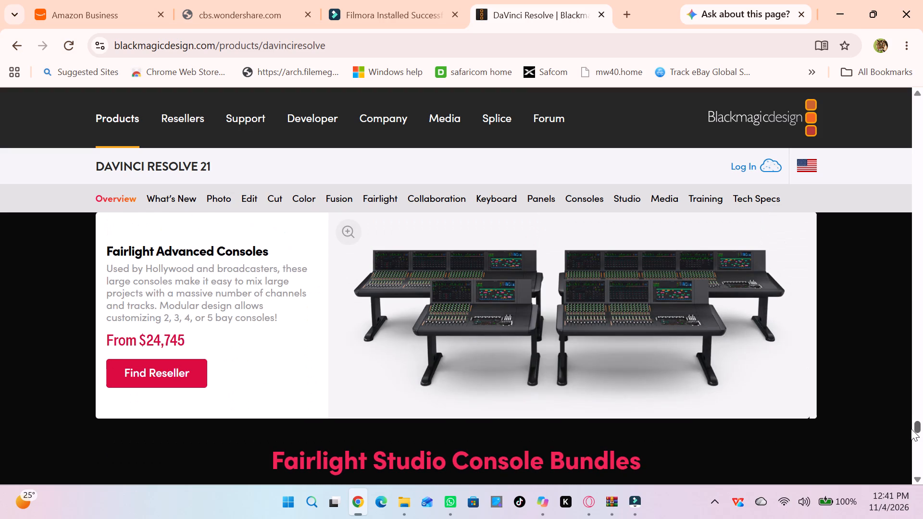
left_click_drag(911, 429, 908, 414)
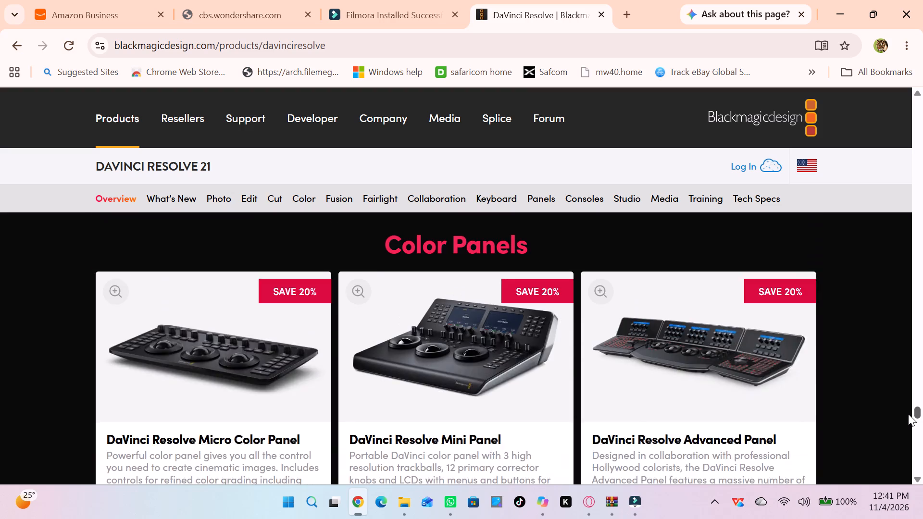
left_click_drag(908, 414, 901, 403)
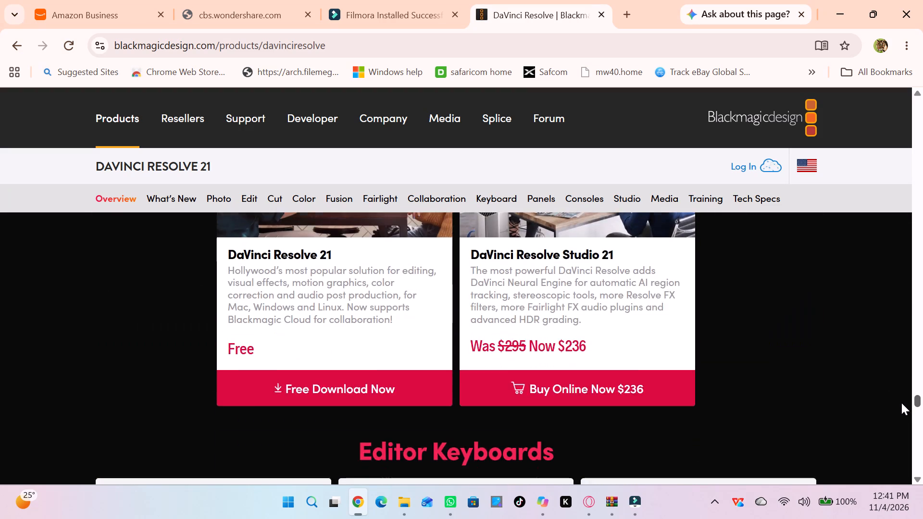
left_click_drag(901, 403, 901, 403)
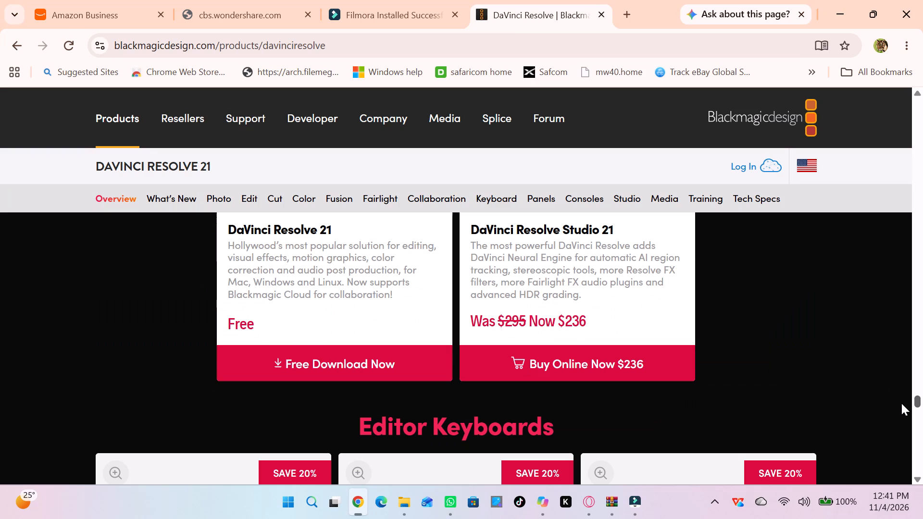
left_click_drag(901, 403, 901, 403)
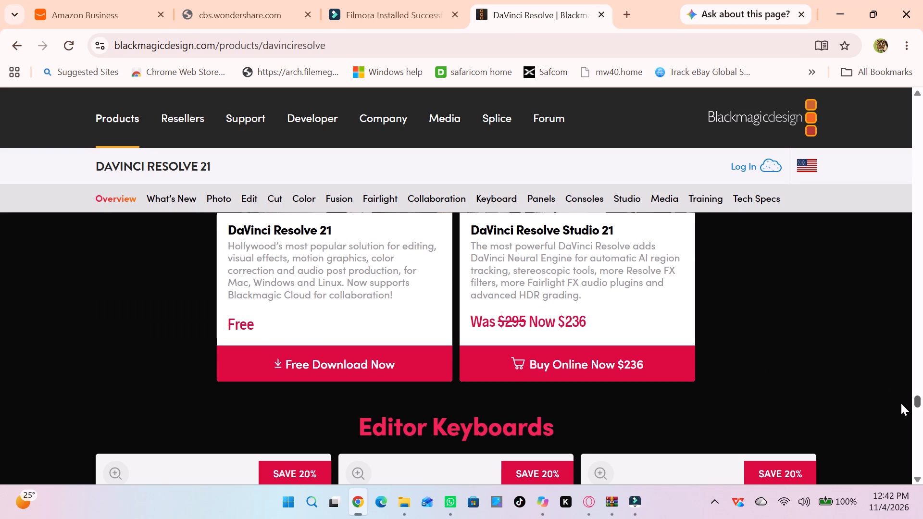
left_click_drag(901, 403, 900, 402)
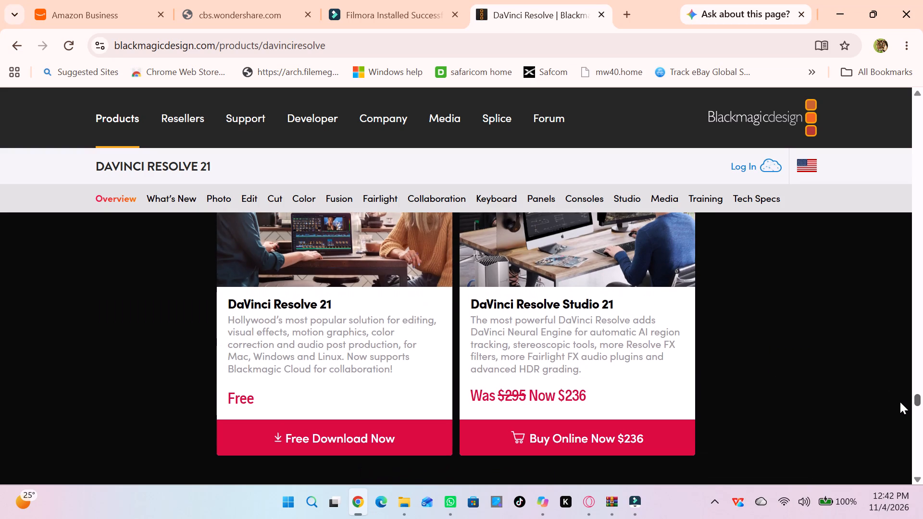
left_click_drag(900, 402, 899, 401)
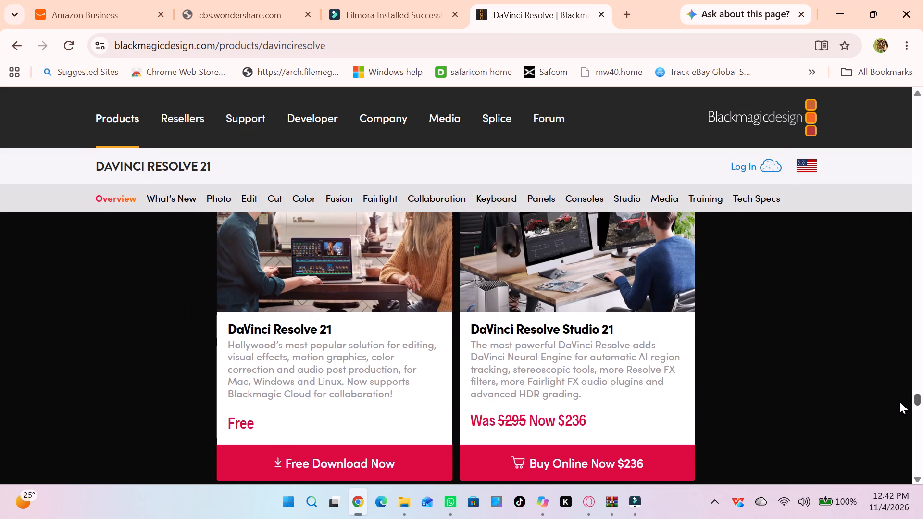
left_click_drag(899, 401, 899, 401)
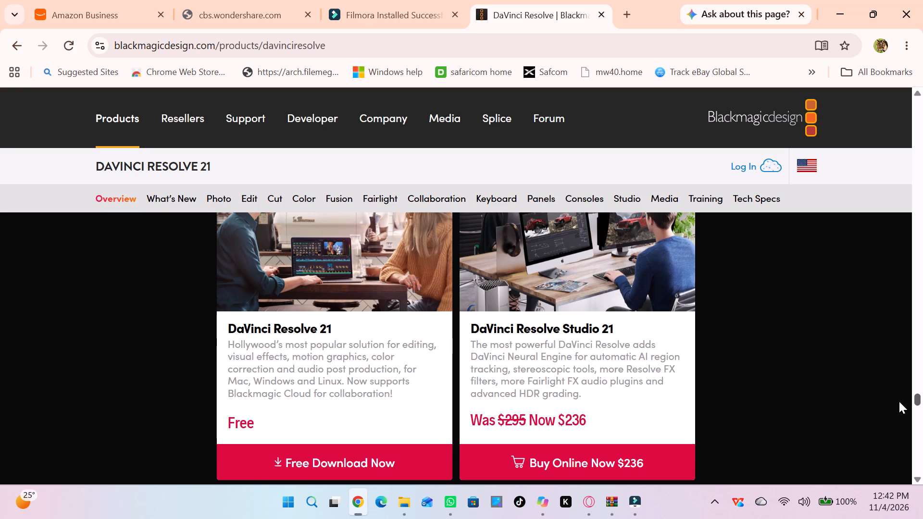
left_click_drag(899, 401, 898, 400)
left_click(898, 400)
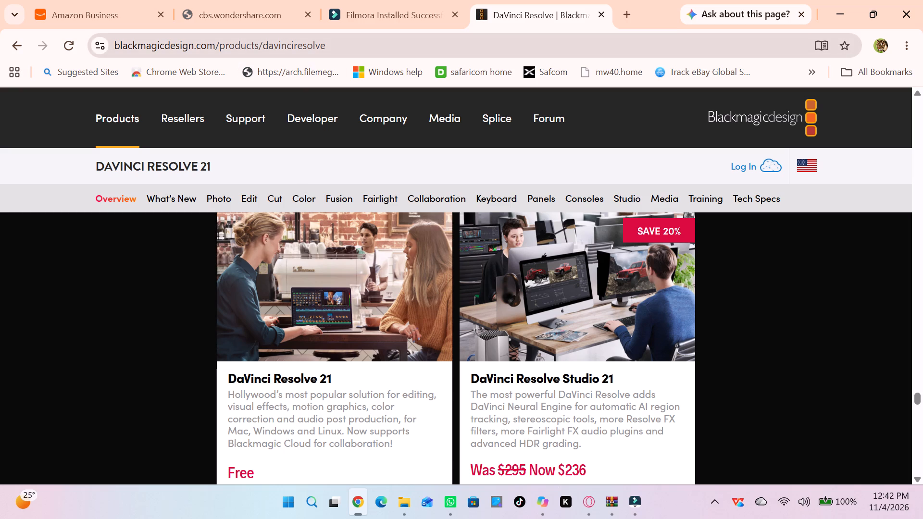
Go to the DaVinci Resolve Photo page and open its Free Download Now platform choices.
left_click(220, 194)
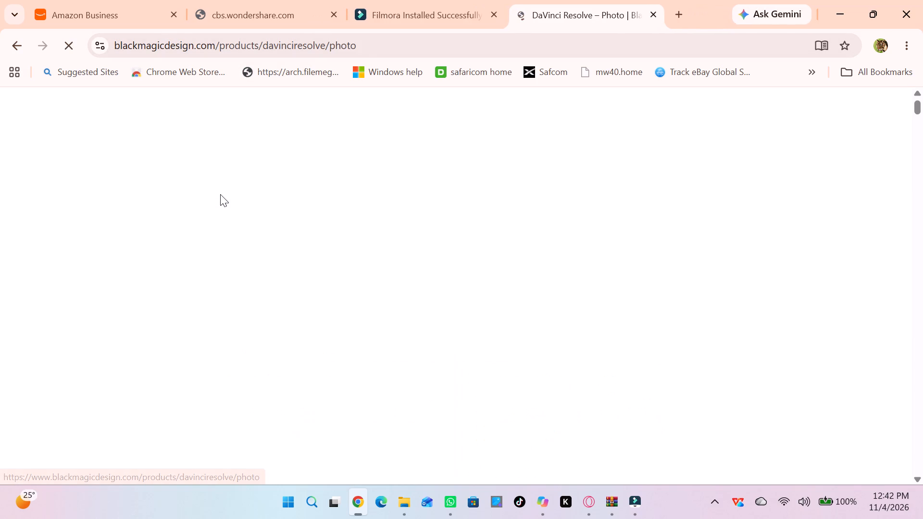
left_click(220, 194)
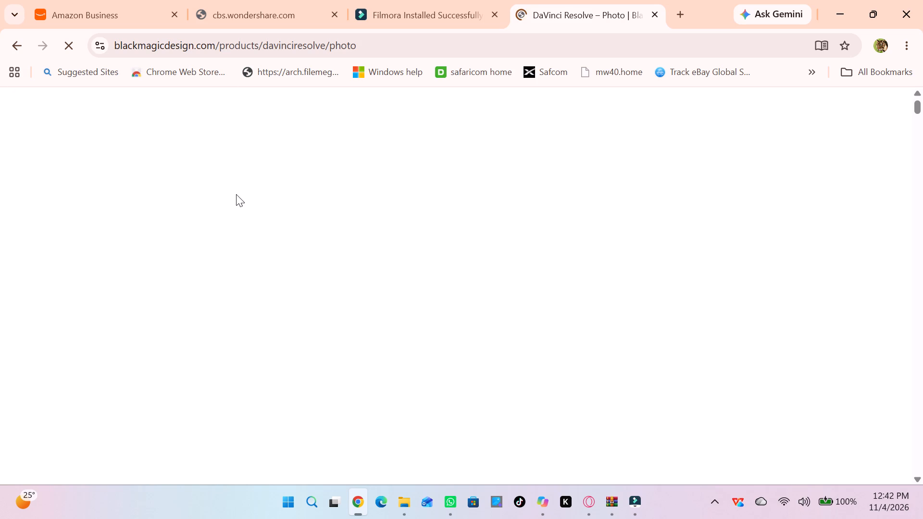
left_click(236, 194)
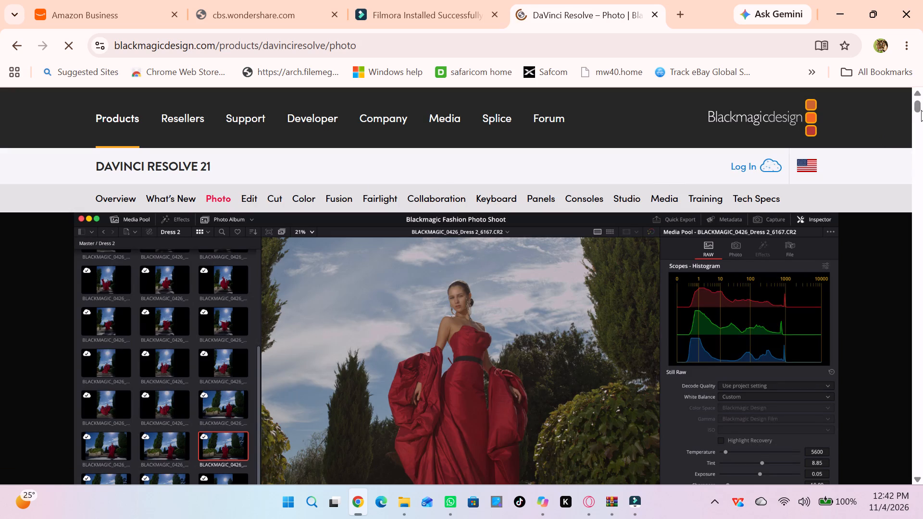
left_click(908, 112)
left_click_drag(915, 108, 915, 126)
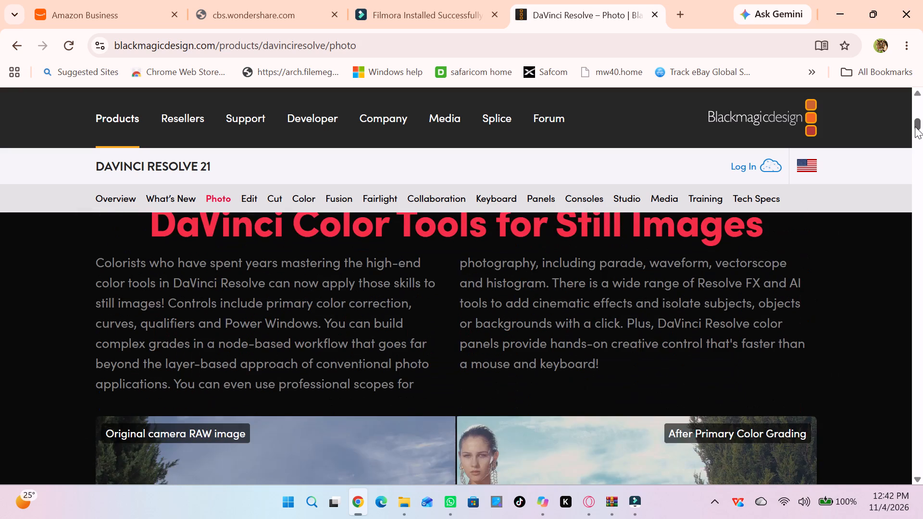
left_click_drag(915, 126, 915, 121)
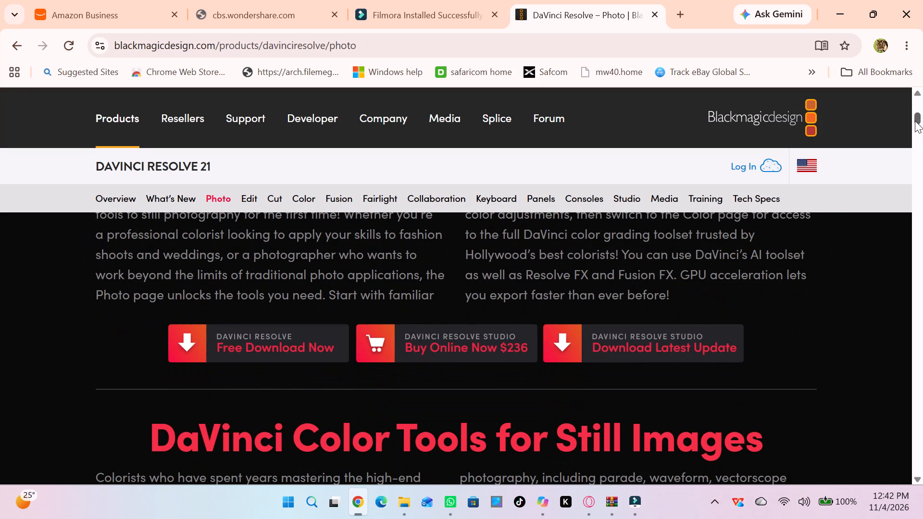
left_click_drag(915, 121, 915, 121)
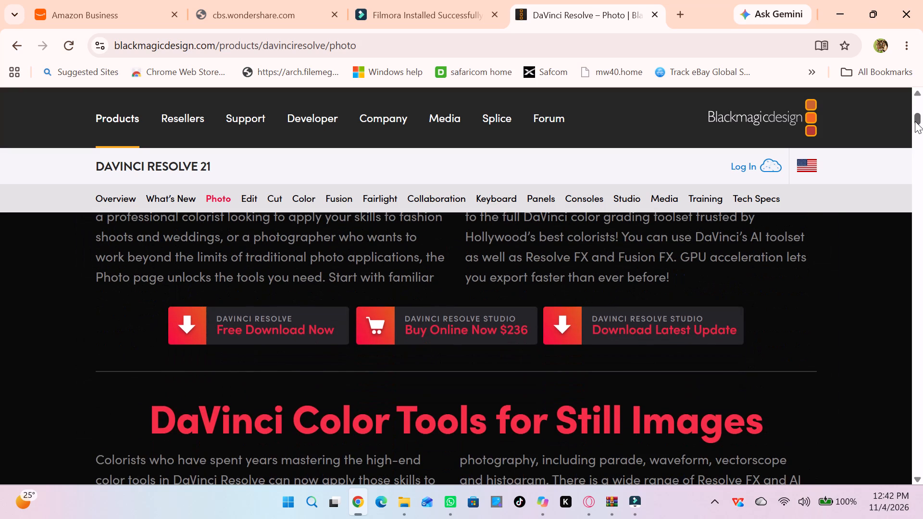
left_click_drag(915, 121, 915, 121)
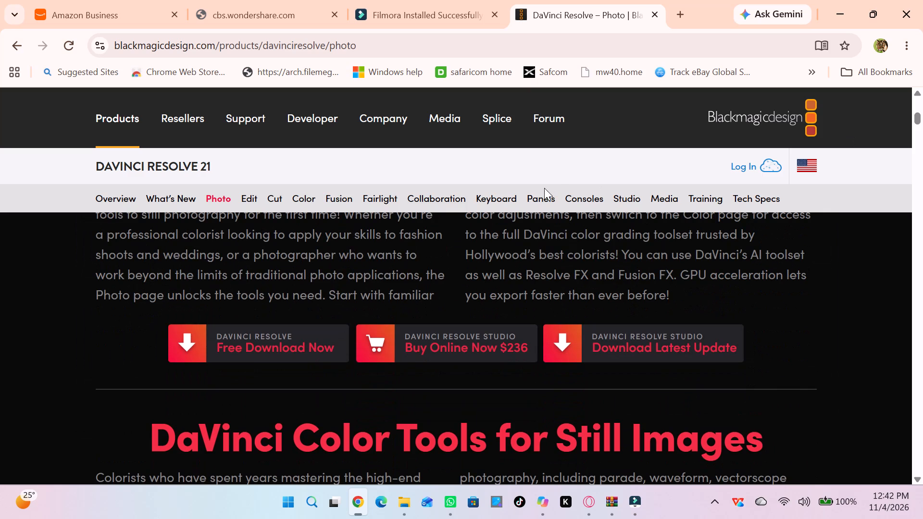
left_click(252, 344)
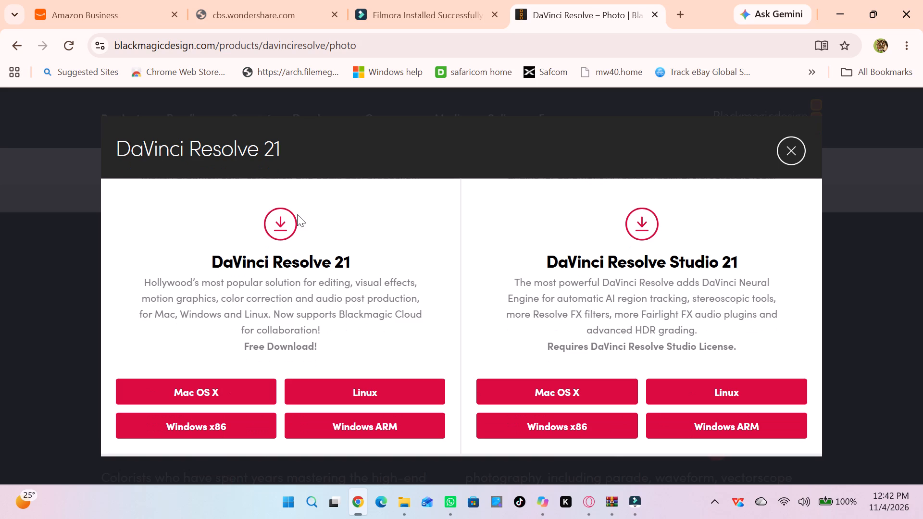
Return to the Google results for DaVinci Resolve 15 and open Download.it's DaVinci Resolve free download page.
left_click(406, 12)
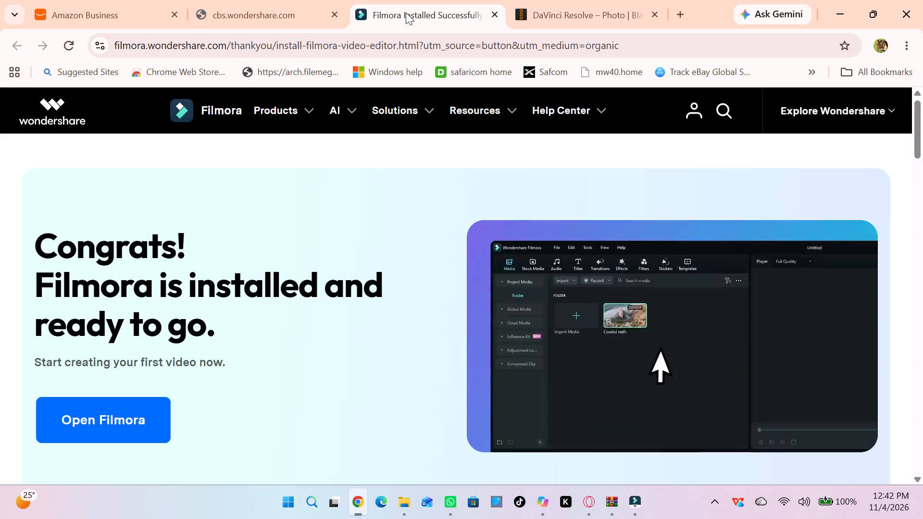
left_click(551, 15)
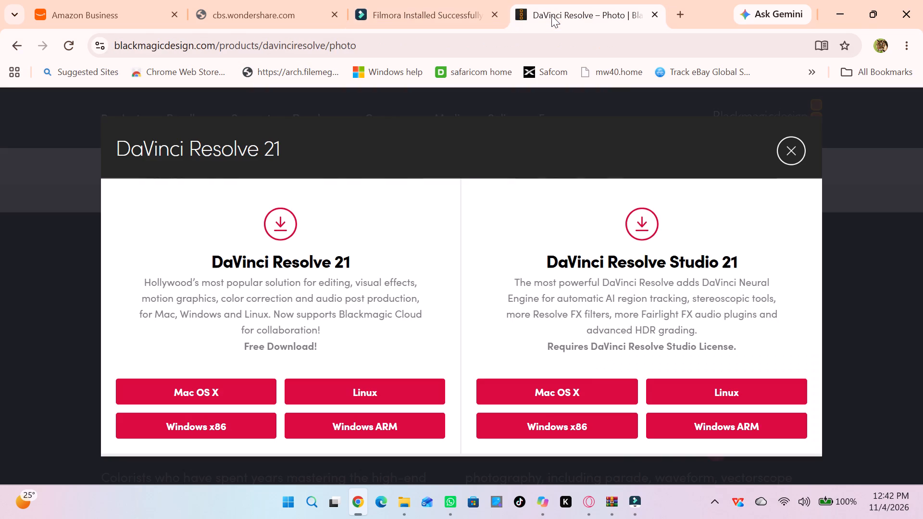
left_click(15, 48)
left_click(15, 48)
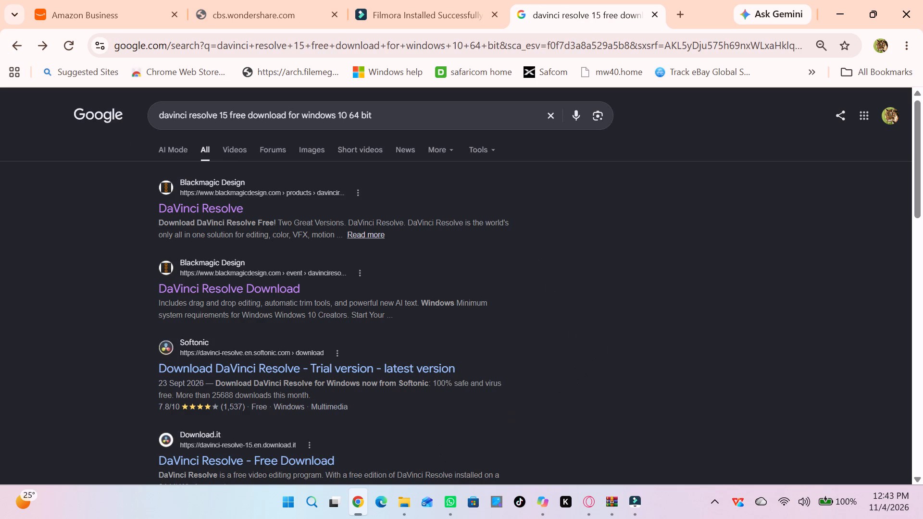
left_click(307, 463)
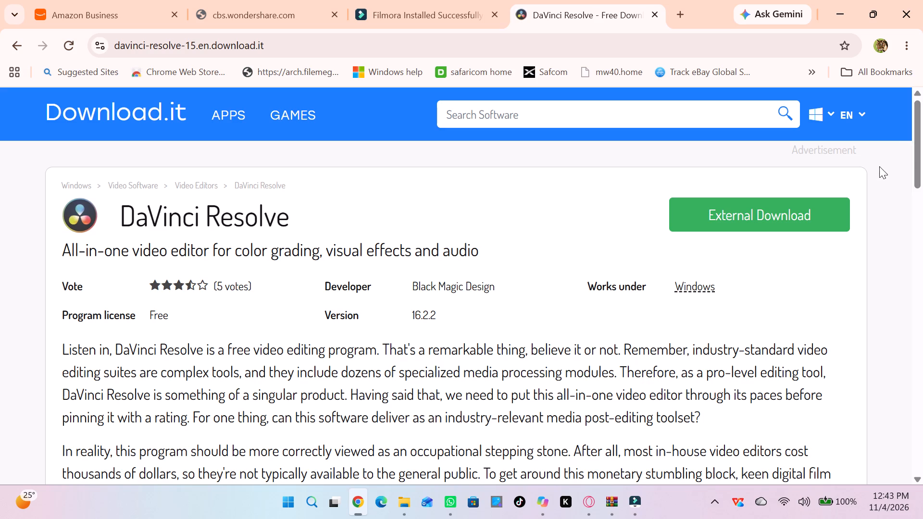
Follow Download.it's external download for DaVinci Resolve, cancelling the OperaSetup save and dismissing the optional Opera offer.
left_click(763, 216)
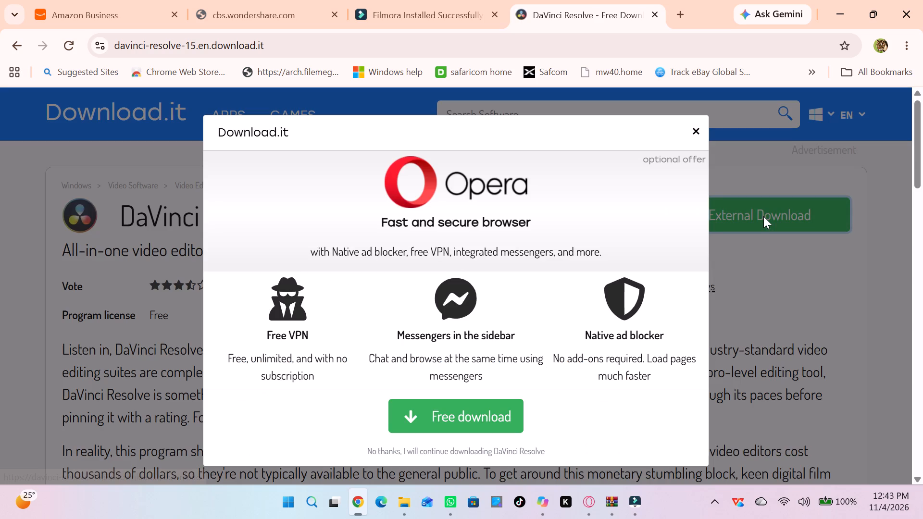
left_click(474, 420)
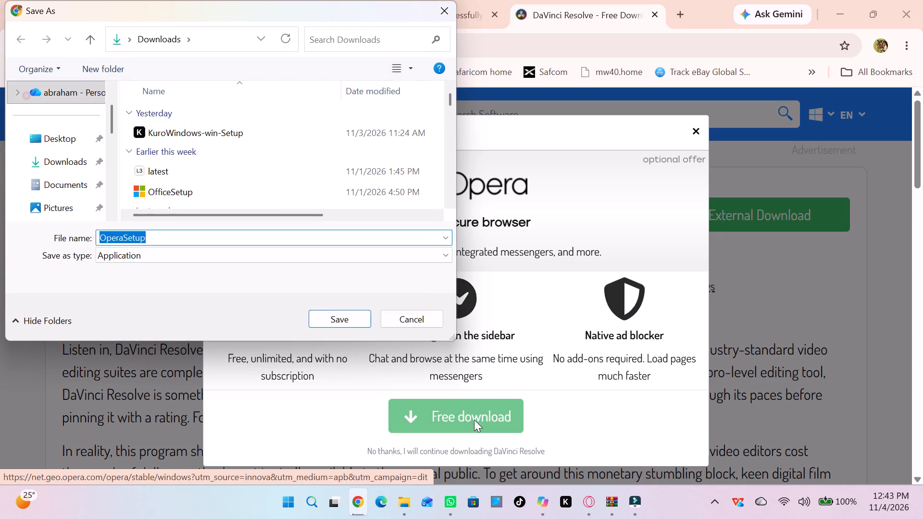
left_click(443, 12)
left_click(704, 139)
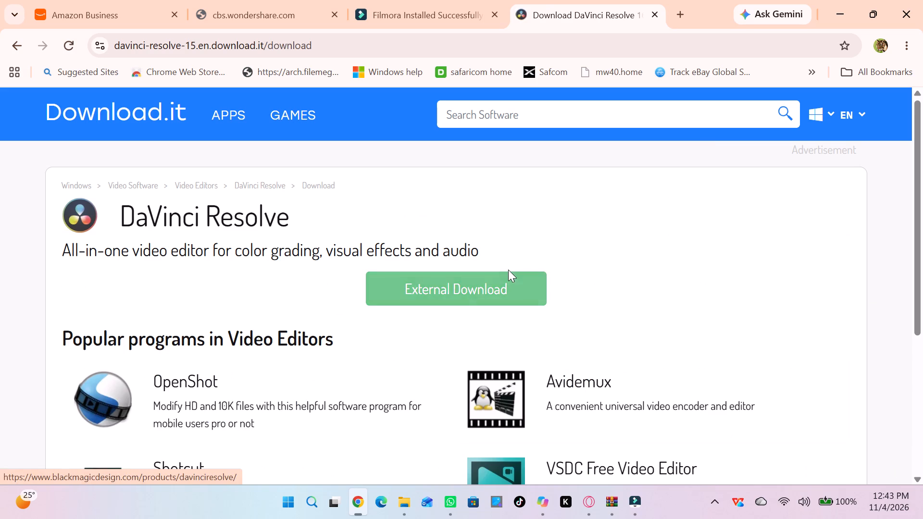
left_click(487, 283)
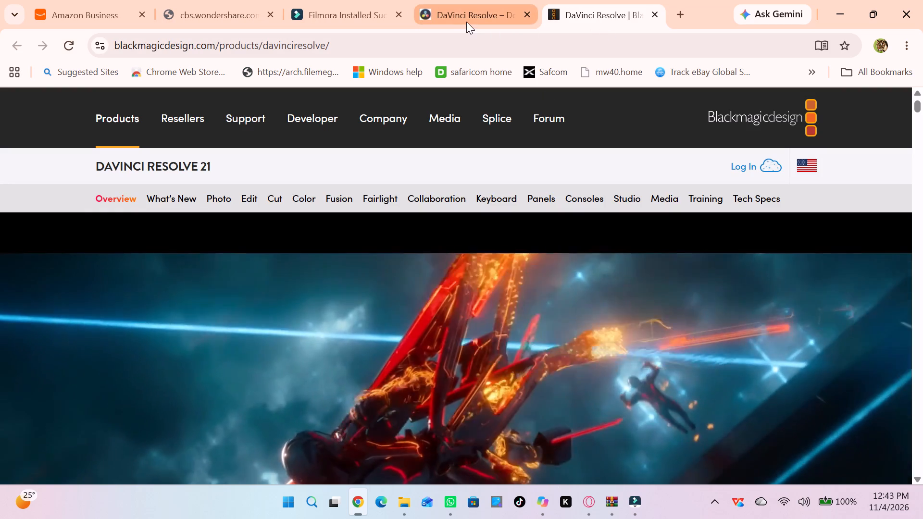
Go back to Download.it's downloading page and open the suggested DaVinci Resolve listing described as a professional video editor.
left_click(466, 22)
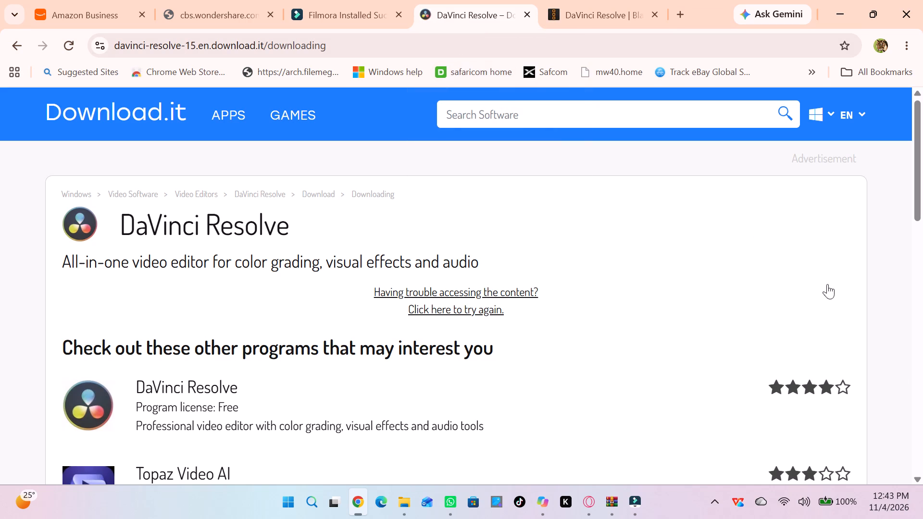
double_click(911, 478)
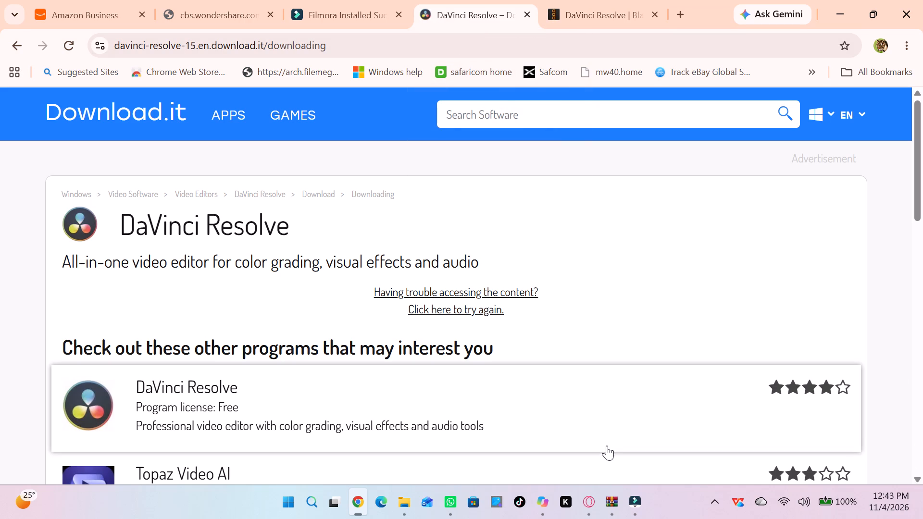
left_click(268, 401)
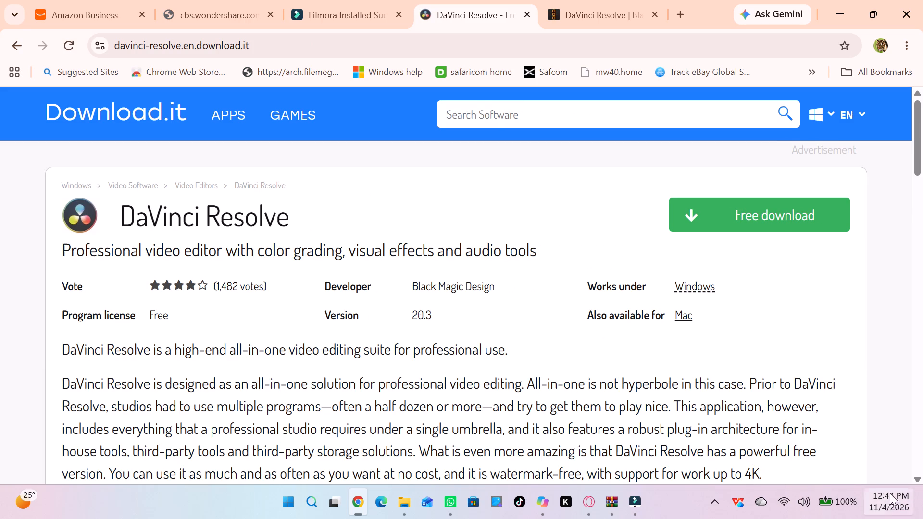
Read through Download.it's DaVinci Resolve review, including features, PC requirements, pros and cons, and return to its beginning.
triple_click(916, 474)
triple_click(916, 474)
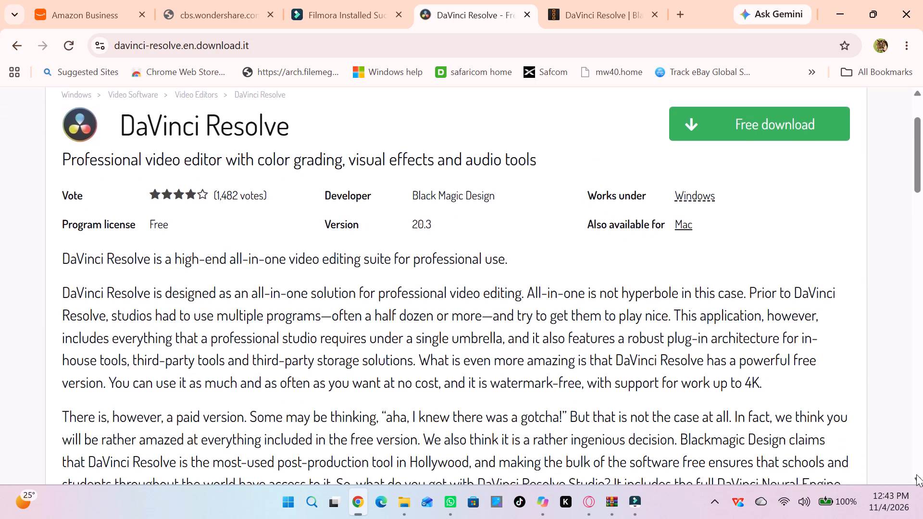
triple_click(916, 474)
triple_click(916, 474)
triple_click(916, 474)
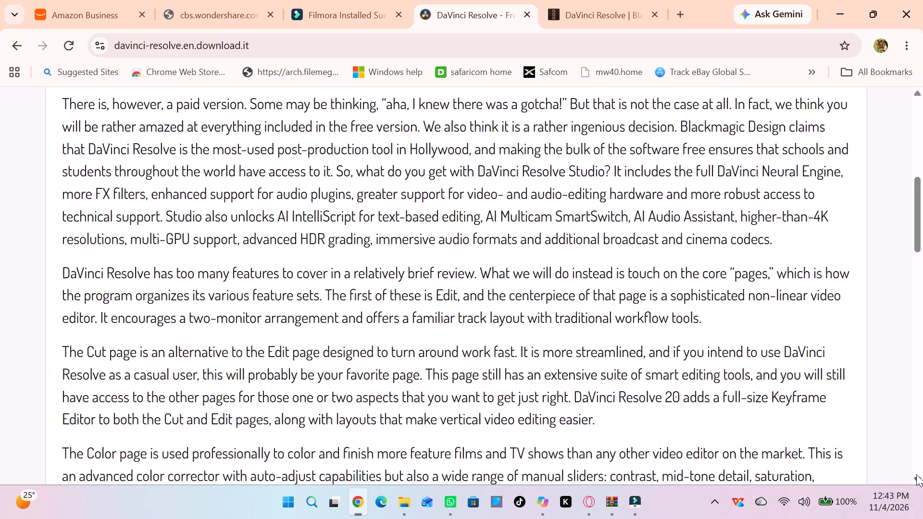
triple_click(916, 474)
triple_click(916, 474)
triple_click(916, 474)
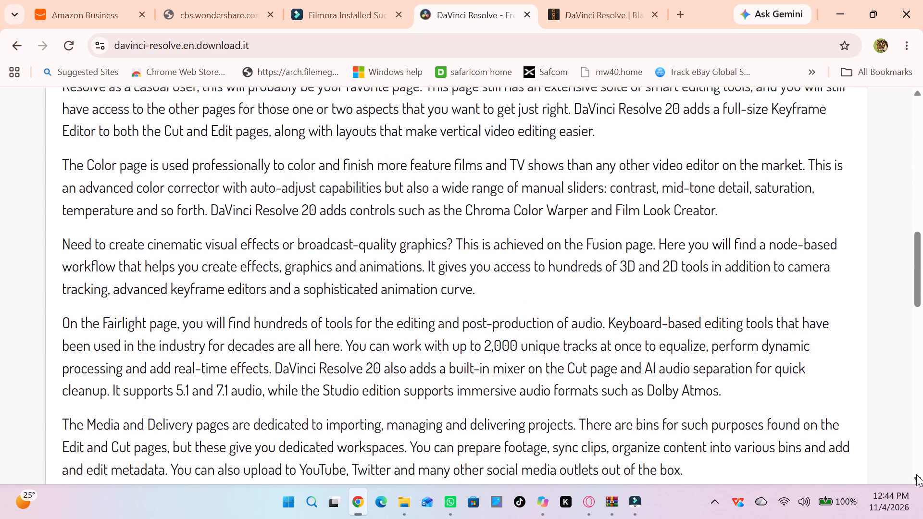
double_click(916, 474)
triple_click(916, 474)
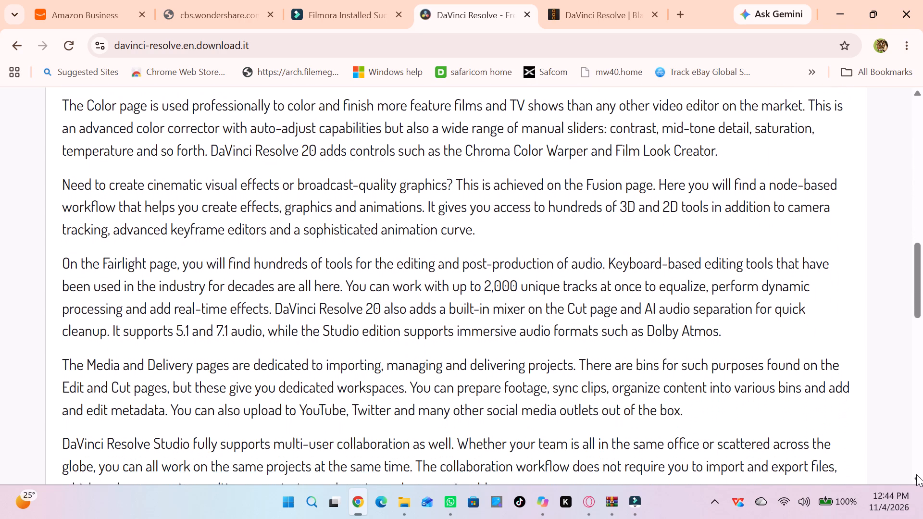
triple_click(916, 474)
triple_click(916, 474)
triple_click(916, 474)
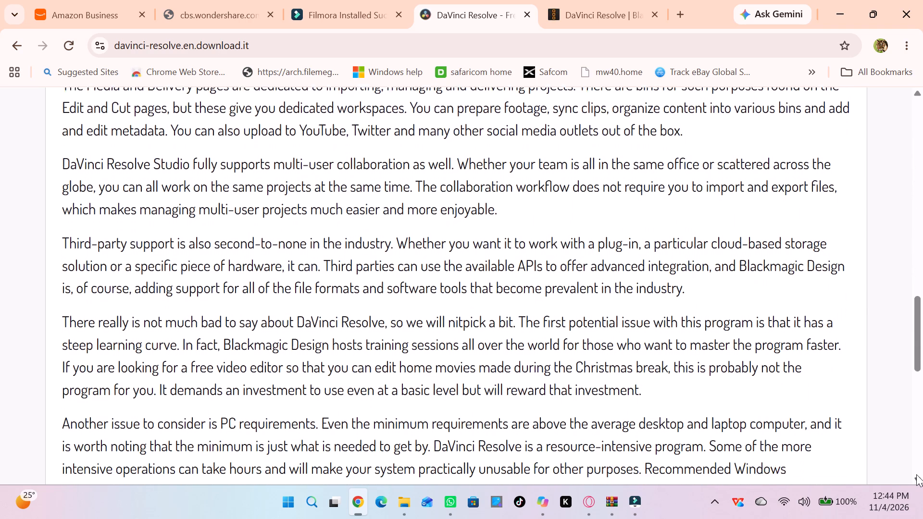
triple_click(916, 474)
triple_click(916, 474)
triple_click(916, 474)
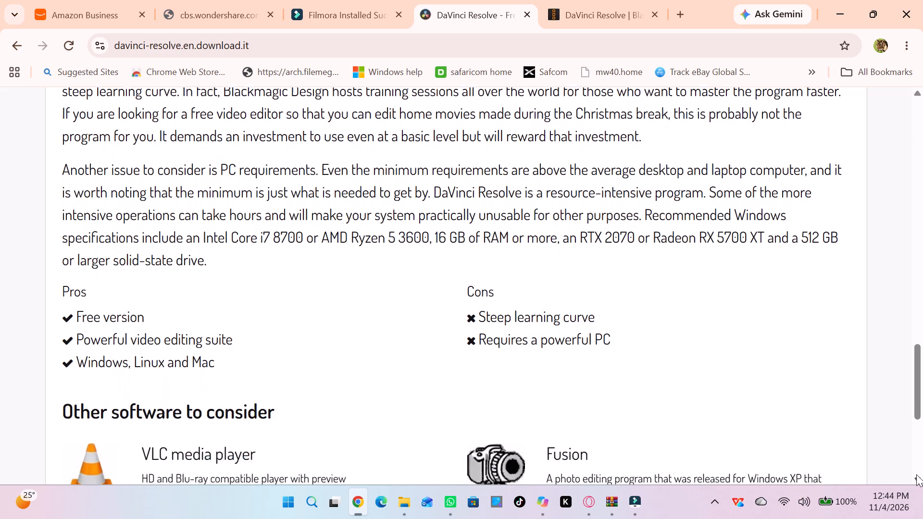
triple_click(916, 474)
triple_click(916, 474)
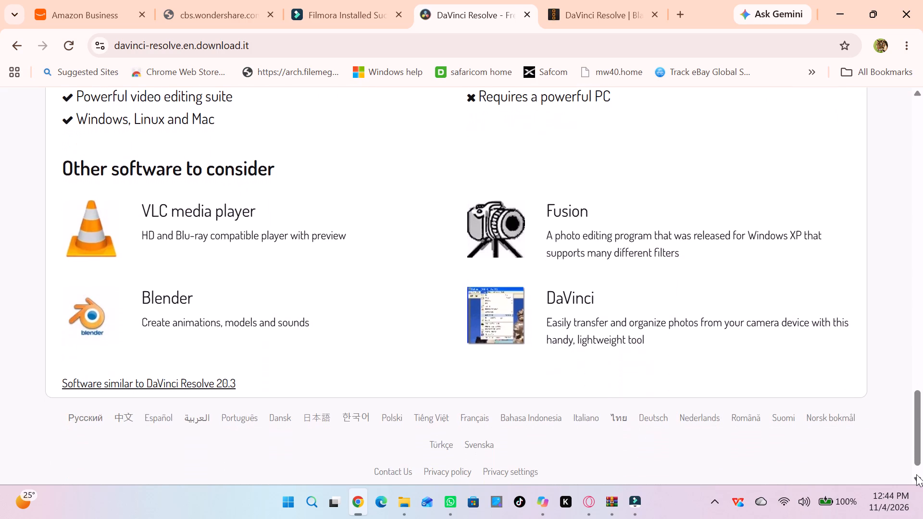
triple_click(916, 474)
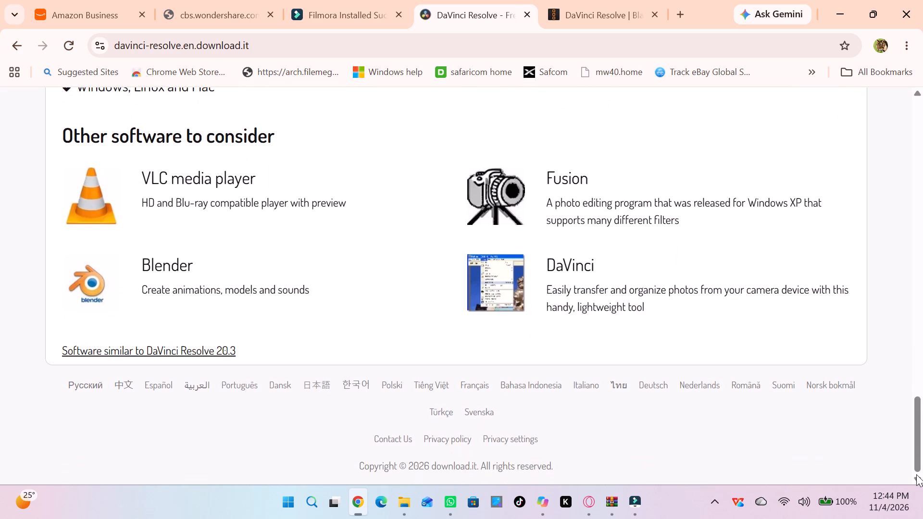
left_click(918, 91)
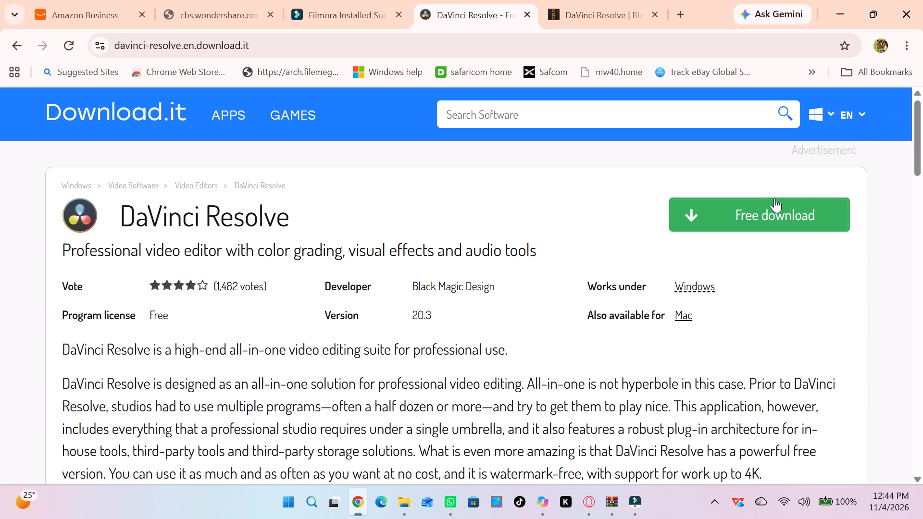
Download DaVinci Resolve for free from Download.it, saving the davinci-resolve ZIP file in Downloads, and check its download progress.
left_click(757, 222)
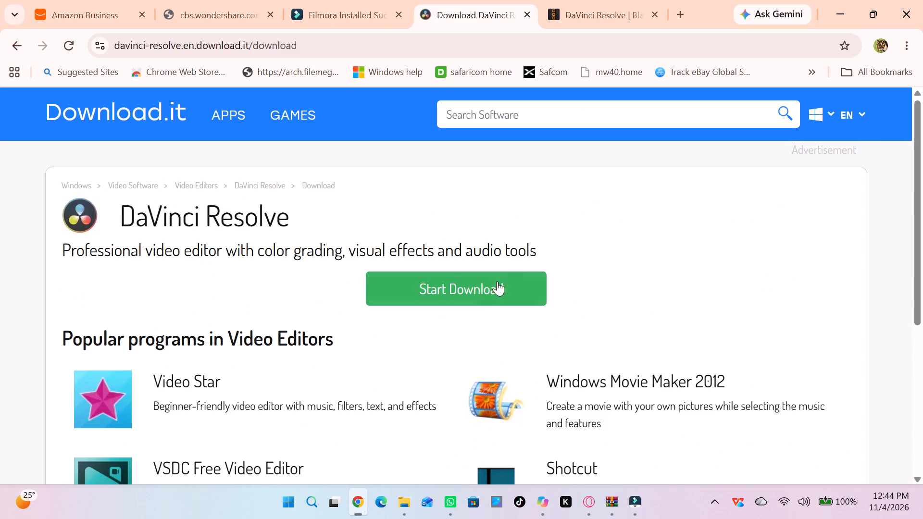
left_click(486, 289)
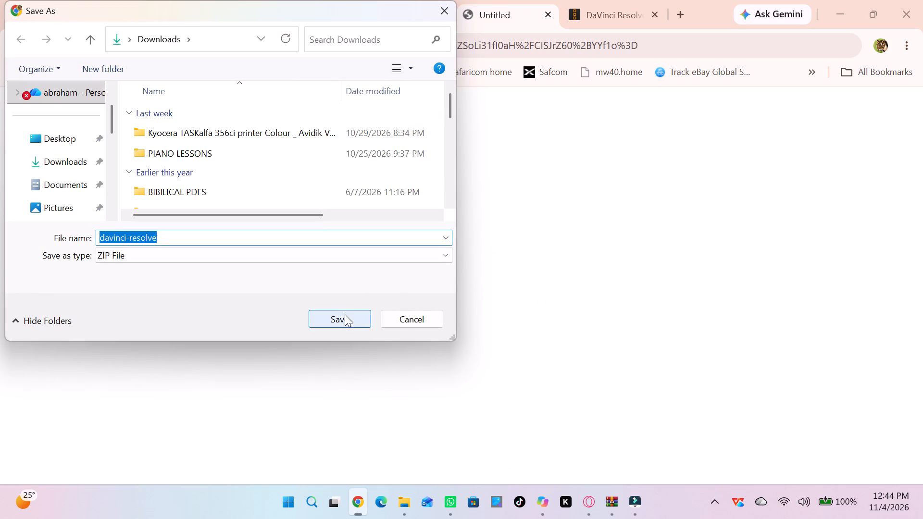
left_click(345, 314)
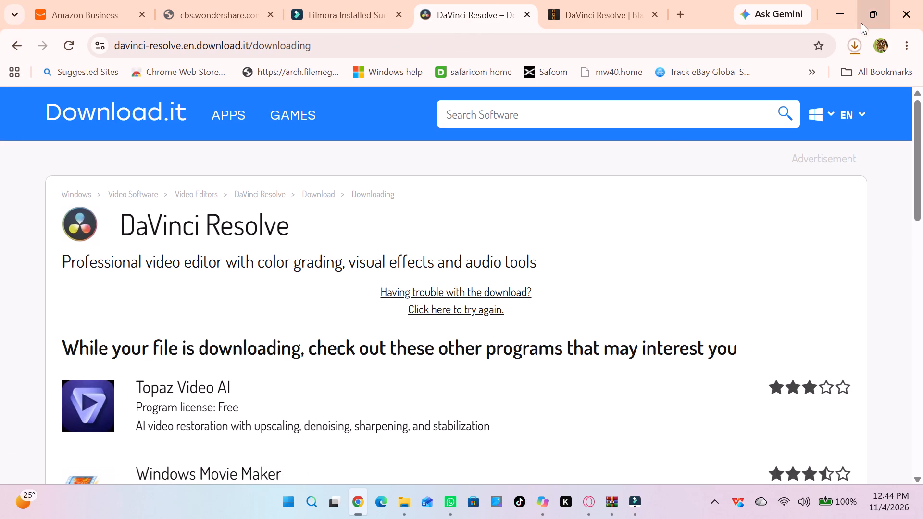
left_click(851, 51)
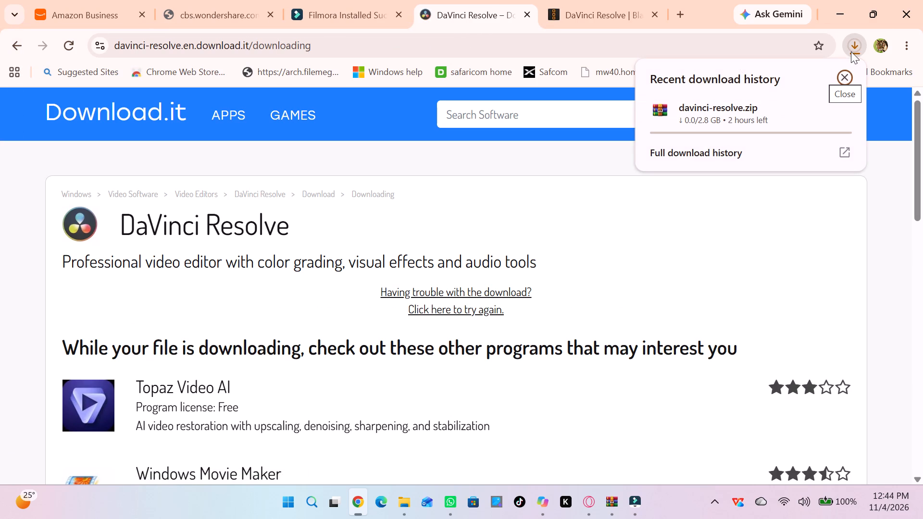